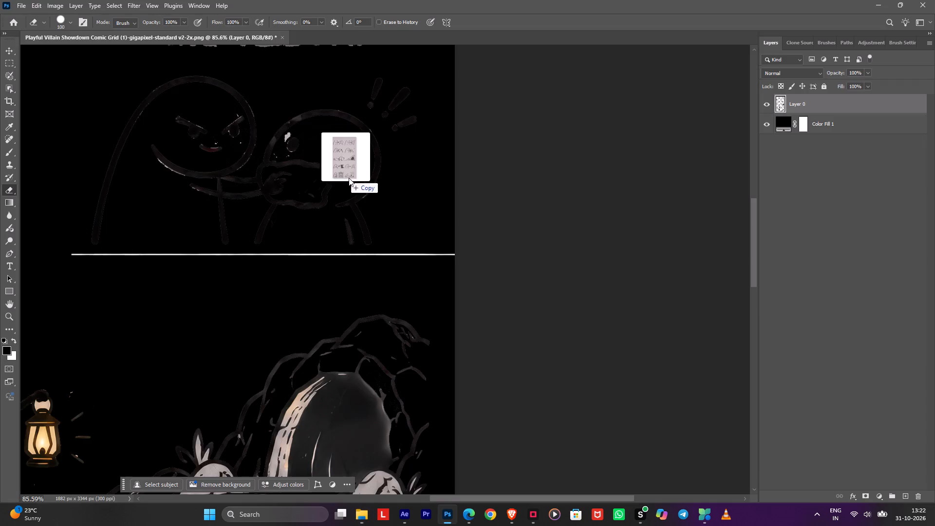
drag(349, 178, 834, 222)
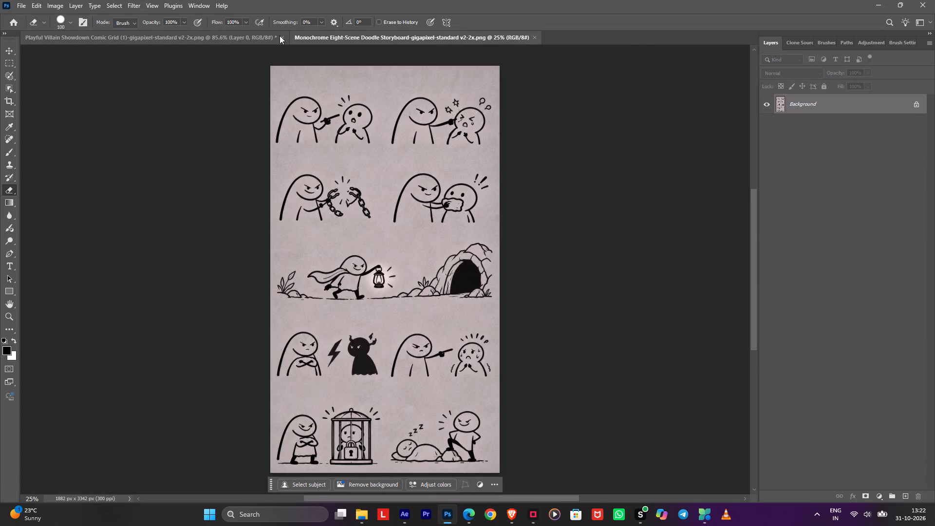
Close the older Playful Villain Showdown Comic Grid document.
click(280, 35)
click(463, 190)
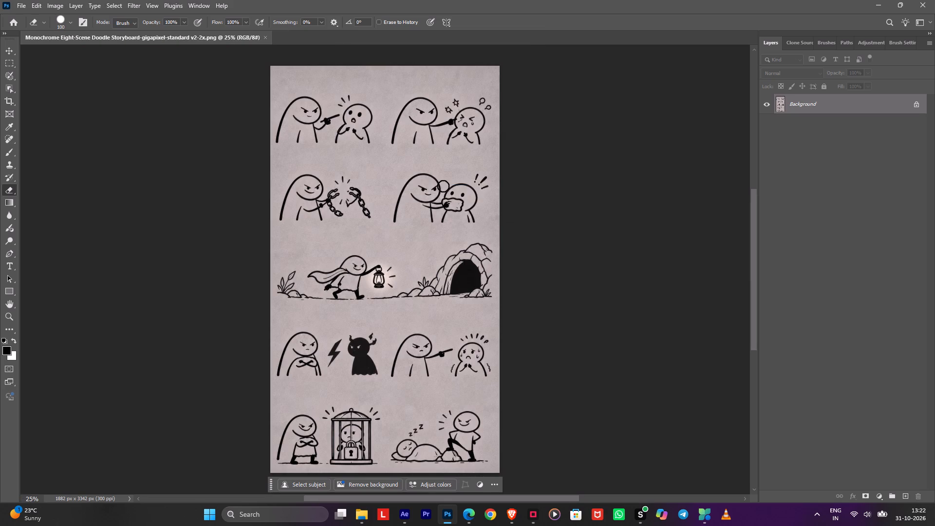
Select the storyboard's black line art with Color Range by sampling a dark outline stroke.
key(shift+w)
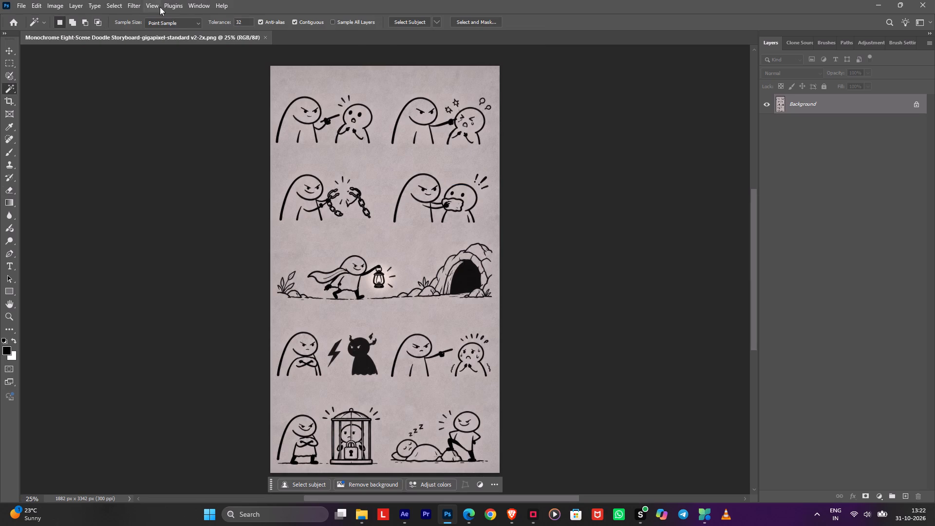
click(110, 5)
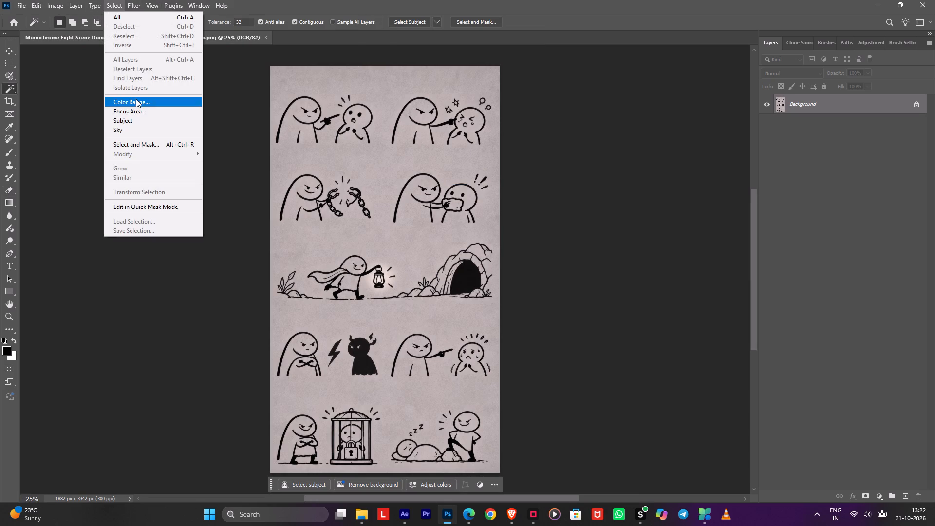
click(136, 99)
alt+scroll(301, 122, up, 12)
alt+scroll(300, 115, down, 1)
alt+scroll(300, 115, up, 5)
alt+scroll(289, 113, down, 1)
alt+scroll(289, 113, up, 5)
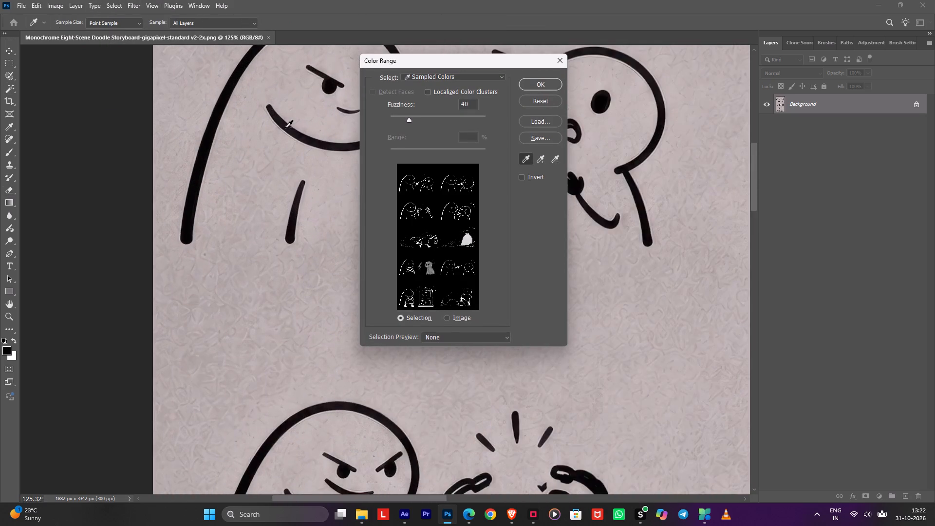
alt+scroll(285, 128, up, 9)
click(286, 118)
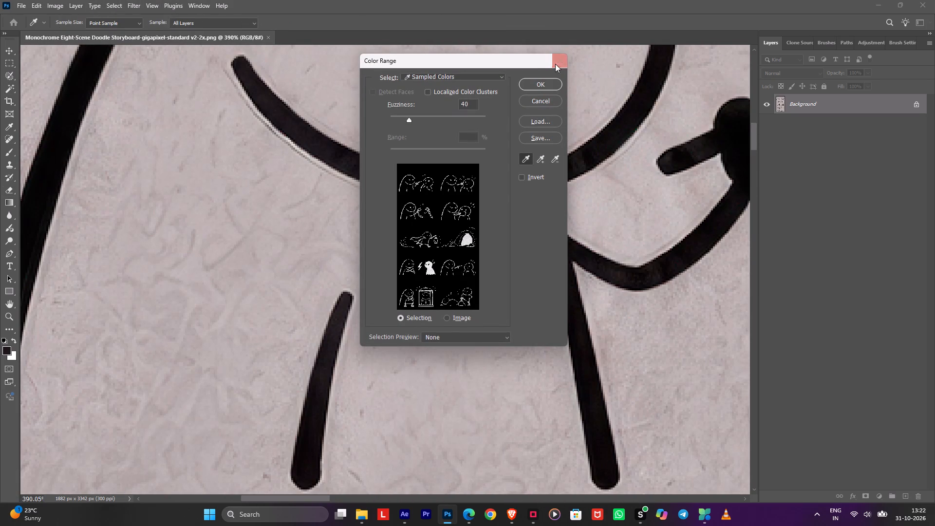
click(541, 81)
Add the outline of the first scene's pointing figure to the selection with the Magic Wand.
alt+scroll(442, 125, down, 17)
alt+scroll(442, 126, up, 1)
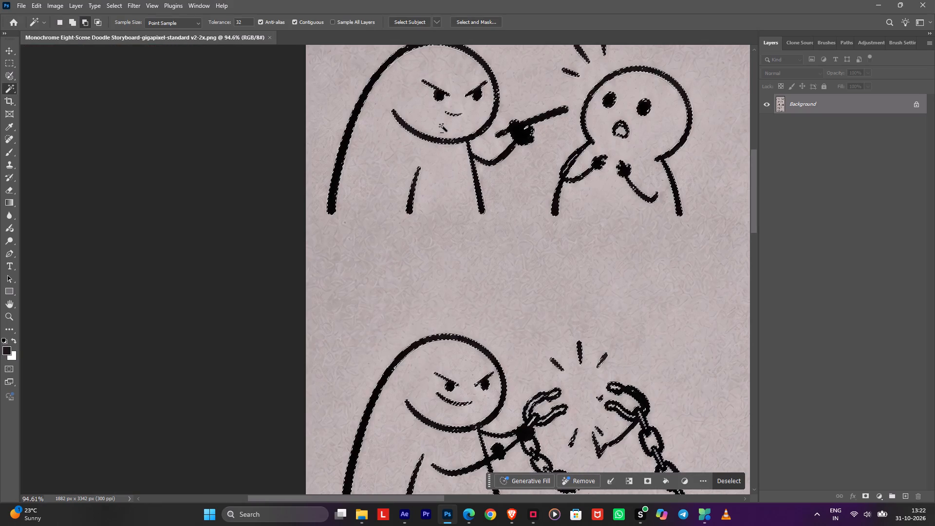
alt+scroll(447, 132, up, 3)
alt+scroll(447, 132, down, 1)
alt+scroll(448, 132, up, 3)
shift+click(462, 147)
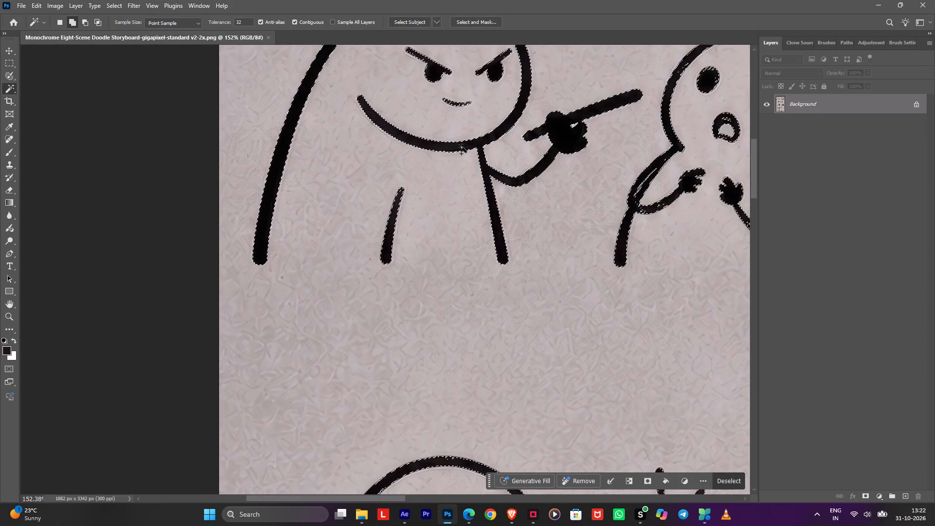
Add the missing dark strokes of the broken-chain scene to the selection, including the figure's fist, the second arm and the accent mark.
key(space)
key(space)
key(space)
key(space)
key(space)
key(space)
key(space)
key(space)
key(space)
drag(530, 340, 493, 204)
click(490, 196)
shift+triple_click(430, 274)
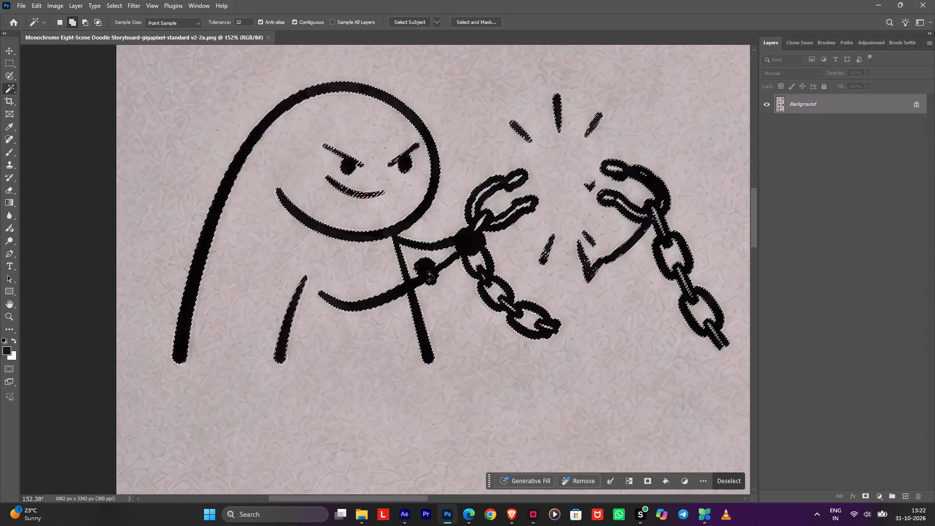
shift+double_click(624, 246)
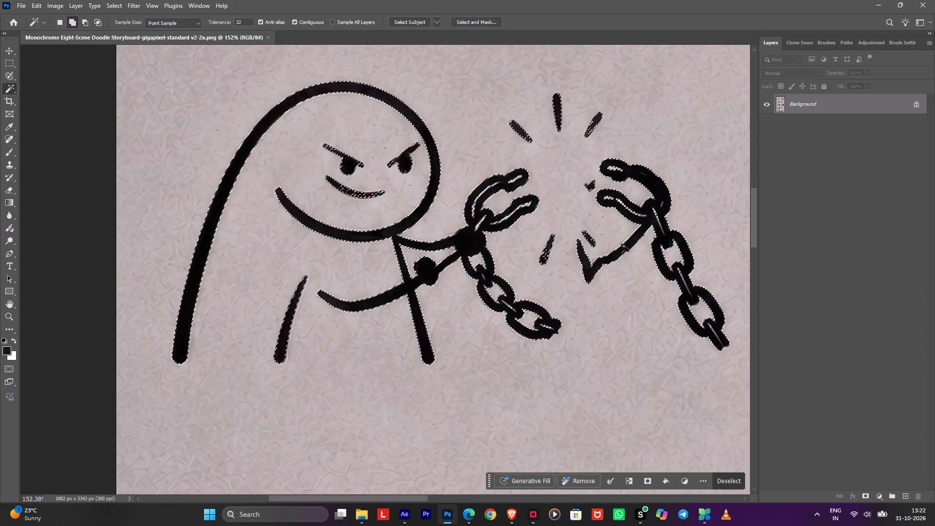
shift+click(548, 244)
Add the caped lantern figure's outline, eyes and smile to the selection.
alt+scroll(584, 215, down, 12)
alt+scroll(586, 216, up, 1)
alt+scroll(586, 216, down, 1)
alt+scroll(586, 216, up, 2)
alt+scroll(586, 216, down, 2)
alt+scroll(613, 381, up, 15)
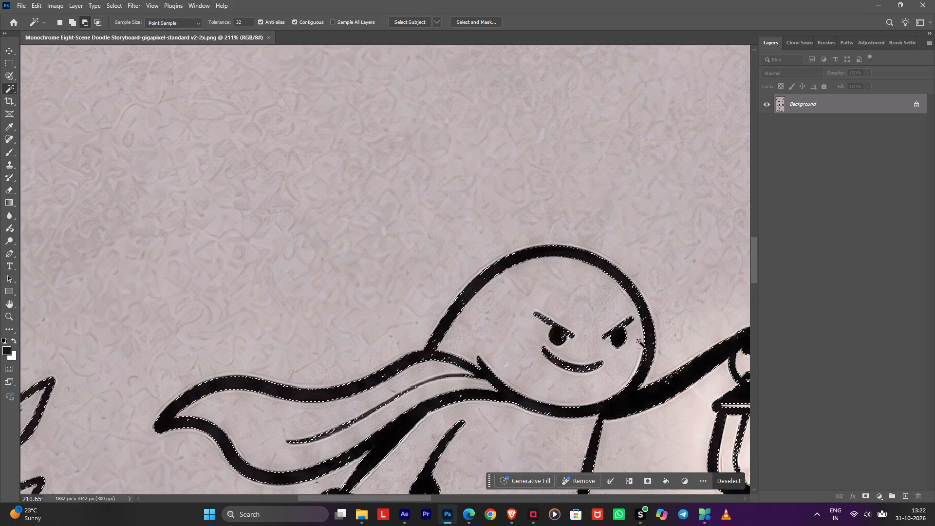
shift+triple_click(646, 339)
shift+double_click(619, 336)
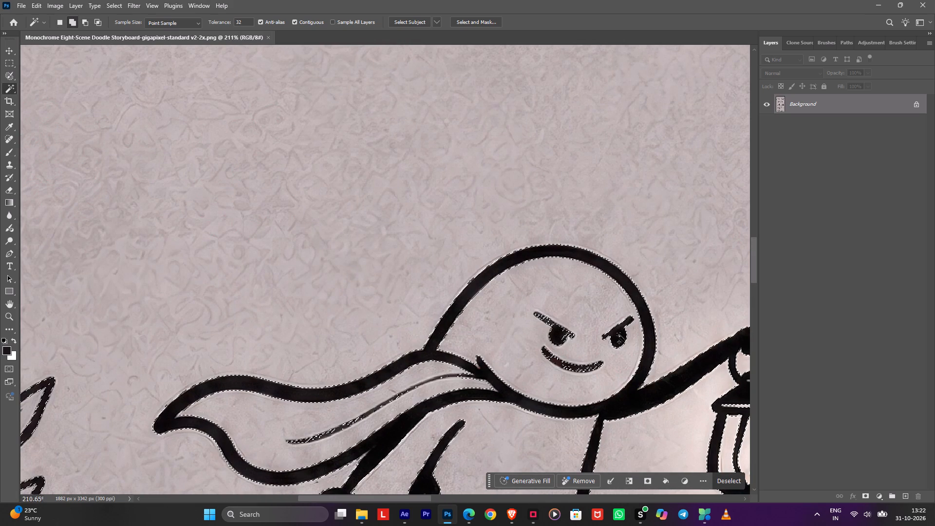
shift+click(569, 368)
shift+double_click(556, 329)
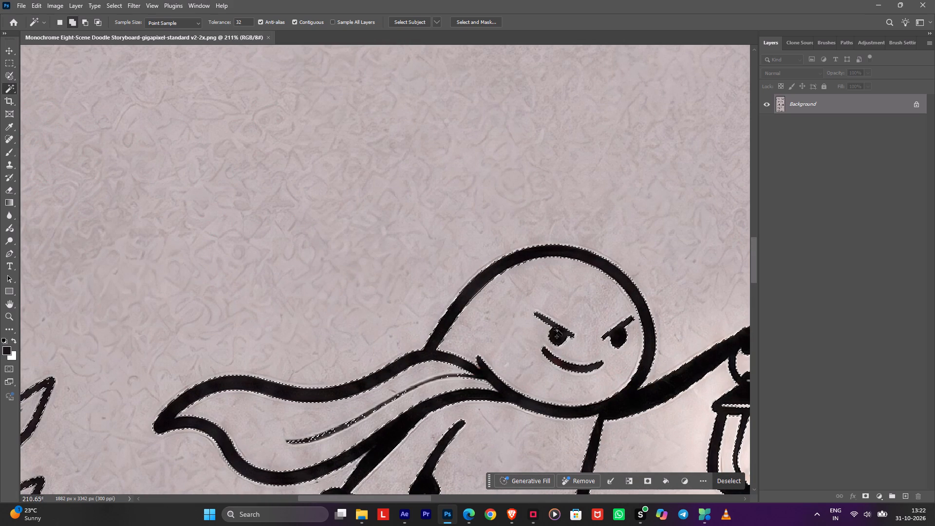
Add the cape's inner fold line to the selection and undo the last Magic Wand pick.
shift+click(368, 411)
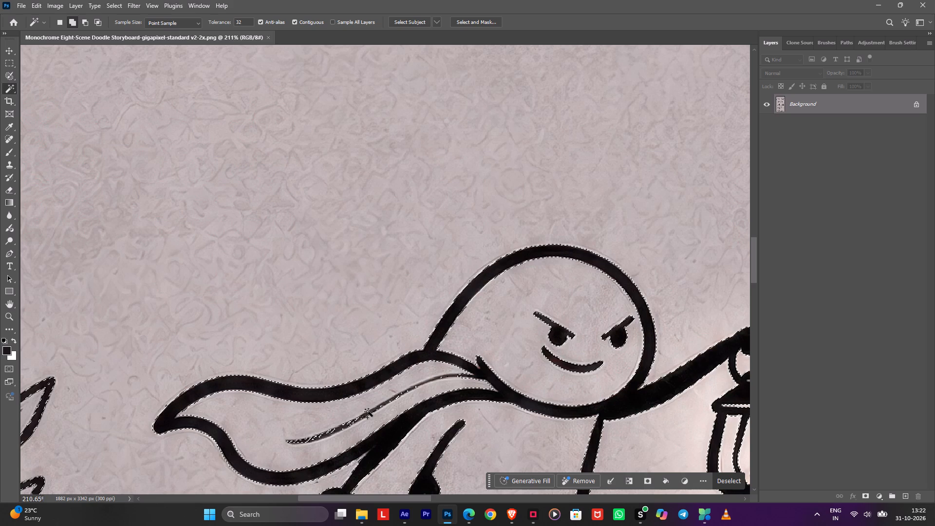
shift+click(368, 411)
shift+click(368, 411)
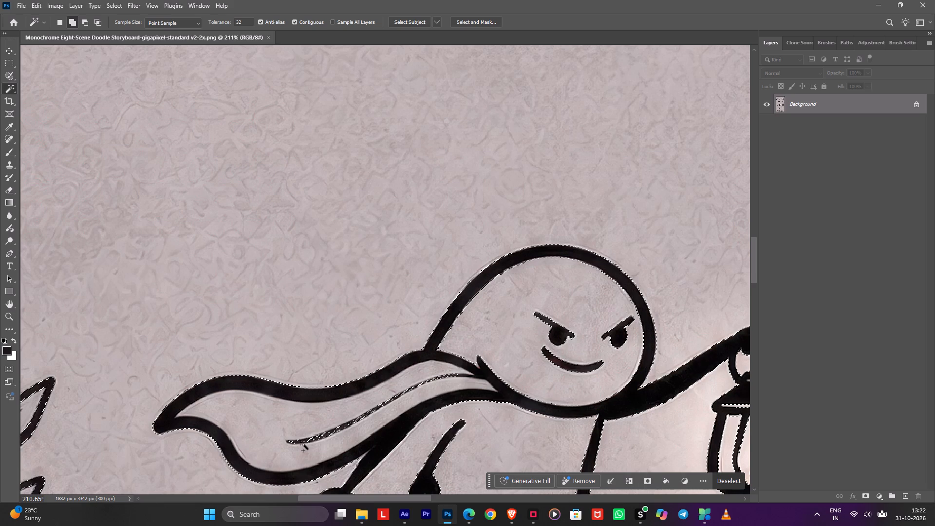
shift+click(303, 440)
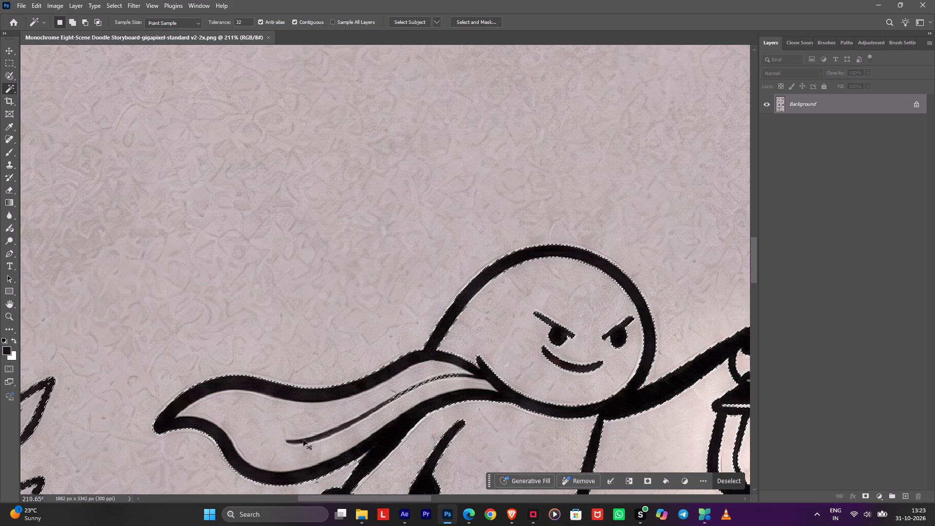
key(ctrl+z)
Add the dark cave opening to the selection.
alt+scroll(280, 391, down, 4)
alt+scroll(280, 391, up, 1)
alt+scroll(280, 391, down, 7)
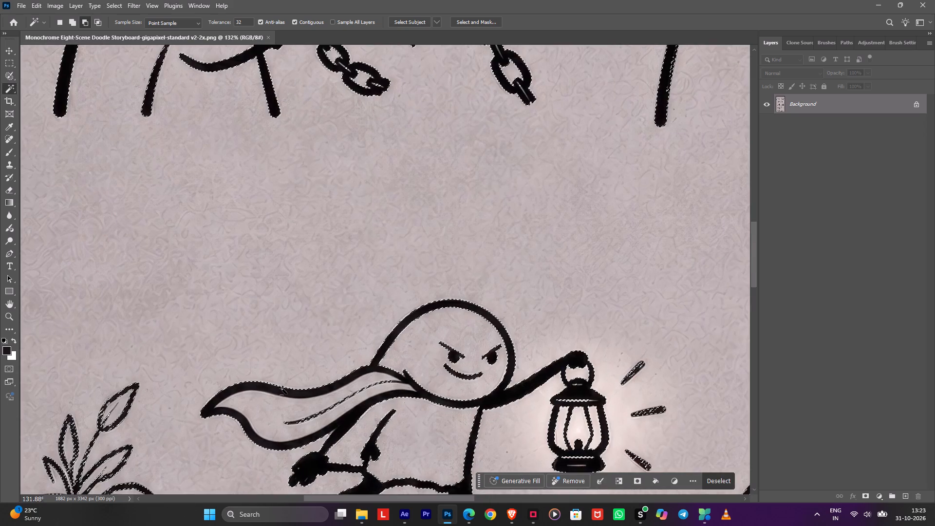
alt+scroll(282, 389, down, 2)
key(space)
drag(644, 376, 368, 319)
shift+click(408, 343)
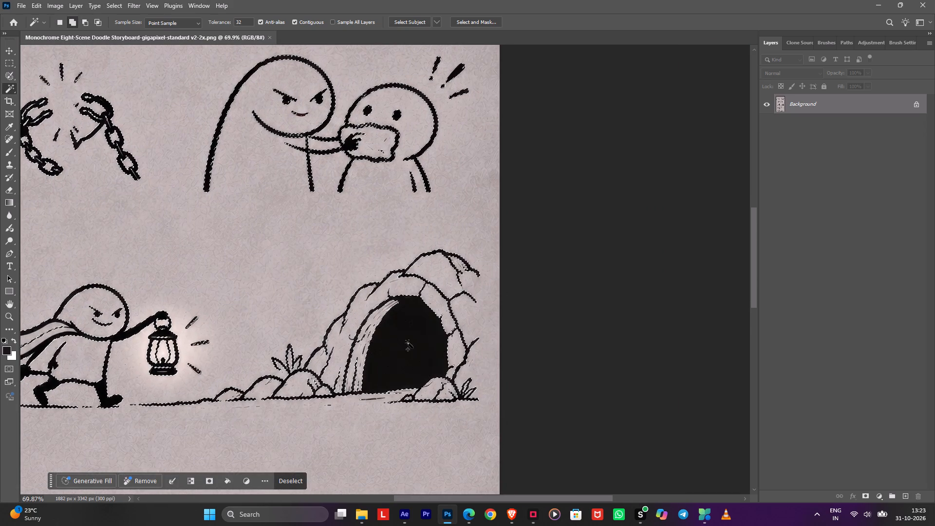
Add the outline of the fourth-row pointing figure to the selection.
key(space)
key(space)
key(space)
key(space)
key(space)
key(space)
key(space)
key(space)
key(space)
key(space)
key(space)
key(space)
key(space)
key(space)
key(space)
key(space)
key(space)
key(space)
drag(412, 354, 433, 285)
drag(436, 321, 434, 296)
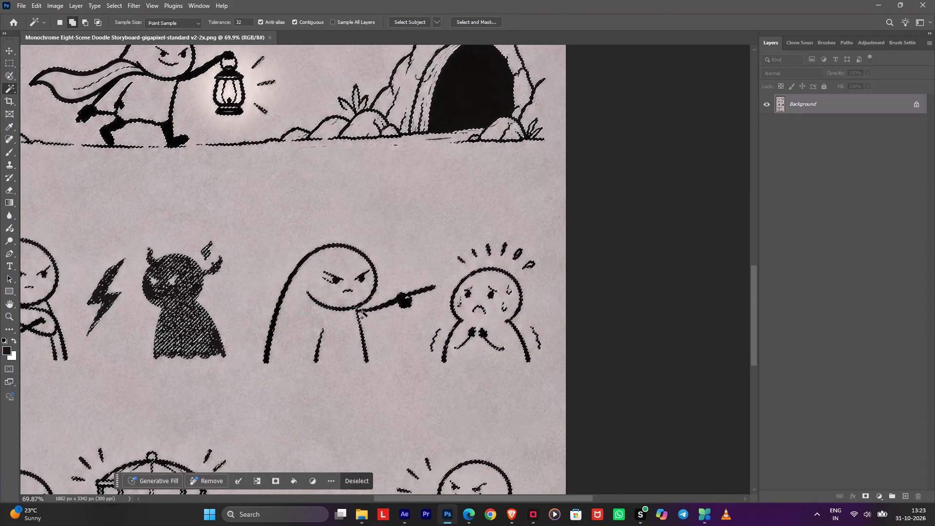
alt+scroll(362, 311, up, 12)
shift+click(368, 288)
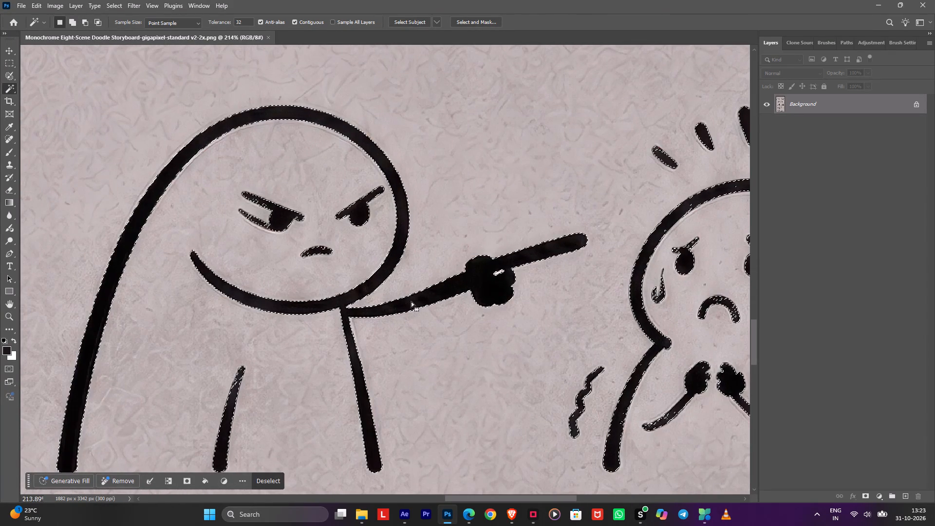
Add the solid black horned figure to the selection.
alt+scroll(411, 301, down, 12)
shift+click(213, 301)
Add the lightning bolt and the neighbouring crossed-arms figure's outline to the selection.
key(space)
key(space)
key(space)
key(space)
key(space)
key(space)
key(space)
key(space)
key(space)
key(space)
key(space)
key(space)
key(space)
key(space)
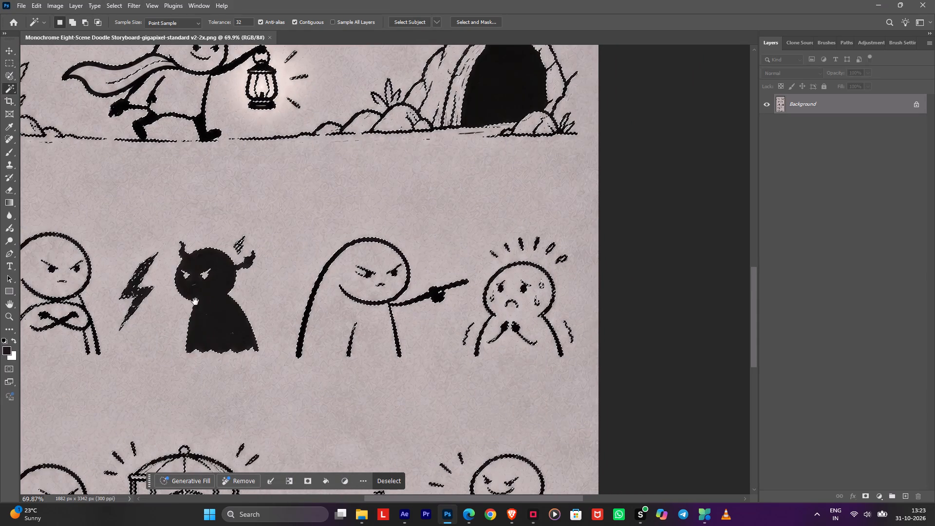
drag(295, 285, 485, 283)
alt+scroll(288, 293, up, 7)
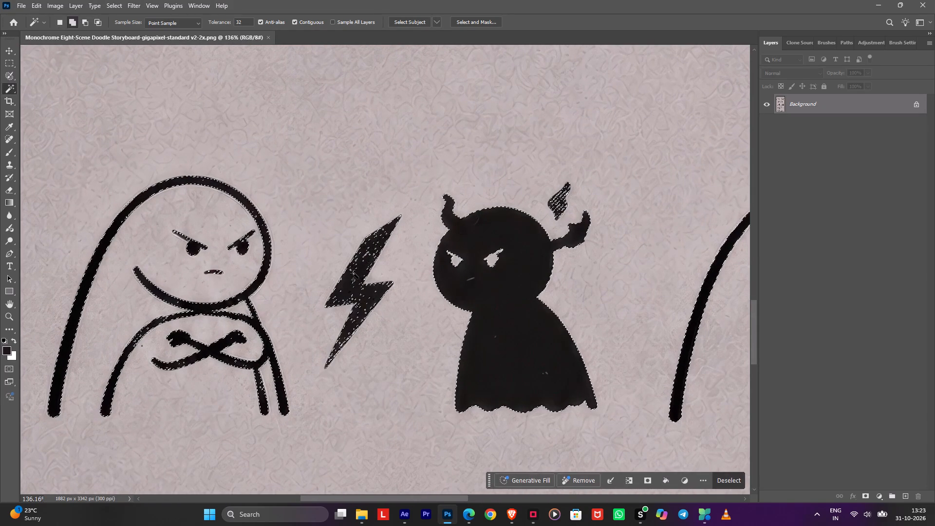
shift+click(354, 273)
shift+click(200, 309)
shift+click(200, 309)
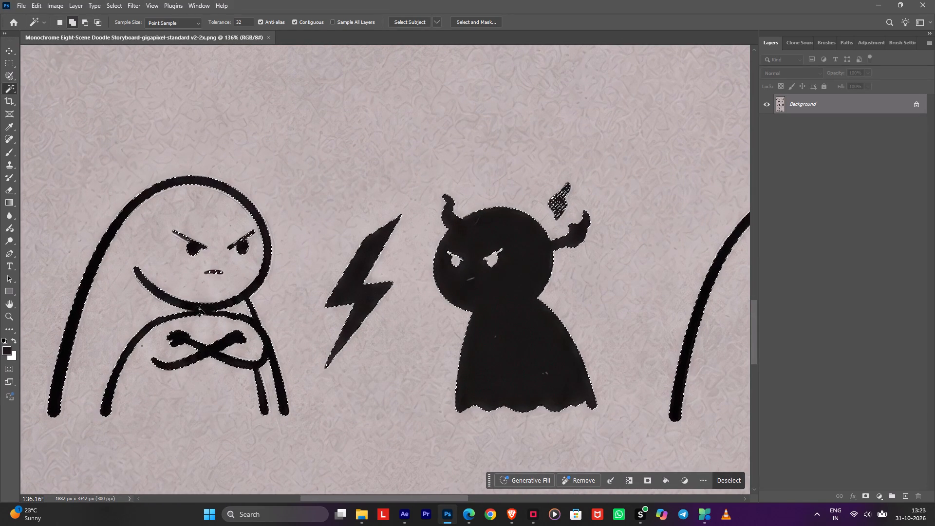
Add the birdcage's dark frame lines in the bottom row to the selection.
key(space)
key(space)
key(space)
key(space)
key(space)
key(space)
key(space)
key(space)
key(space)
key(space)
key(space)
key(space)
key(space)
key(space)
key(space)
key(space)
key(space)
key(space)
key(space)
key(space)
drag(354, 305, 362, 224)
drag(353, 186, 337, 116)
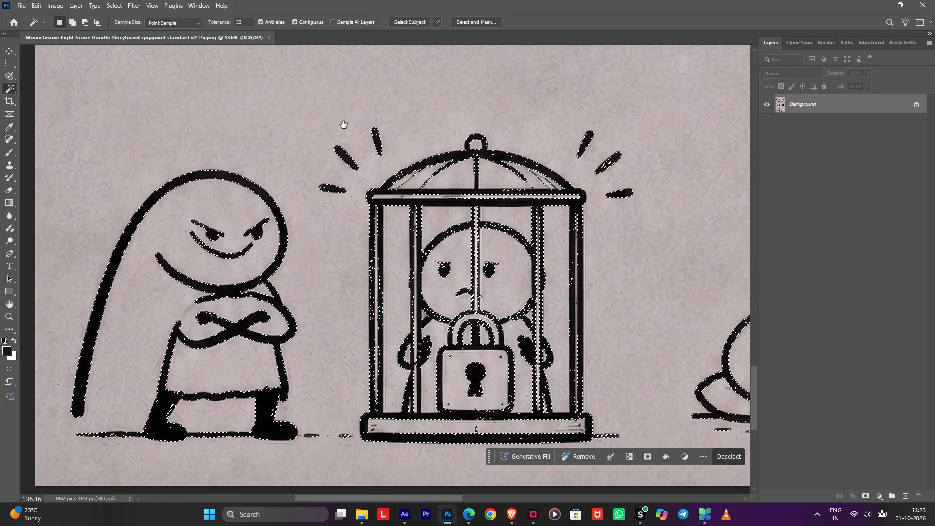
shift+click(476, 199)
shift+click(476, 200)
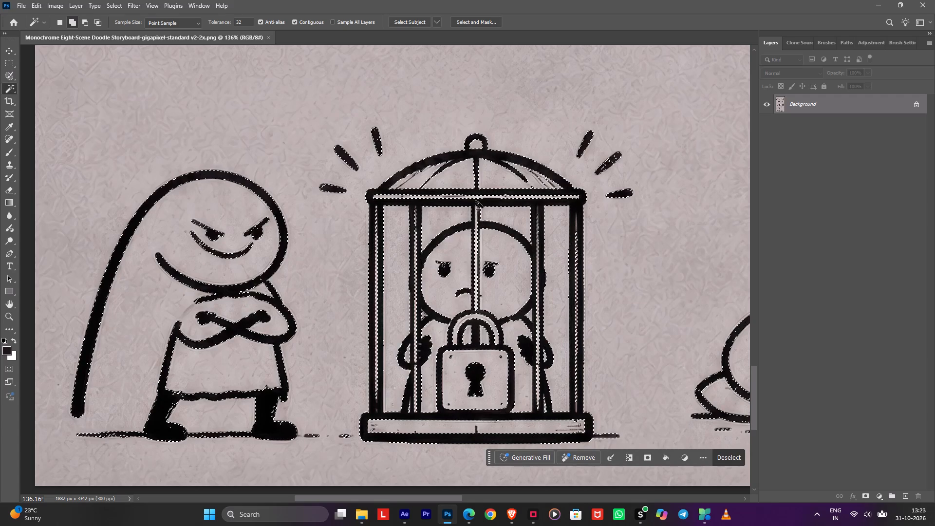
Add the dark strokes of the bottom-row sleeping scene to the selection, including the rock outline and the standing figure's leg.
key(space)
key(space)
key(space)
key(space)
key(space)
key(space)
key(space)
key(space)
key(space)
key(space)
key(space)
key(space)
drag(600, 281, 310, 208)
click(331, 201)
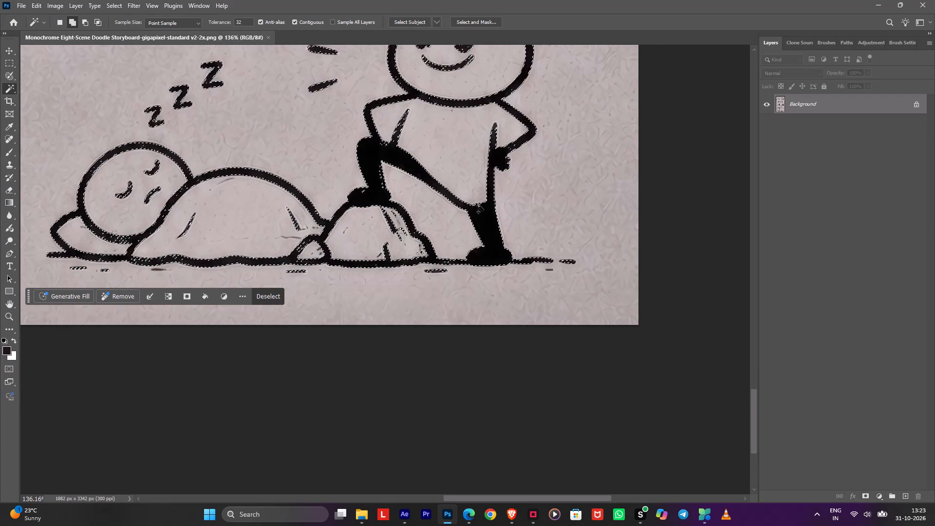
shift+double_click(486, 219)
Turn the line-art selection into a layer mask that hides the paper background.
key(space)
key(space)
key(space)
key(space)
key(space)
key(space)
key(space)
drag(206, 173, 352, 299)
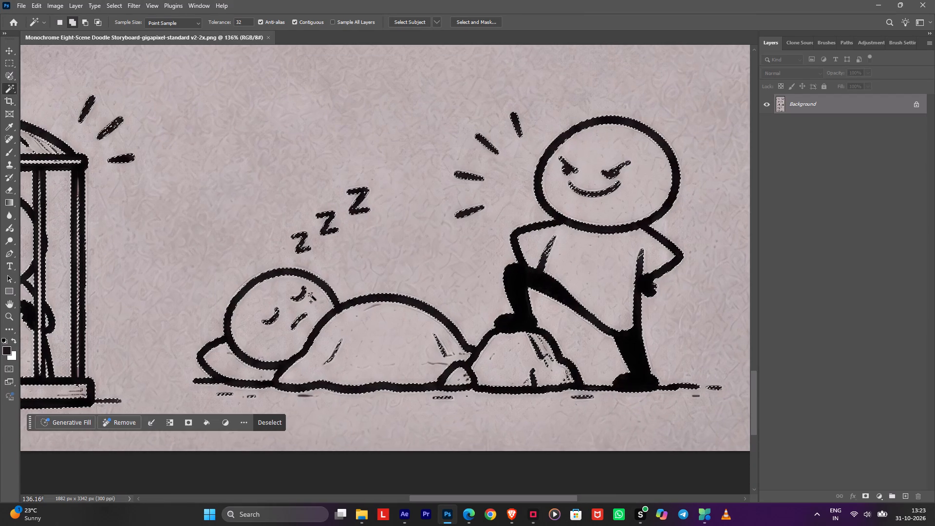
click(184, 420)
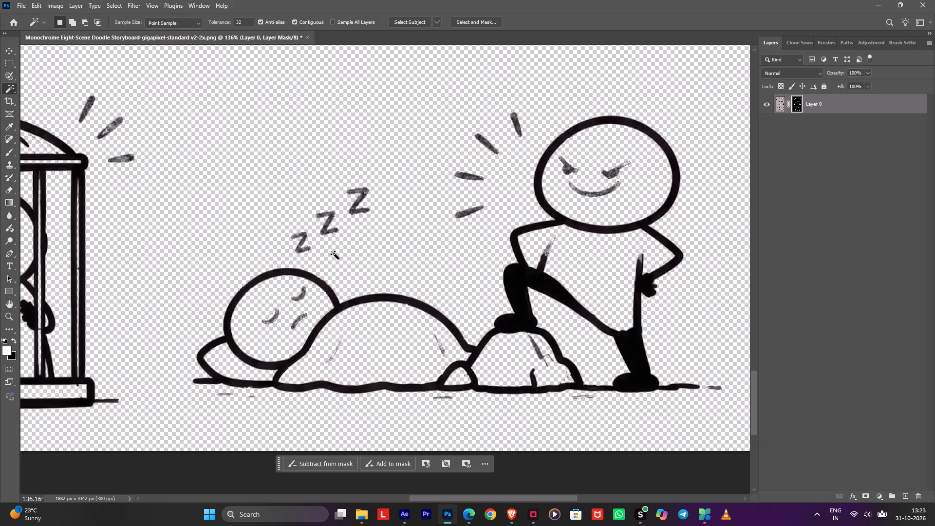
Examine the masked line art across the storyboard's rows for faded or semi-transparent strokes.
alt+scroll(341, 251, down, 12)
key(space)
key(space)
key(space)
key(space)
key(space)
key(space)
key(space)
key(space)
key(space)
key(space)
key(space)
key(space)
key(space)
key(space)
key(space)
key(space)
key(space)
key(space)
key(space)
key(space)
drag(282, 96, 368, 279)
drag(363, 227, 358, 222)
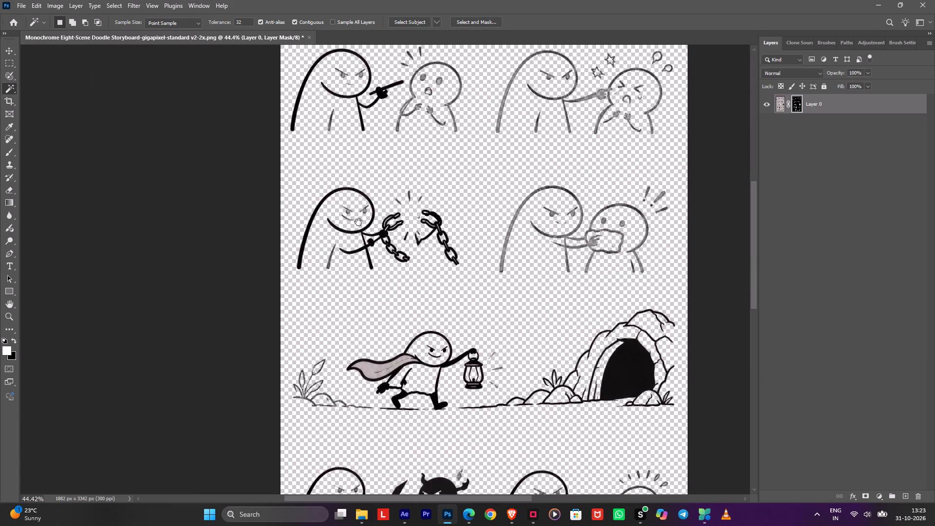
drag(358, 222, 352, 222)
key(space)
key(space)
key(space)
key(space)
key(space)
key(space)
key(space)
key(space)
key(space)
key(space)
key(space)
key(space)
key(space)
key(space)
key(space)
key(space)
key(space)
drag(559, 201, 390, 232)
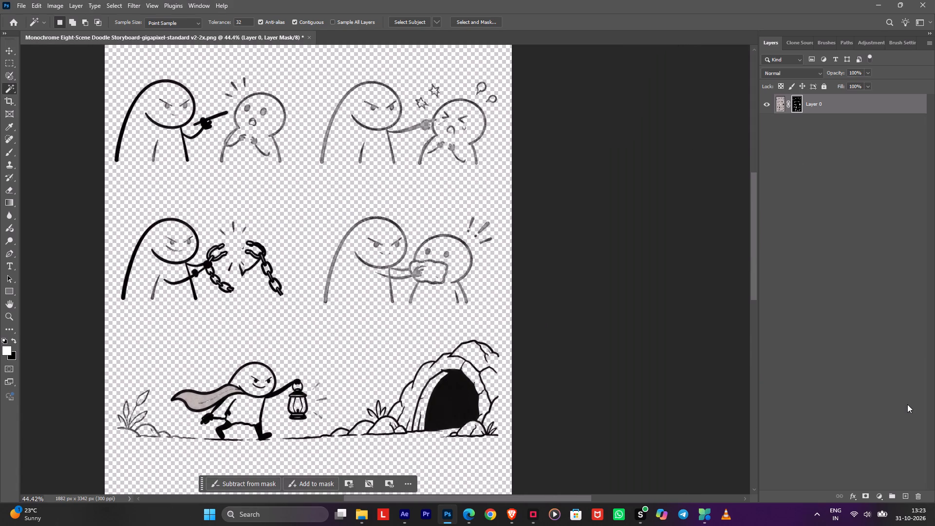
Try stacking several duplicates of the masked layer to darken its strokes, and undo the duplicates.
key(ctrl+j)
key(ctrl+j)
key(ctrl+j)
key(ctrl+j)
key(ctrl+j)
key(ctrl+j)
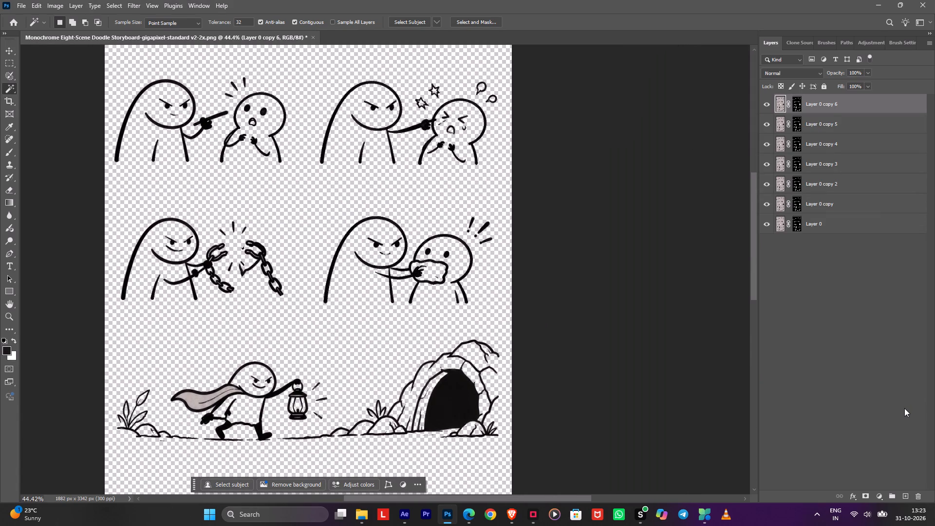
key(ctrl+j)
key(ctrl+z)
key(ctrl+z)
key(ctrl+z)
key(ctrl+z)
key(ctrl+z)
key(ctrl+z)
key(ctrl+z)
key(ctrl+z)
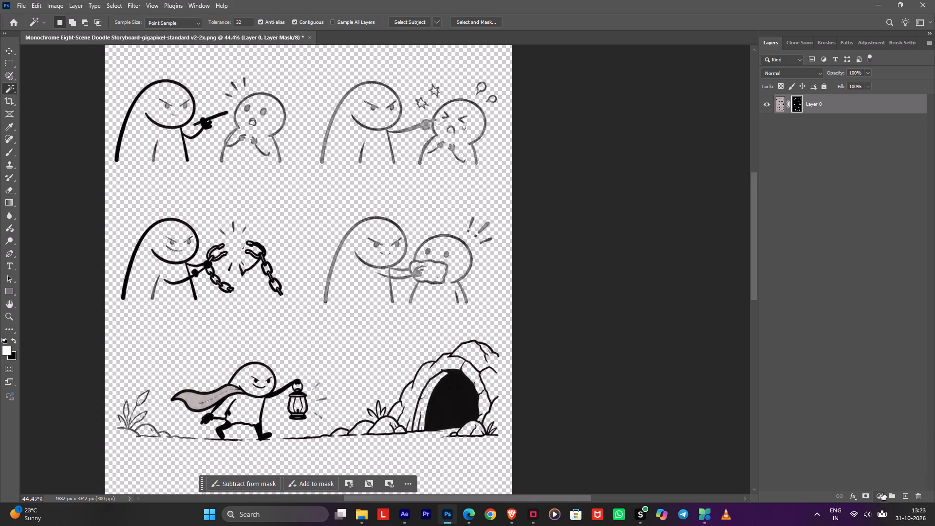
Add a solid black colour fill layer above the masked storyboard layer.
click(882, 493)
click(863, 322)
drag(451, 224, 518, 284)
click(560, 108)
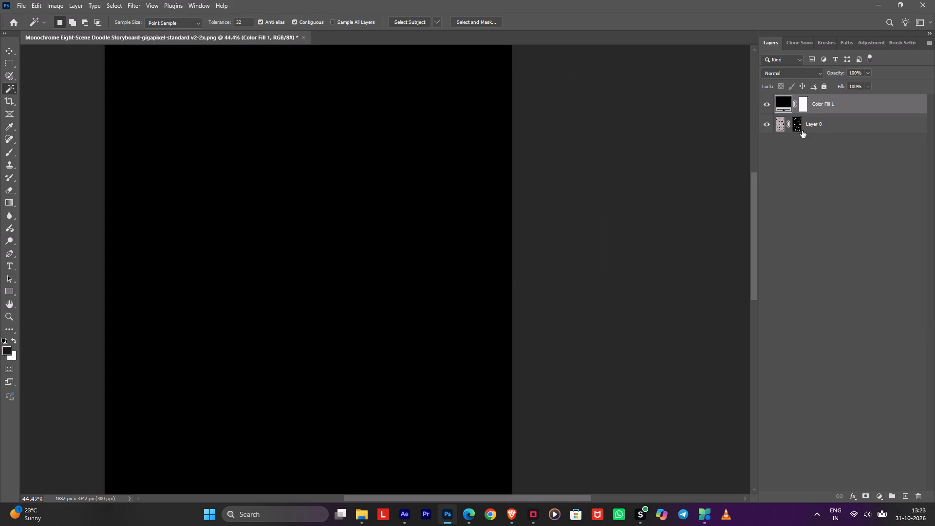
Replace the black fill layer's blank mask with one made from Layer 0's line-art mask.
ctrl+click(802, 131)
ctrl+click(797, 126)
click(820, 113)
click(809, 104)
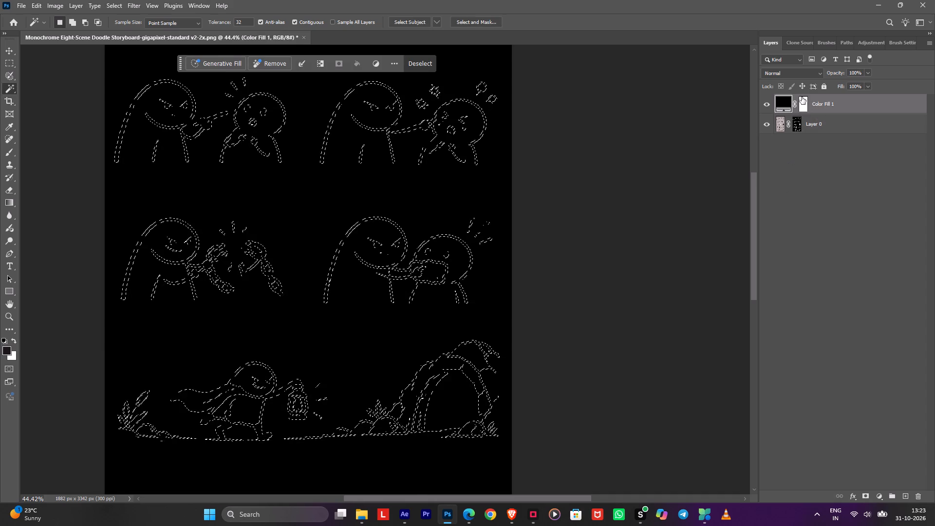
right_click(802, 97)
click(825, 115)
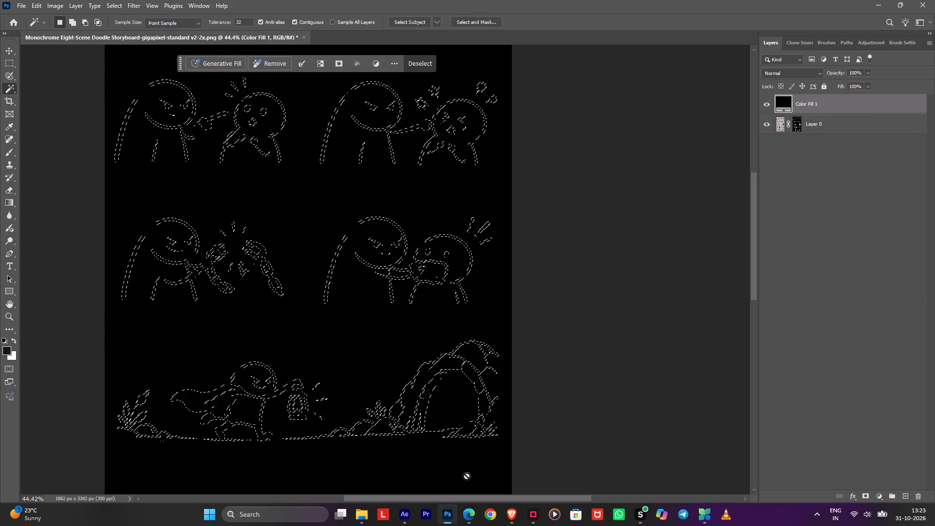
click(345, 62)
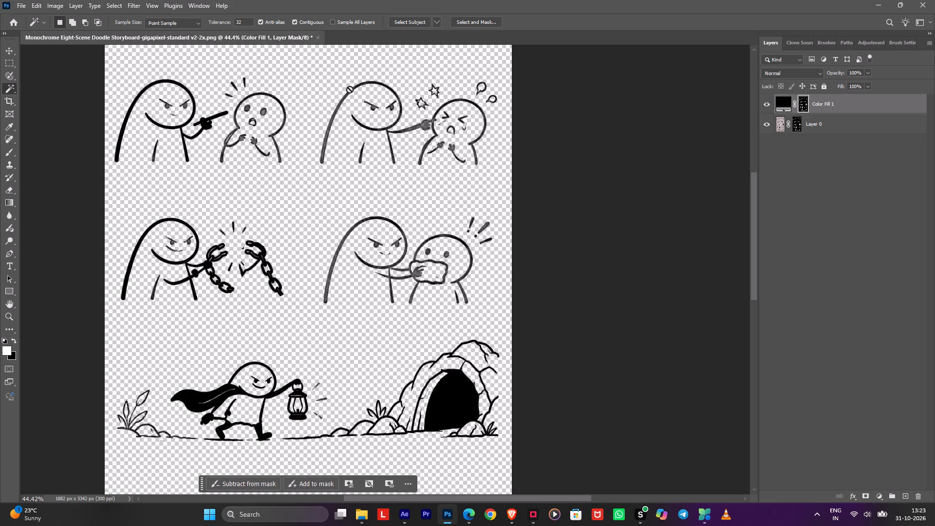
ctrl+click(802, 103)
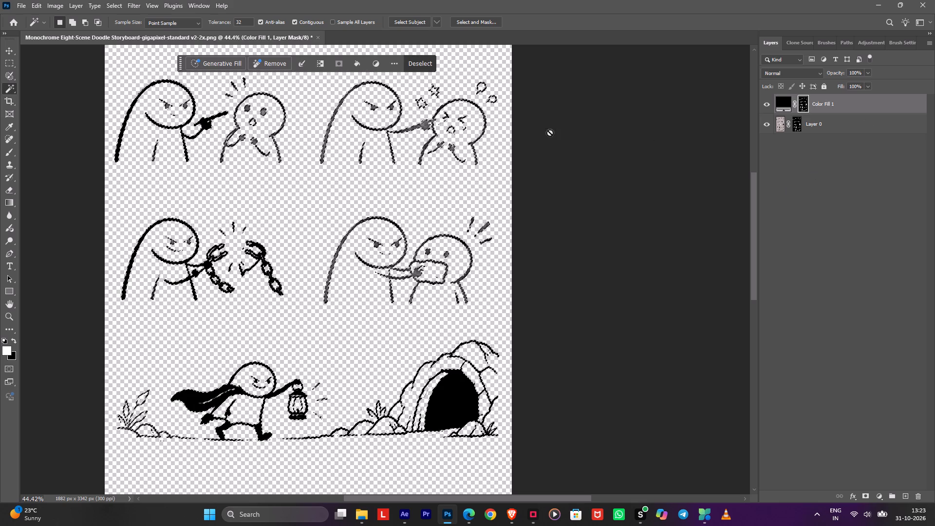
key(b)
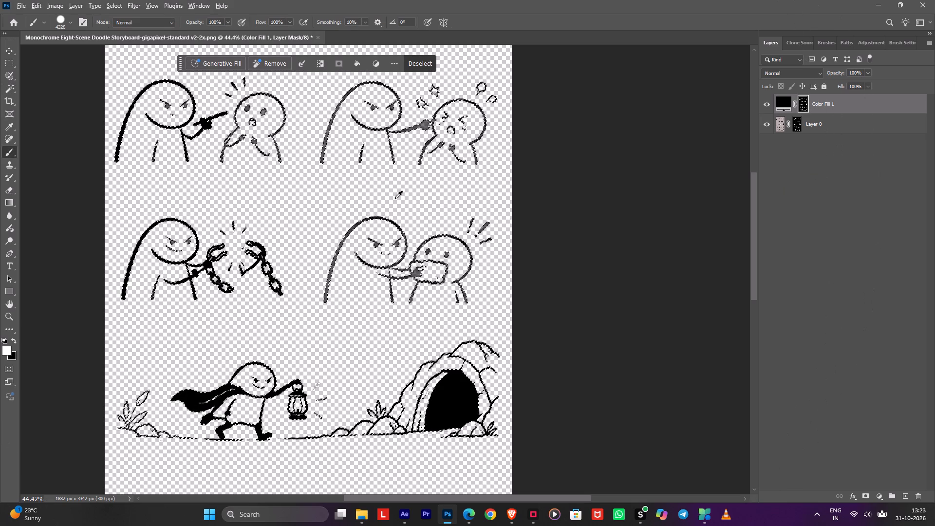
alt+right_drag(263, 226, 179, 244)
alt+right_drag(355, 230, 257, 261)
click(341, 264)
drag(343, 264, 198, 251)
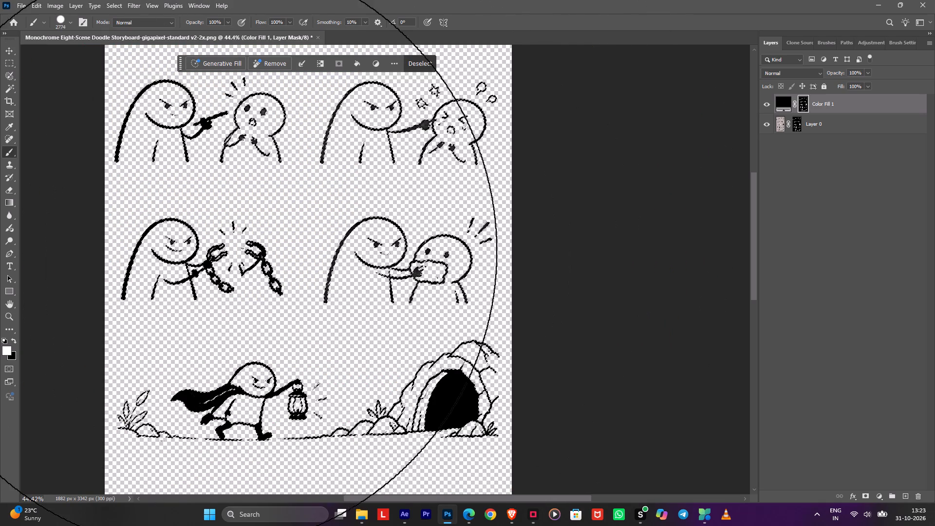
drag(198, 251, 370, 267)
key(space)
key(space)
key(space)
key(space)
key(space)
key(space)
drag(355, 308, 369, 211)
click(371, 190)
drag(182, 324, 495, 296)
key(space)
key(space)
drag(417, 305, 432, 193)
drag(305, 325, 359, 340)
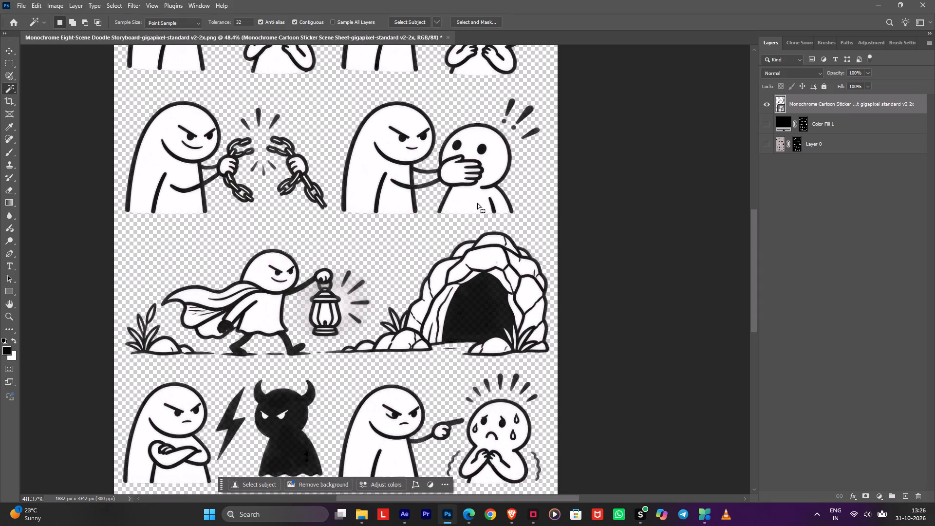
click(764, 121)
click(766, 104)
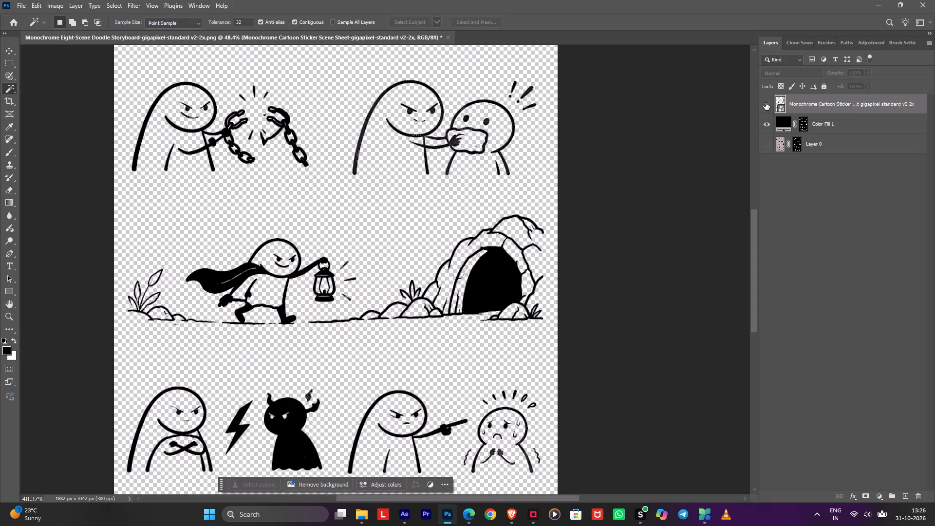
Examine the line quality of the black line art up close in the mouth-covering scene.
alt+scroll(346, 104, up, 3)
alt+scroll(349, 100, down, 1)
alt+scroll(350, 100, up, 5)
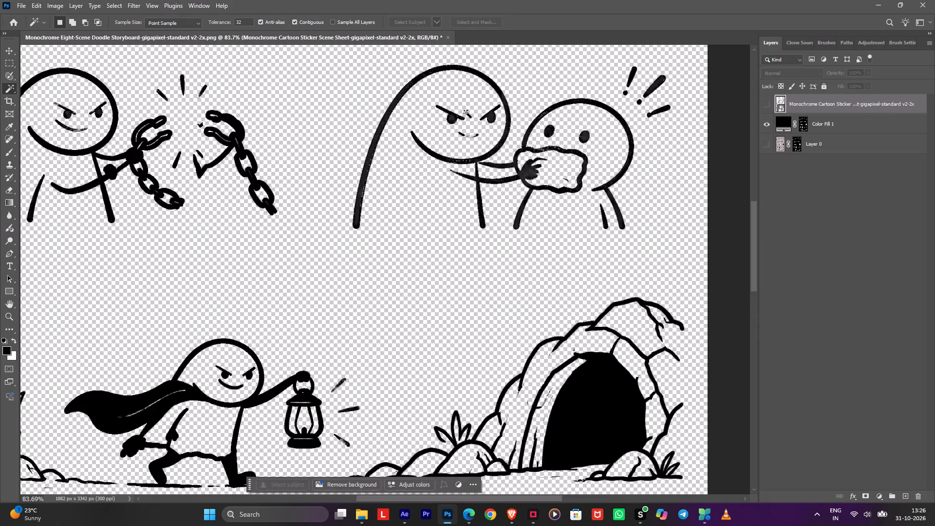
alt+scroll(467, 113, up, 3)
alt+scroll(478, 115, down, 1)
alt+scroll(478, 115, up, 6)
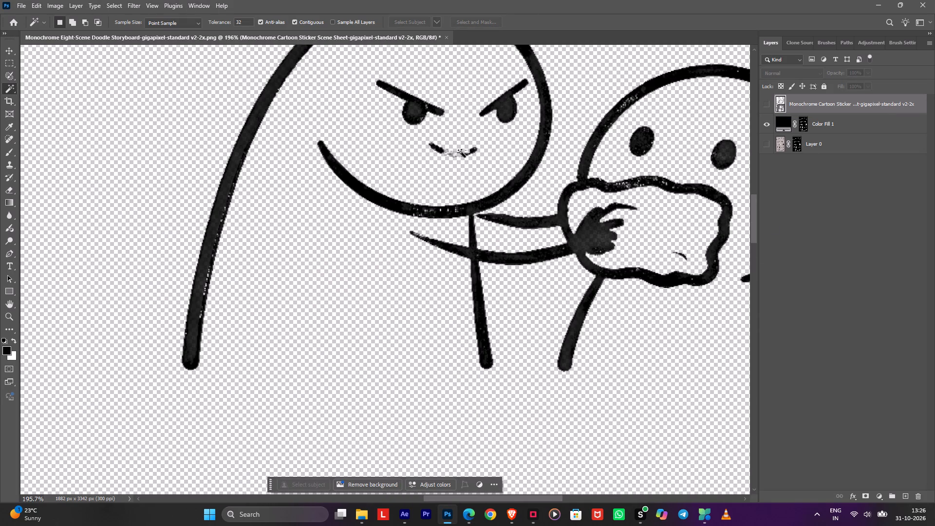
click(456, 154)
click(457, 156)
Show Layer 0 and hide the Color Fill 1 layer.
click(821, 123)
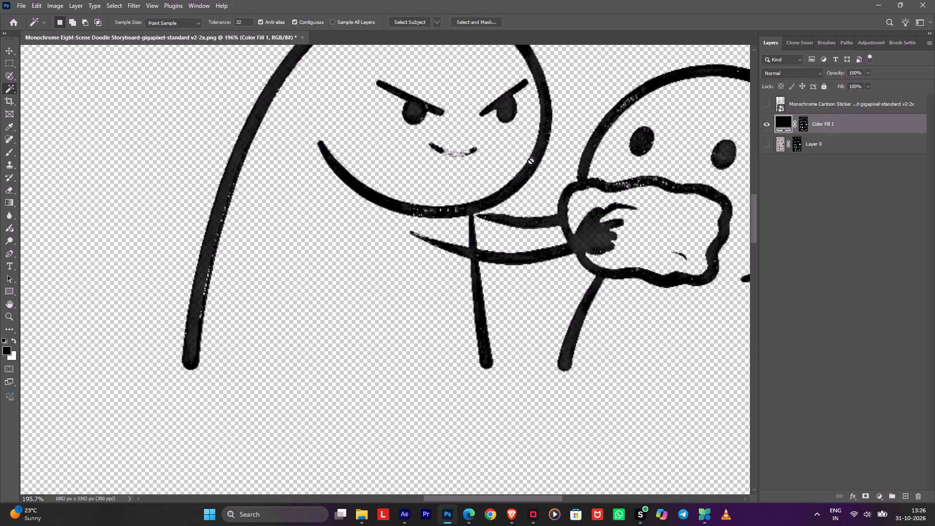
key(w)
click(761, 145)
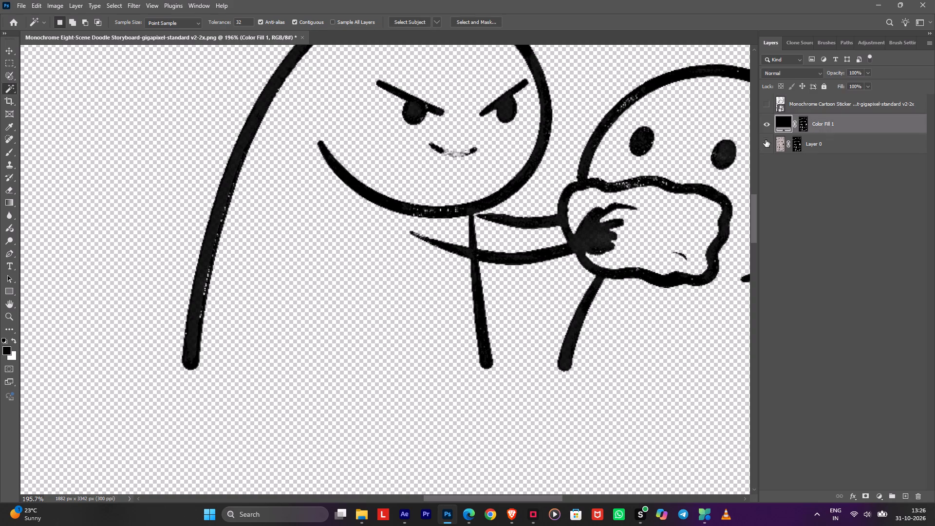
click(765, 129)
alt+scroll(631, 202, down, 10)
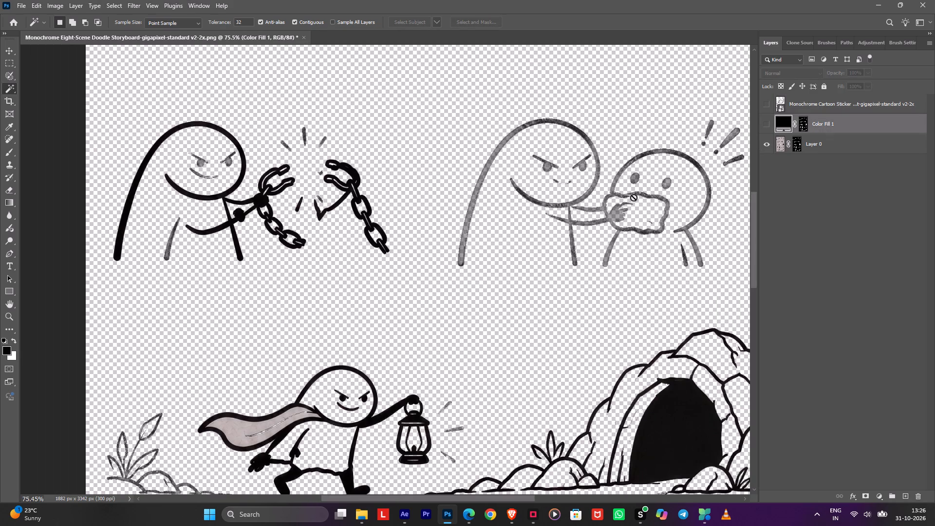
Display Layer 0's mask on the canvas and load it as a selection.
click(797, 143)
key(space)
key(space)
key(space)
key(space)
key(space)
key(space)
key(space)
key(space)
drag(547, 188, 510, 182)
alt+click(795, 145)
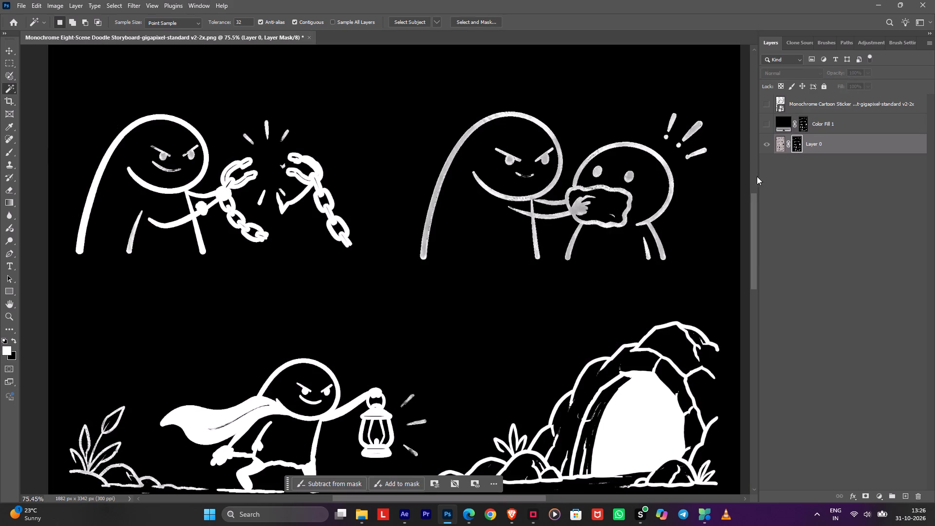
ctrl+click(798, 145)
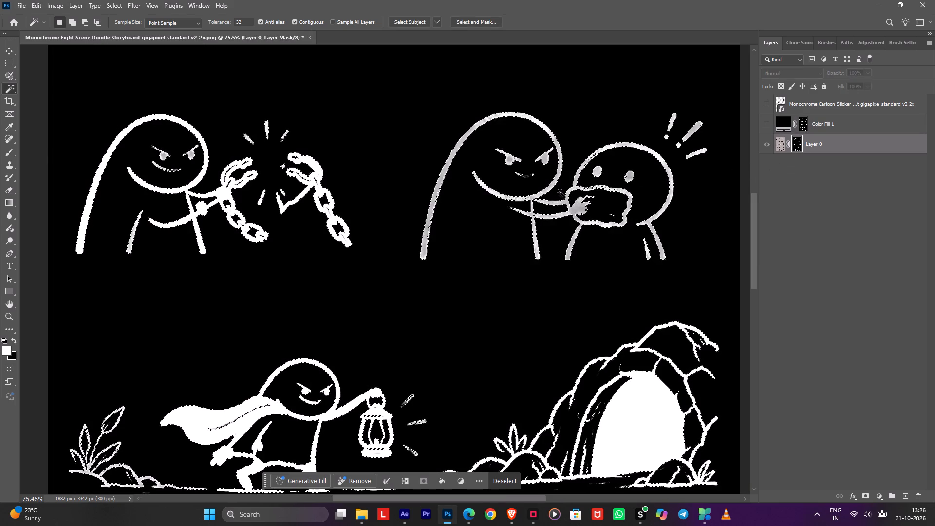
Paint white over the selected lines of all scenes on Layer 0's mask with a very large brush, returning to the normal layer view.
key(b)
alt+right_drag(431, 198, 526, 204)
drag(512, 190, 288, 210)
drag(446, 181, 428, 188)
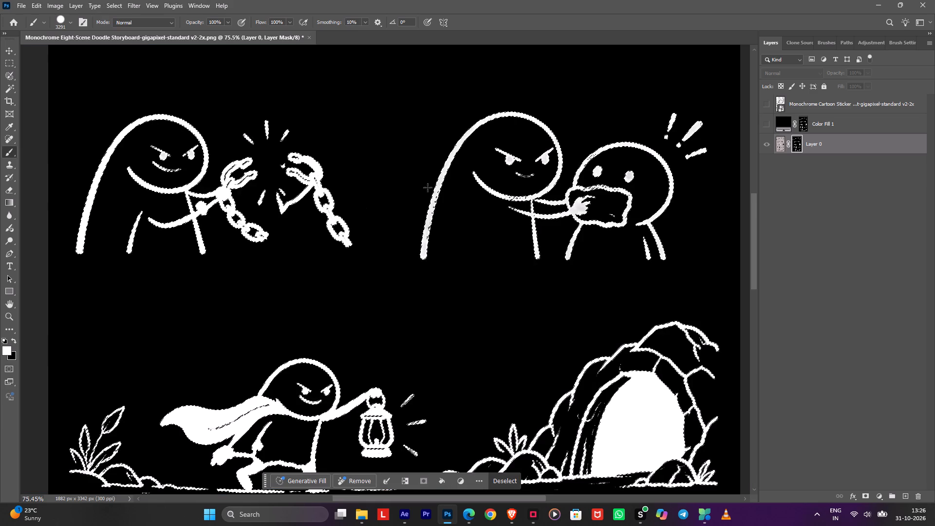
drag(428, 188, 551, 188)
alt+click(798, 142)
drag(582, 188, 554, 189)
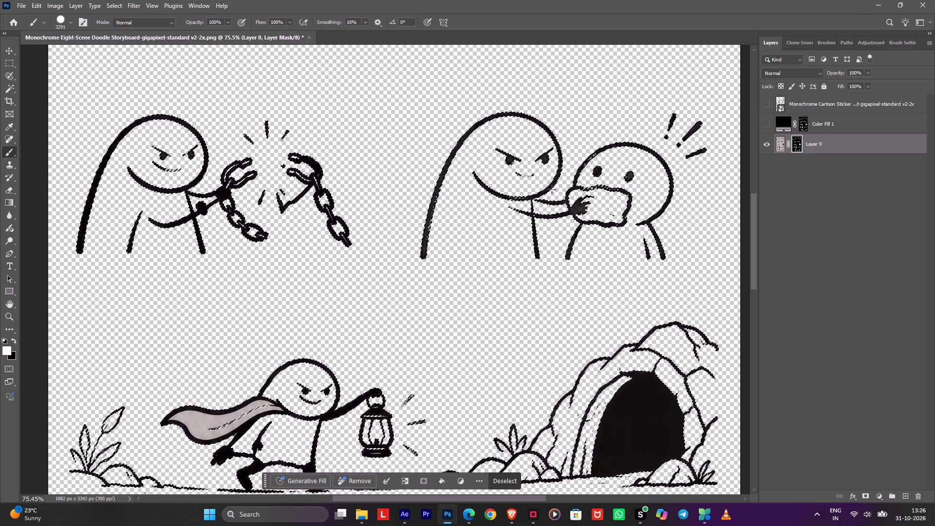
alt+scroll(552, 189, down, 7)
alt+scroll(552, 189, up, 1)
alt+scroll(550, 189, down, 7)
alt+right_drag(529, 214, 505, 217)
drag(452, 220, 445, 382)
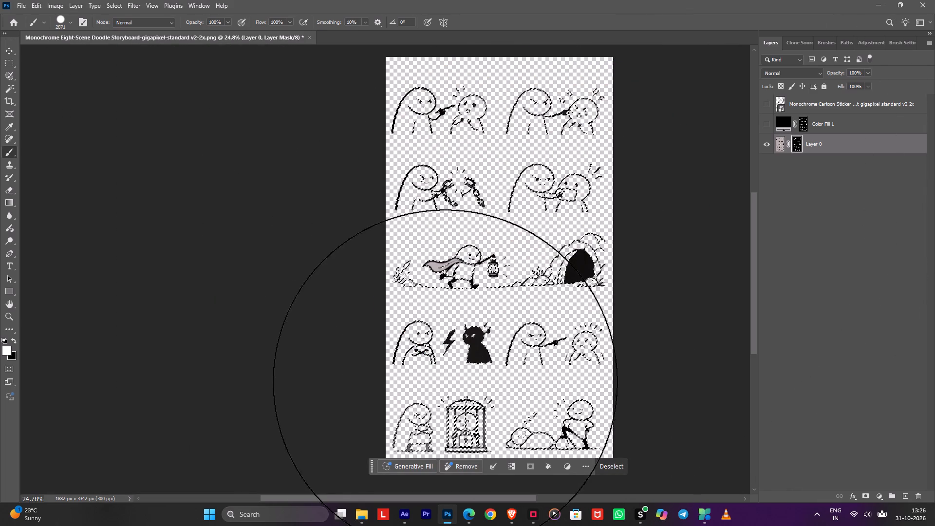
drag(445, 382, 459, 252)
double_click(462, 214)
Select the cape's gray interior with the Magic Wand, mask it out in black with a 167 px brush, and deselect.
alt+right_drag(471, 277, 306, 289)
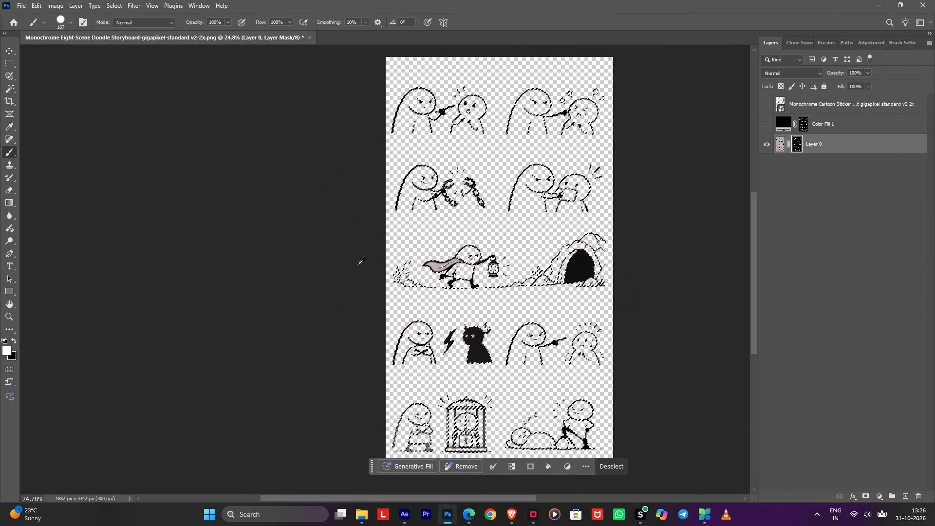
alt+scroll(393, 251, up, 17)
drag(465, 278, 589, 280)
key(shift+w)
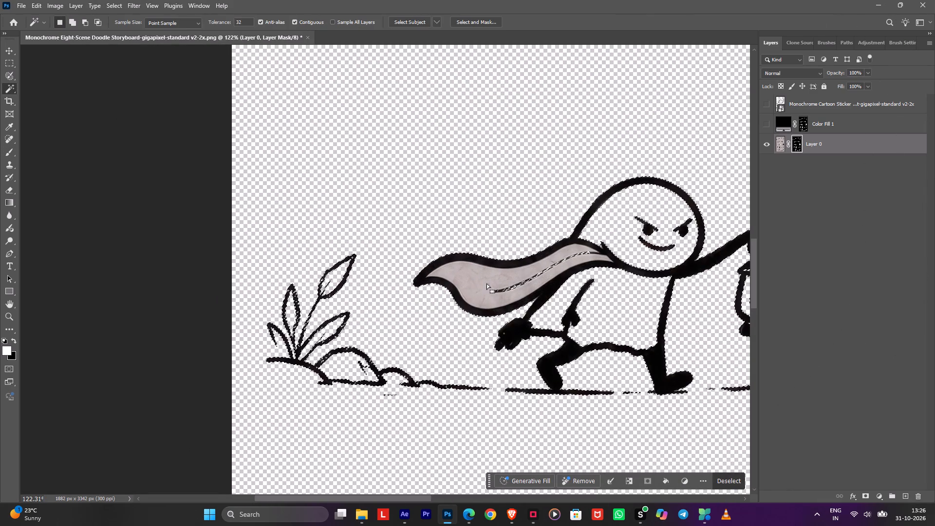
click(486, 283)
click(486, 283)
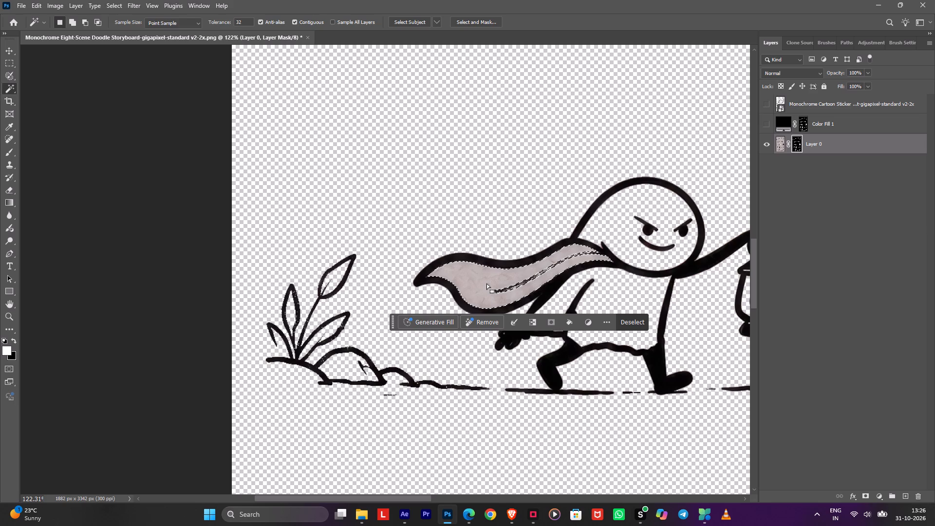
text(bx)
drag(486, 283, 275, 266)
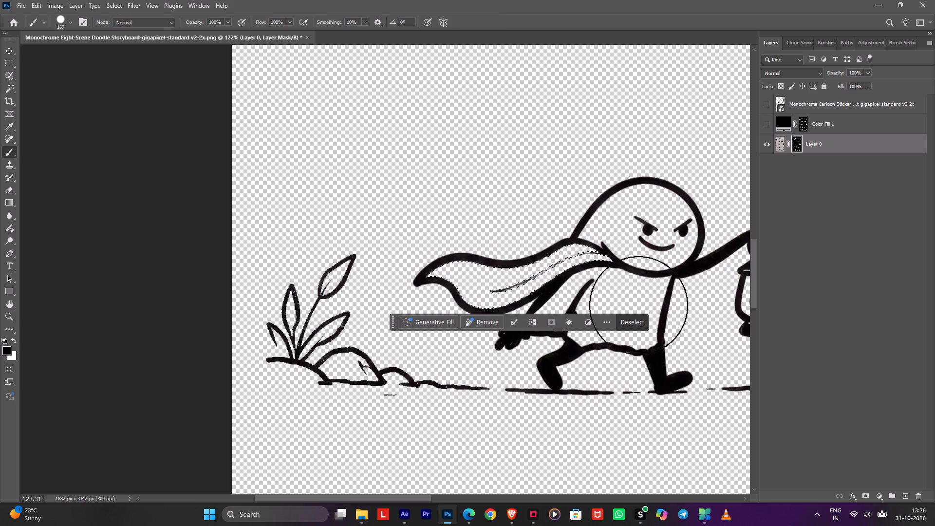
click(628, 323)
Mask out the stray line tip above the cape's collar inside the head with a 36 px black brush.
alt+right_drag(628, 241, 587, 252)
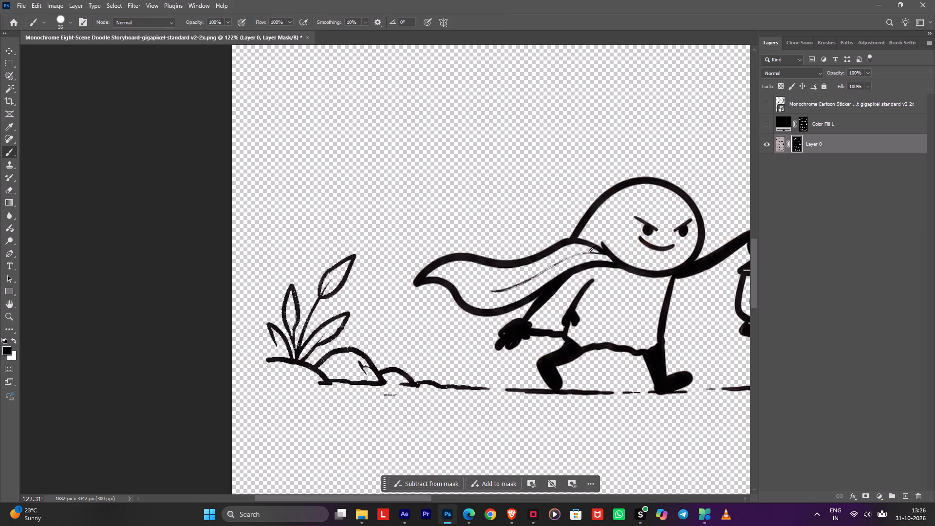
alt+scroll(614, 246, up, 12)
drag(687, 270, 659, 257)
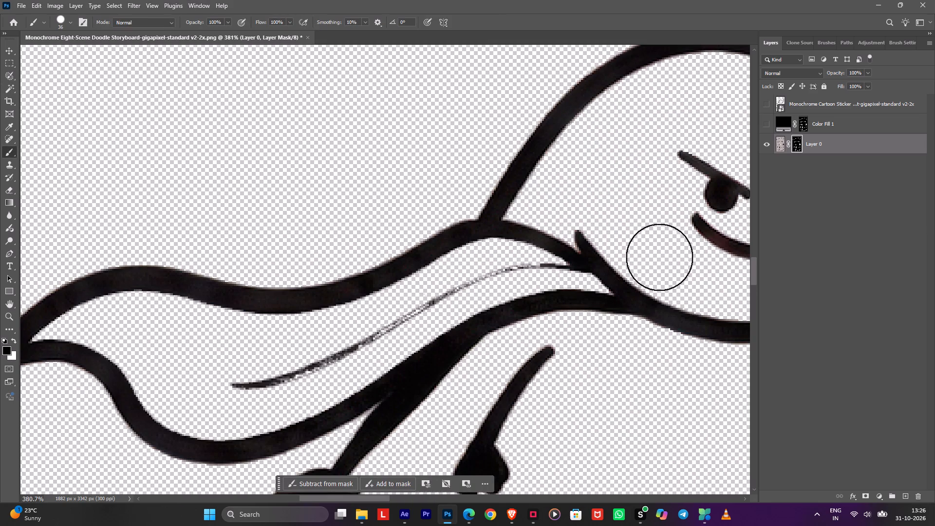
drag(659, 257, 587, 212)
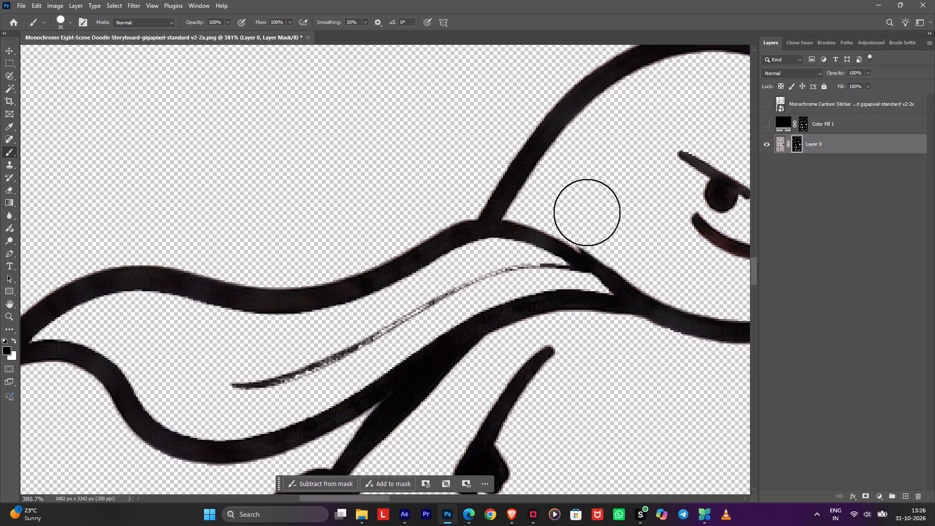
click(590, 216)
shift+click(675, 266)
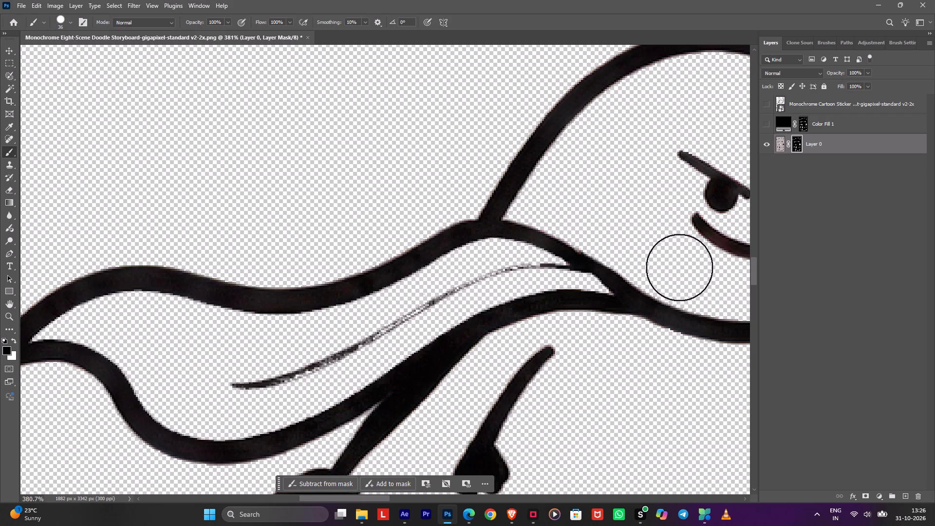
drag(685, 269, 608, 229)
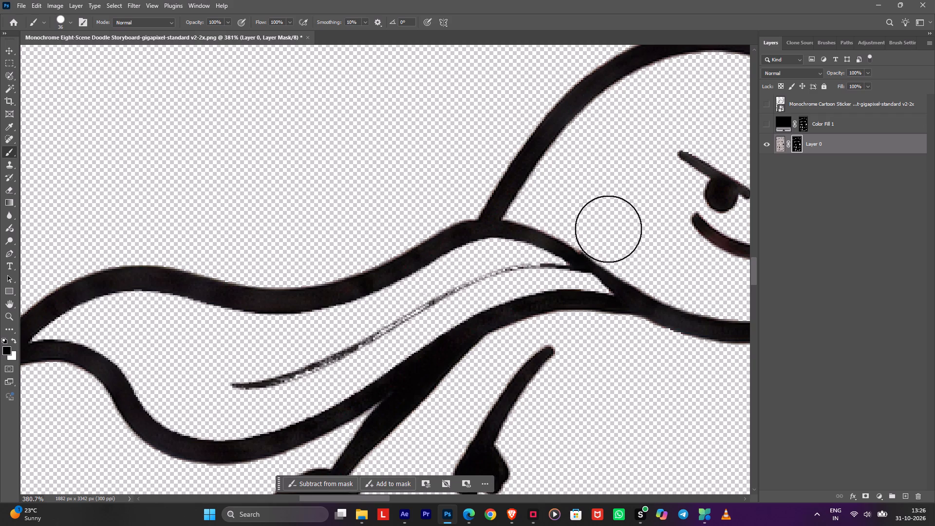
drag(608, 229, 592, 210)
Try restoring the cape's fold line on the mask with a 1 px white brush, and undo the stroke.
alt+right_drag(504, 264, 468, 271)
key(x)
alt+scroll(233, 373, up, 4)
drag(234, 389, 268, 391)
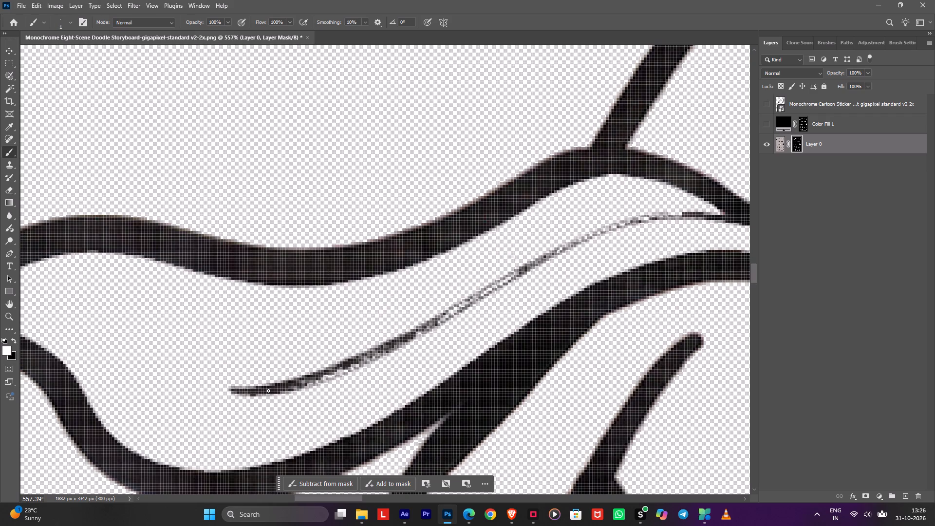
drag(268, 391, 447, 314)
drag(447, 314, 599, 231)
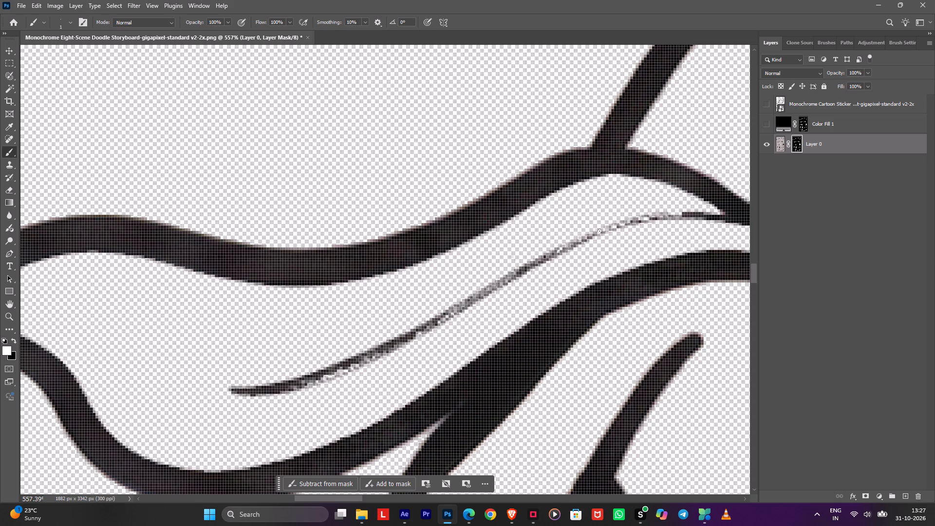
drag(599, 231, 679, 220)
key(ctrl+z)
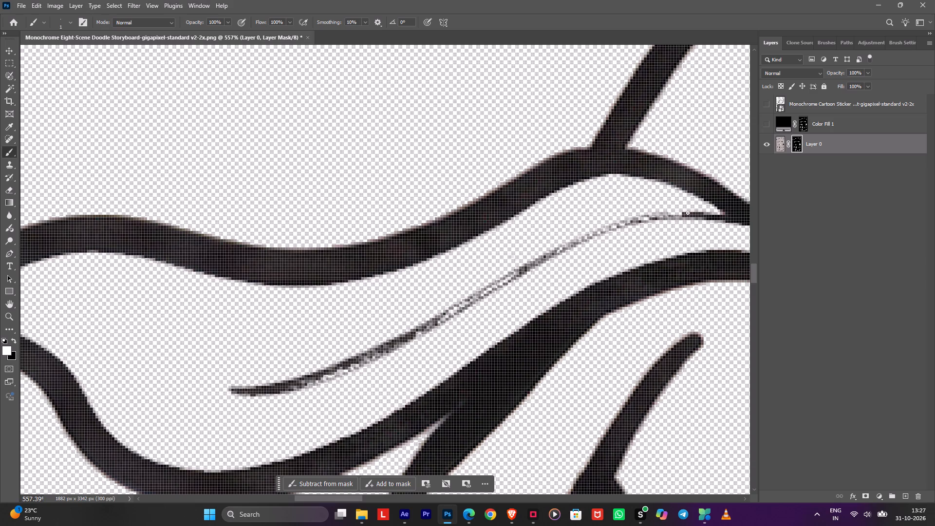
Reveal the whole fold line inside the cape by painting white along it on the mask with a 21 px brush.
drag(689, 213, 549, 251)
alt+right_drag(491, 269, 523, 263)
drag(658, 223, 557, 254)
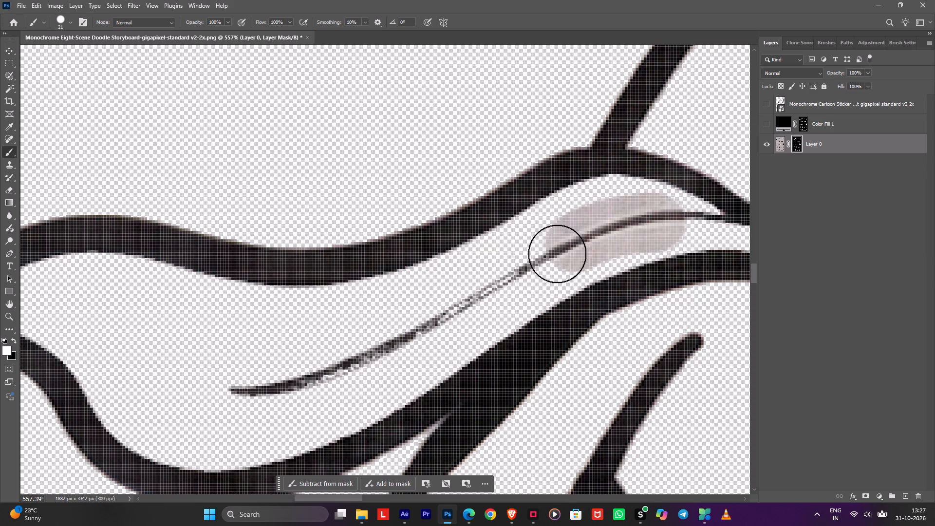
drag(557, 254, 240, 378)
Select the gray area around the cape's fold line with the Magic Wand, mask it out with a 21 px black brush, and deselect.
key(shift+w)
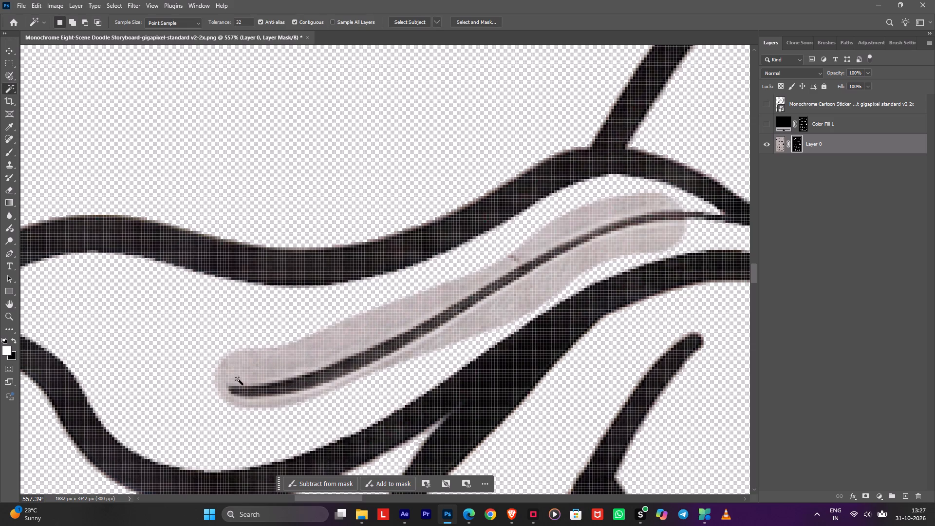
shift+click(238, 380)
key(ctrl+shift+i)
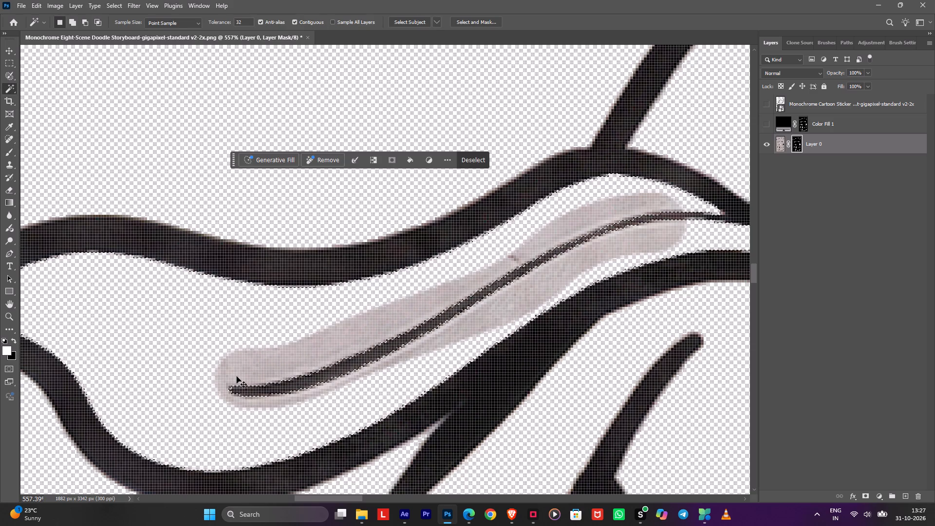
key(b)
drag(237, 376, 228, 367)
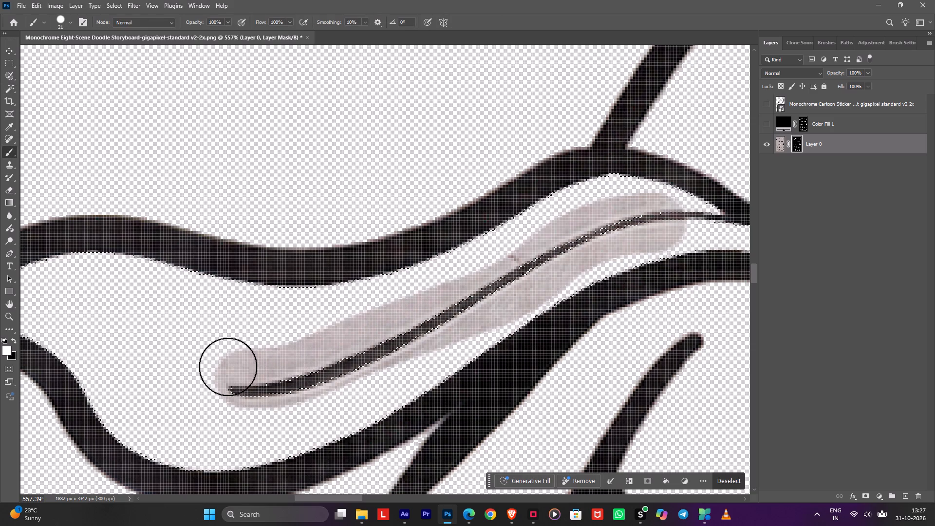
key(x)
drag(235, 365, 300, 361)
key(ctrl+z)
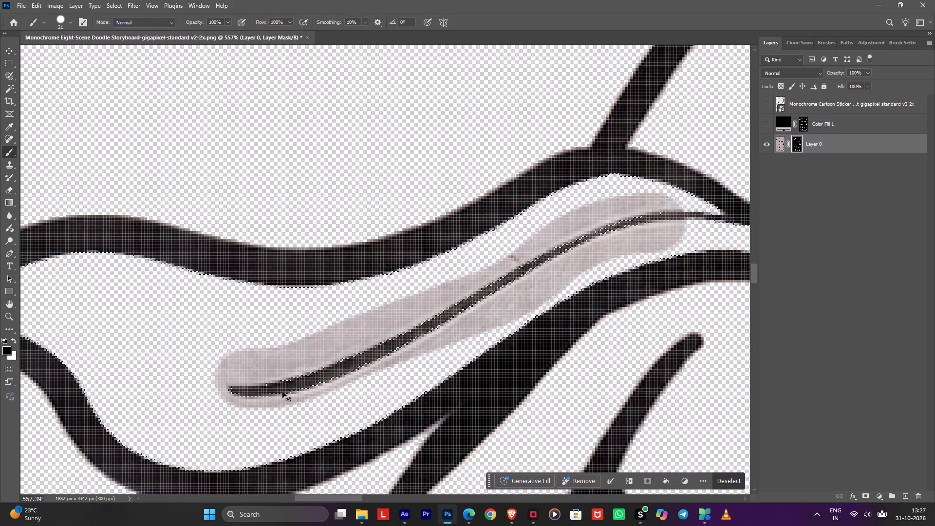
key(ctrl+shift+i)
drag(241, 358, 277, 389)
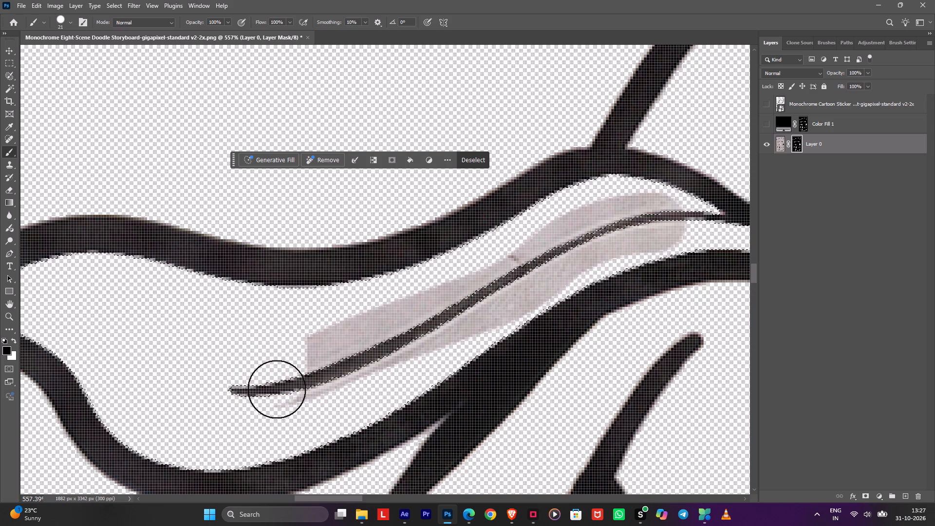
drag(277, 389, 457, 317)
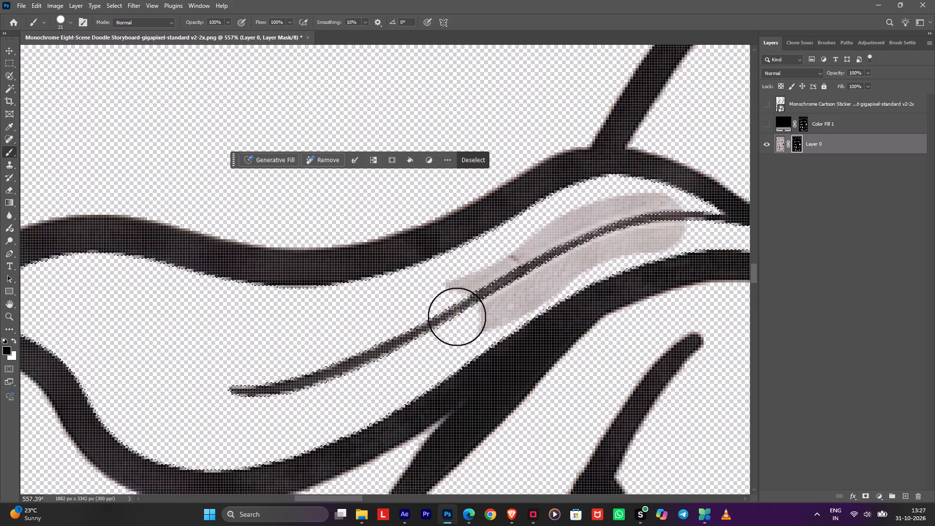
drag(457, 317, 662, 223)
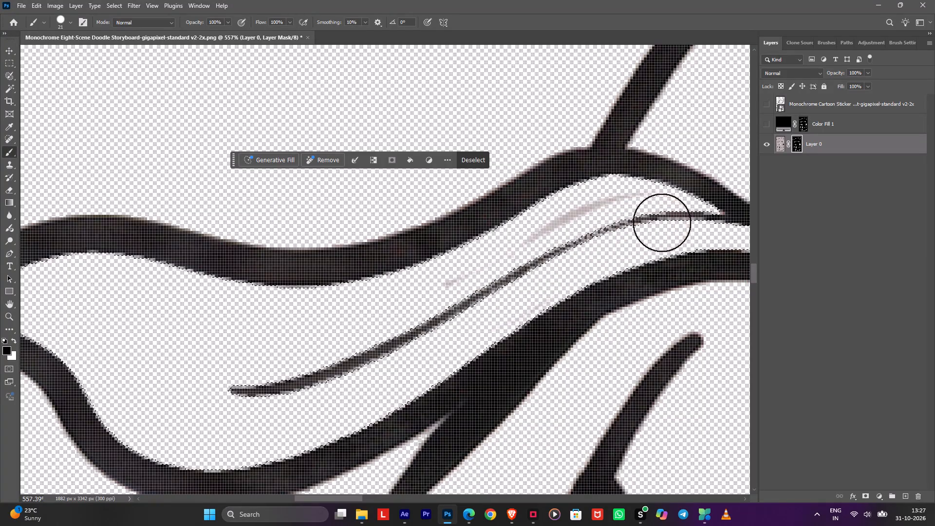
drag(662, 223, 384, 324)
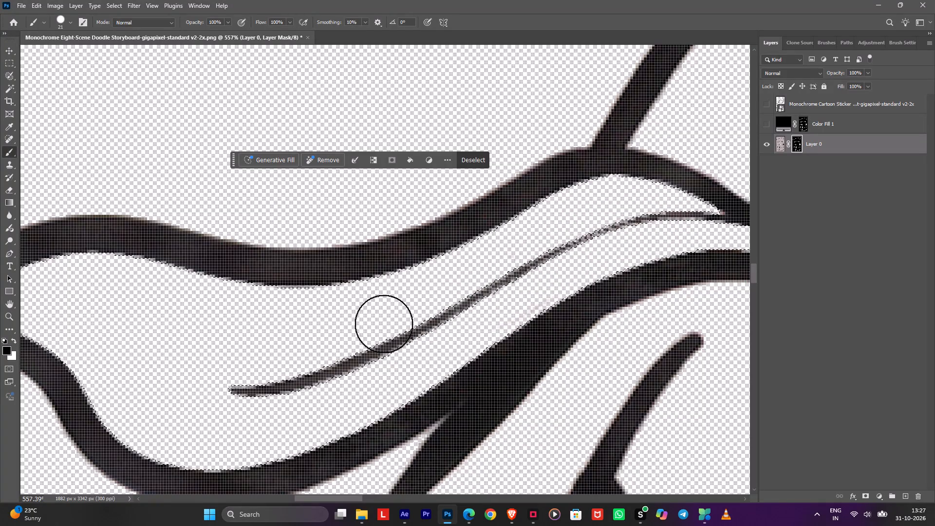
drag(384, 324, 338, 337)
click(486, 160)
Touch up the inner edge of the cape's upper outline on the mask with a 4 px brush, using white and black.
alt+right_drag(729, 199, 705, 198)
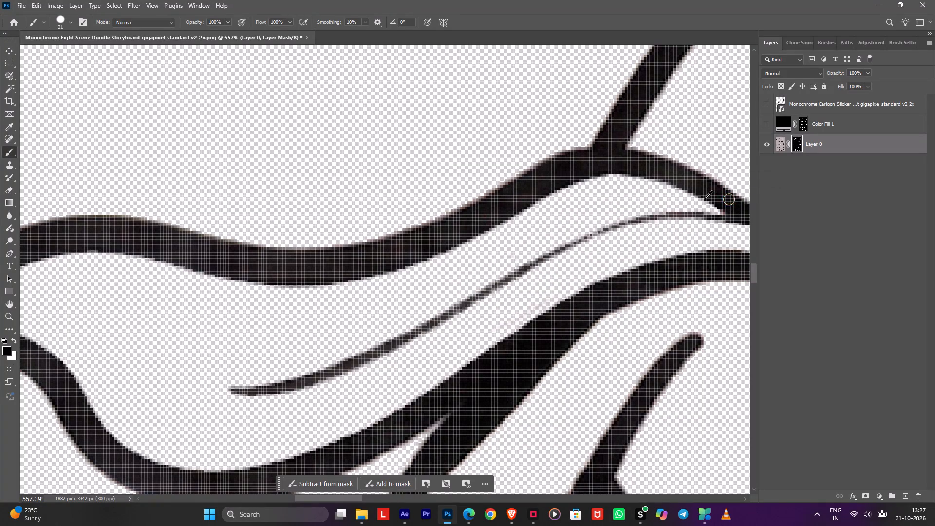
key(x)
drag(689, 185, 568, 180)
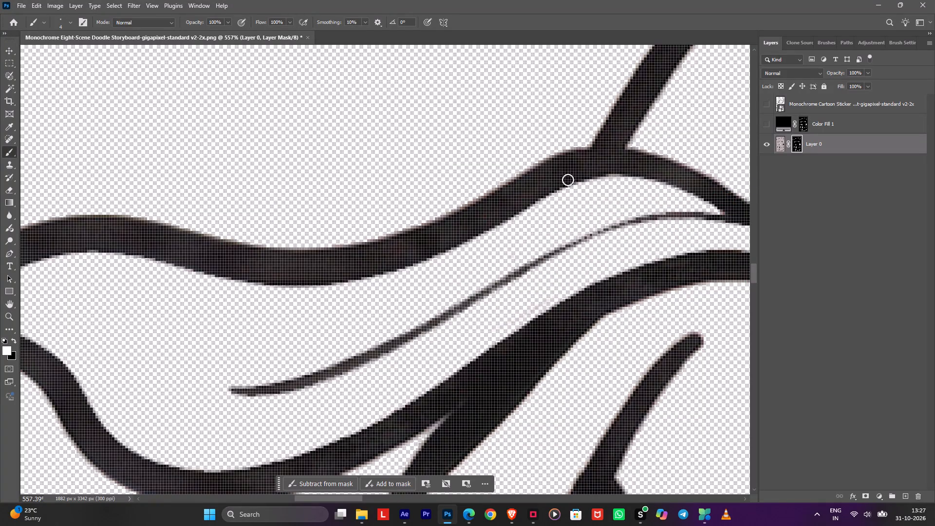
drag(568, 180, 527, 196)
key(x)
drag(648, 189, 594, 191)
alt+scroll(592, 192, down, 4)
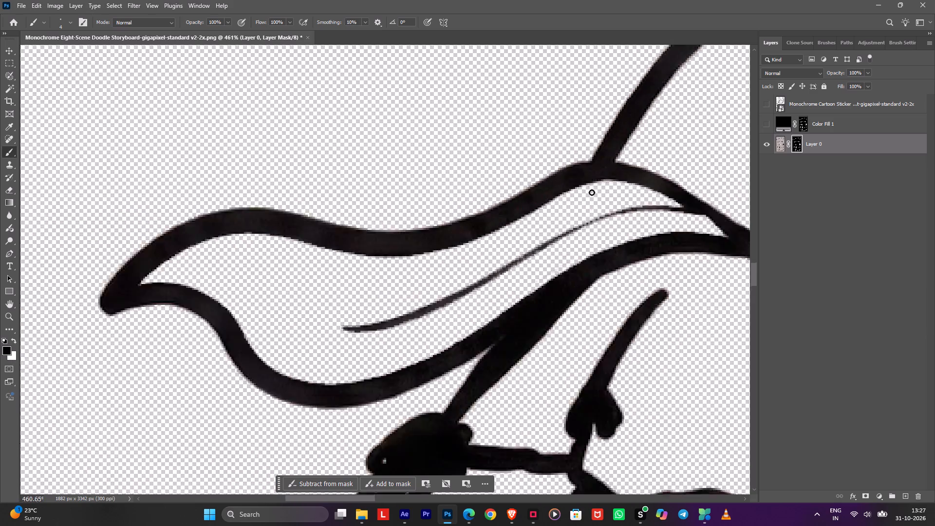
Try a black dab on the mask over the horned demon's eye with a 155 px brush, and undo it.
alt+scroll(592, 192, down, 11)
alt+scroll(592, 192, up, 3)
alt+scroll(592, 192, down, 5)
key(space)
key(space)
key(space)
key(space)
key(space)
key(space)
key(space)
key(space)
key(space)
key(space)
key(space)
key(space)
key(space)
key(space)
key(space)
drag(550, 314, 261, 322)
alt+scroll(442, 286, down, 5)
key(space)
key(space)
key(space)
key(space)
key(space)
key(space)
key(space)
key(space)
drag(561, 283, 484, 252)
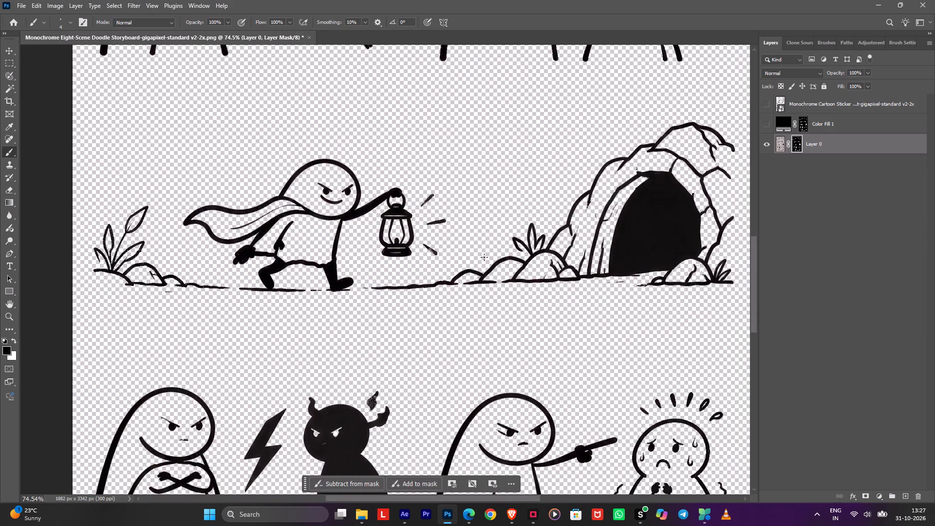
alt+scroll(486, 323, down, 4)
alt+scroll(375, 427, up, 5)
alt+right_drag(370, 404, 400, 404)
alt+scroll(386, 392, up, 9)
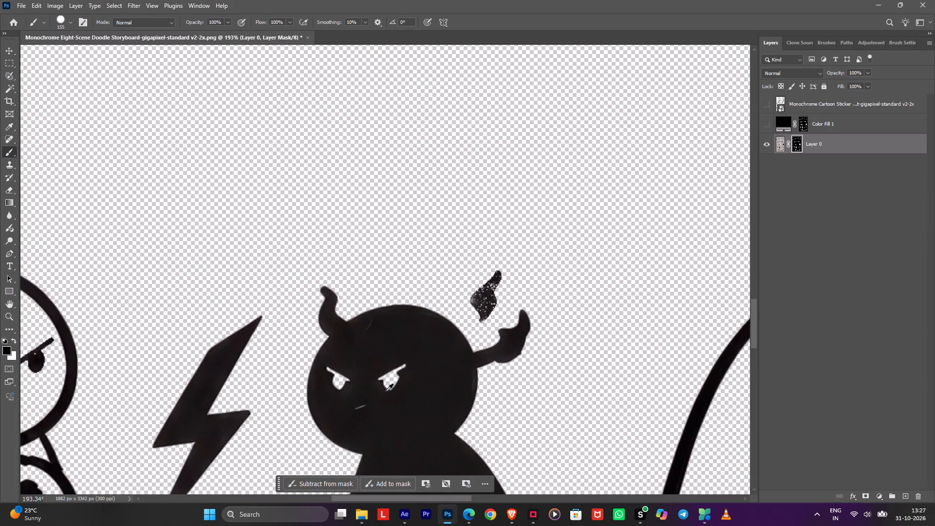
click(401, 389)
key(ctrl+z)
Load Layer 0's mask as a selection, fill the demon's floating flame and head by painting white with an 81 px brush, and deselect.
alt+scroll(449, 394, down, 7)
key(x)
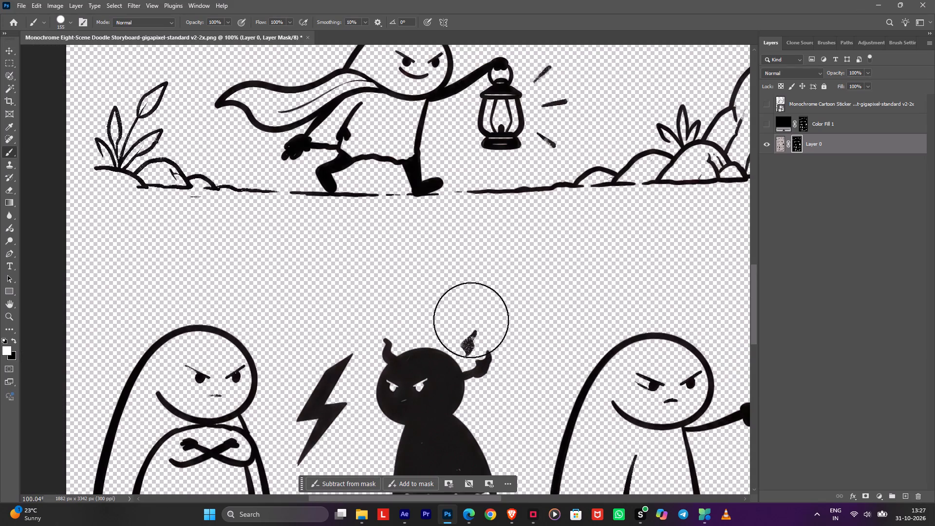
click(468, 320)
key(ctrl+z)
alt+right_drag(474, 328, 441, 351)
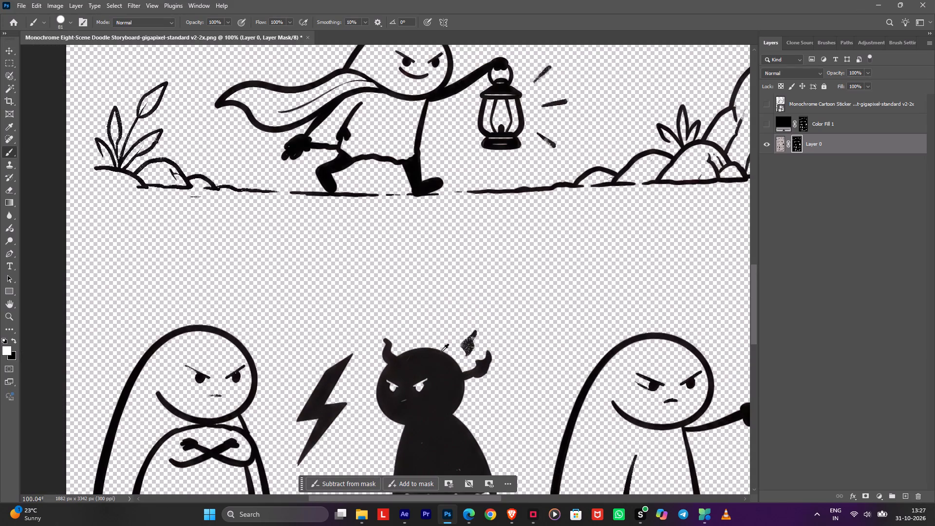
alt+scroll(446, 350, up, 11)
ctrl+click(795, 146)
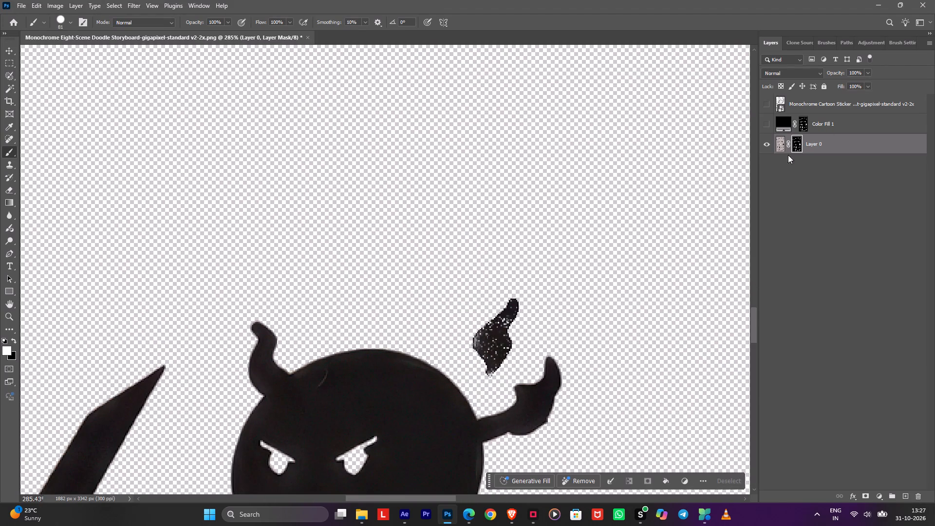
drag(517, 319, 481, 375)
click(502, 310)
drag(502, 319, 500, 331)
triple_click(499, 330)
drag(361, 368, 262, 393)
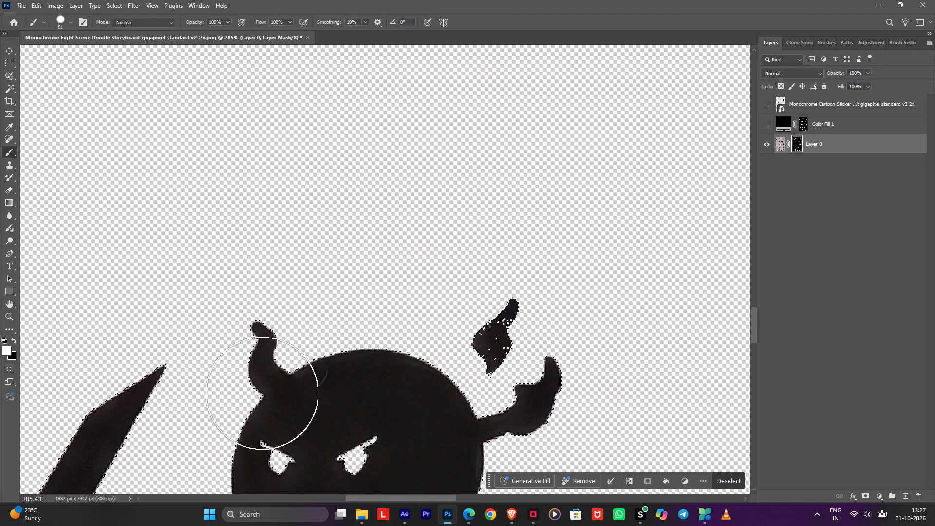
drag(262, 393, 373, 380)
click(729, 478)
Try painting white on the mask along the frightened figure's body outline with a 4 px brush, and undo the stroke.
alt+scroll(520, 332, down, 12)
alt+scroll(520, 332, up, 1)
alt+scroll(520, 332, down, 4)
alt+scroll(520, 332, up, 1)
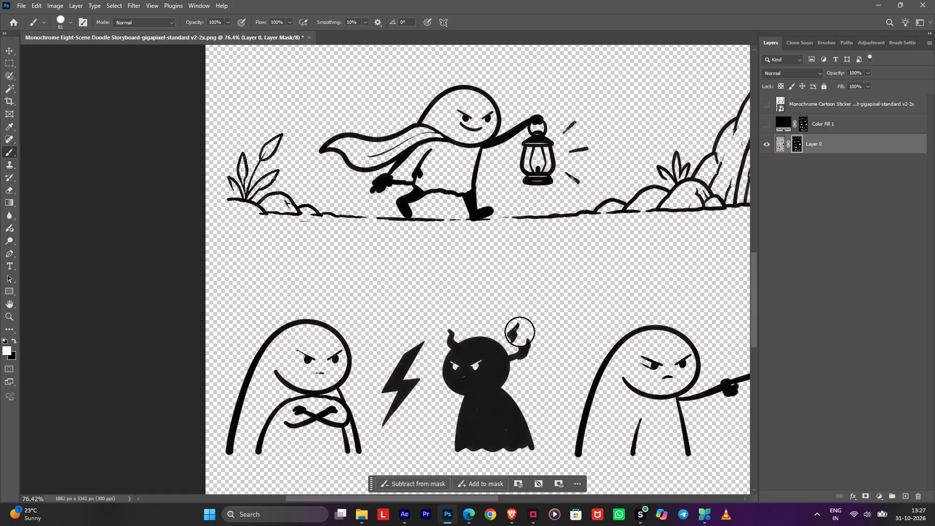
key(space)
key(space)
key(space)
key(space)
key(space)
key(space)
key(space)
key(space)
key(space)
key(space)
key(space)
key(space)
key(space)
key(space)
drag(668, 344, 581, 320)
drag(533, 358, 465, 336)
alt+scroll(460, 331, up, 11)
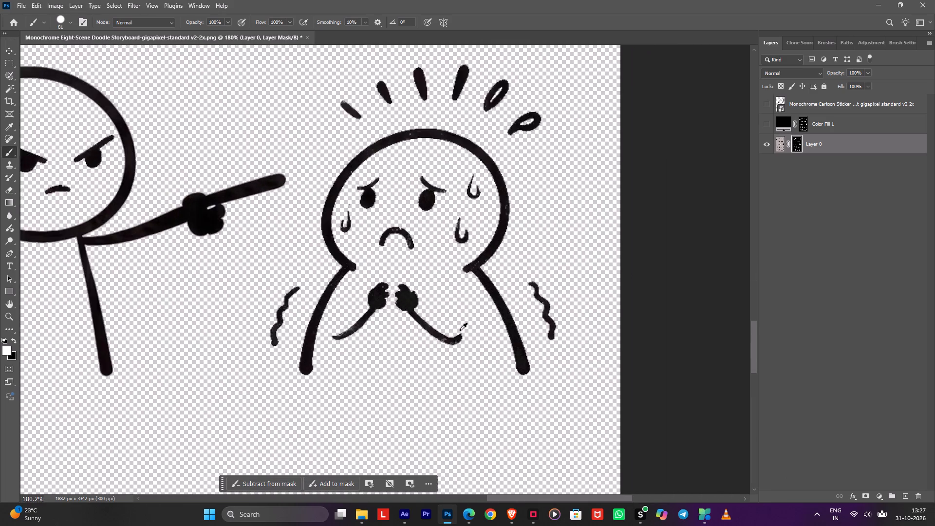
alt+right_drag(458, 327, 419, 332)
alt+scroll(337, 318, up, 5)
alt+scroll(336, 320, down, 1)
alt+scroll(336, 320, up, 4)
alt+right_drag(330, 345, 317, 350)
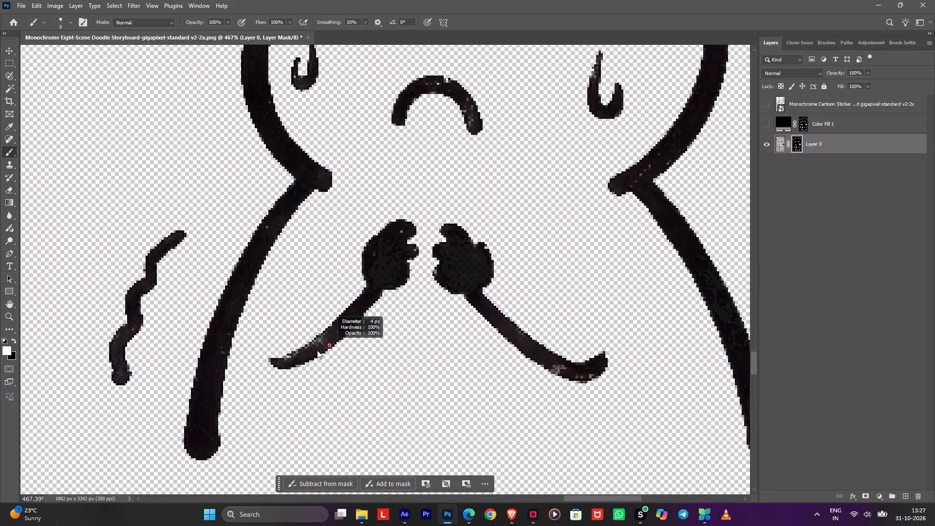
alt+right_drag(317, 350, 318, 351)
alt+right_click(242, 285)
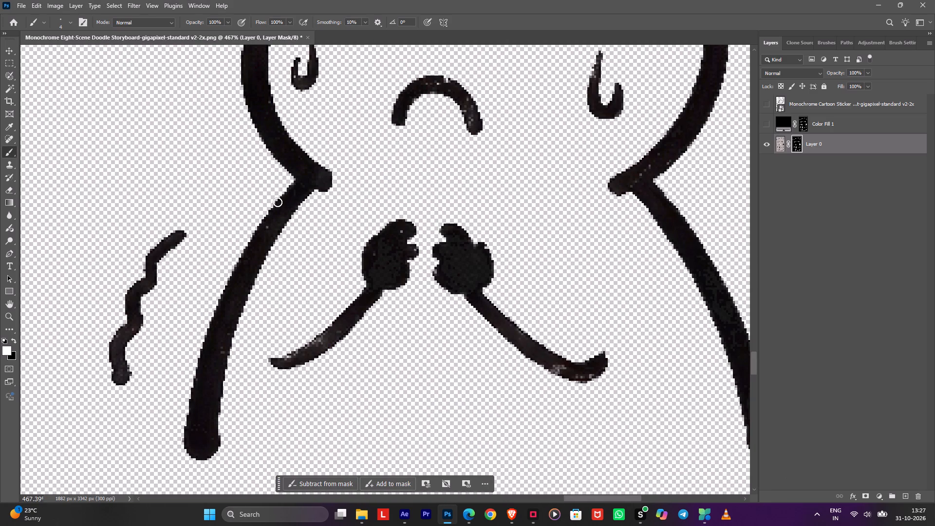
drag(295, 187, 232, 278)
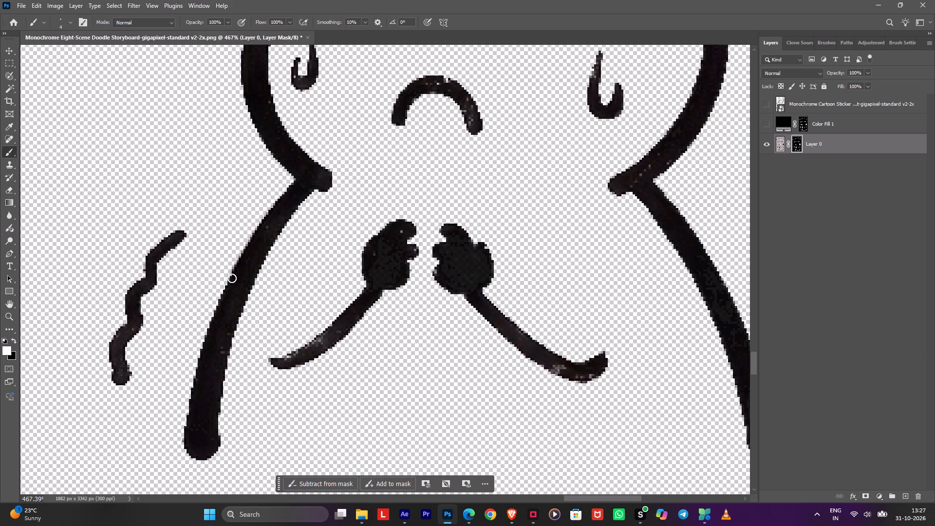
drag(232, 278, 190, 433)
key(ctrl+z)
Fill the specks in the upper light ray beside the lantern by painting white on the mask with a 4 px brush.
alt+scroll(202, 360, down, 4)
alt+scroll(203, 360, up, 1)
alt+scroll(204, 360, down, 4)
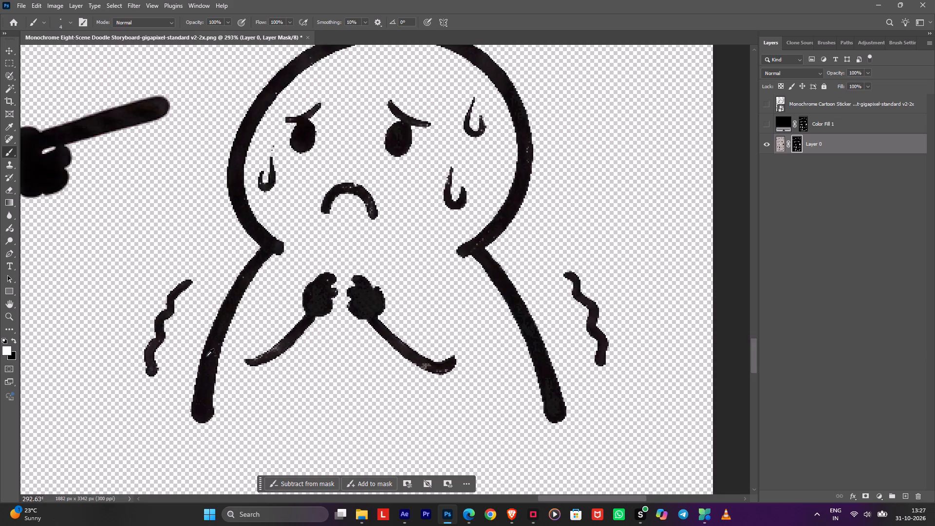
alt+scroll(206, 356, down, 2)
alt+scroll(207, 356, up, 1)
alt+scroll(207, 356, down, 10)
alt+scroll(209, 350, up, 1)
alt+scroll(209, 350, down, 3)
key(space)
key(space)
key(space)
key(space)
key(space)
key(space)
key(space)
key(space)
key(space)
key(space)
key(space)
key(space)
key(space)
key(space)
key(space)
key(space)
key(space)
key(space)
key(space)
key(space)
drag(197, 247, 496, 426)
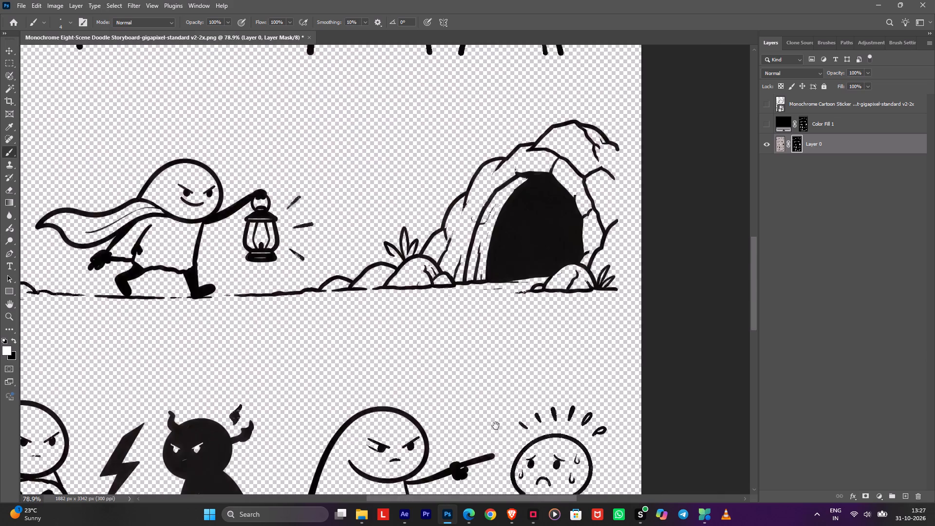
drag(496, 426, 550, 440)
alt+scroll(297, 240, up, 5)
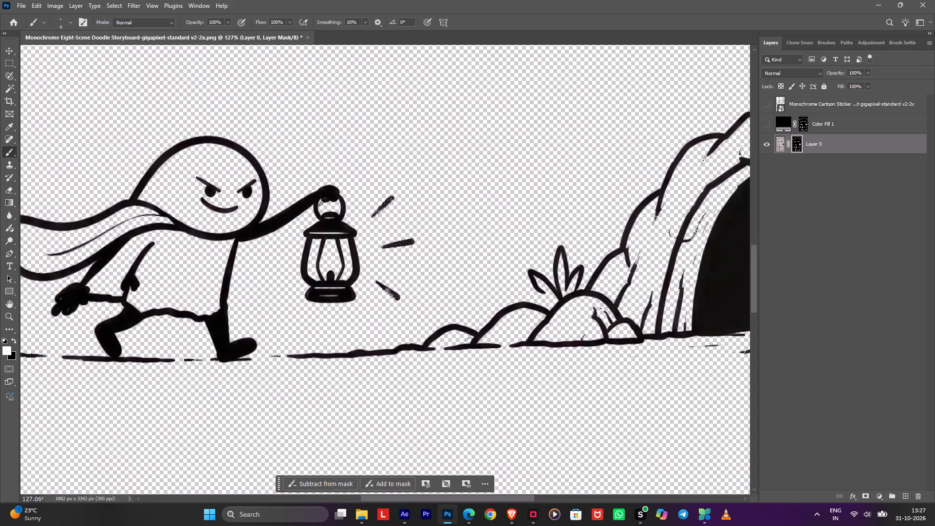
alt+scroll(318, 206, up, 13)
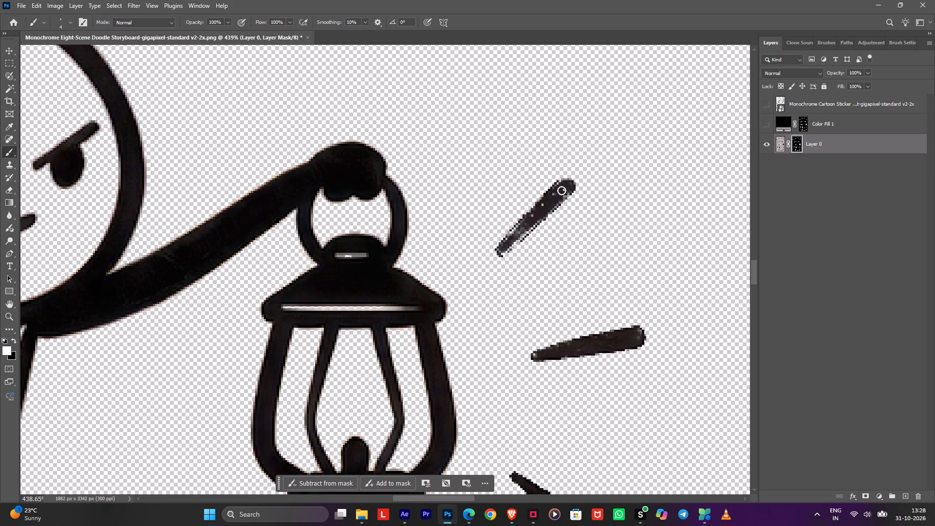
drag(564, 187, 504, 248)
drag(503, 253, 560, 188)
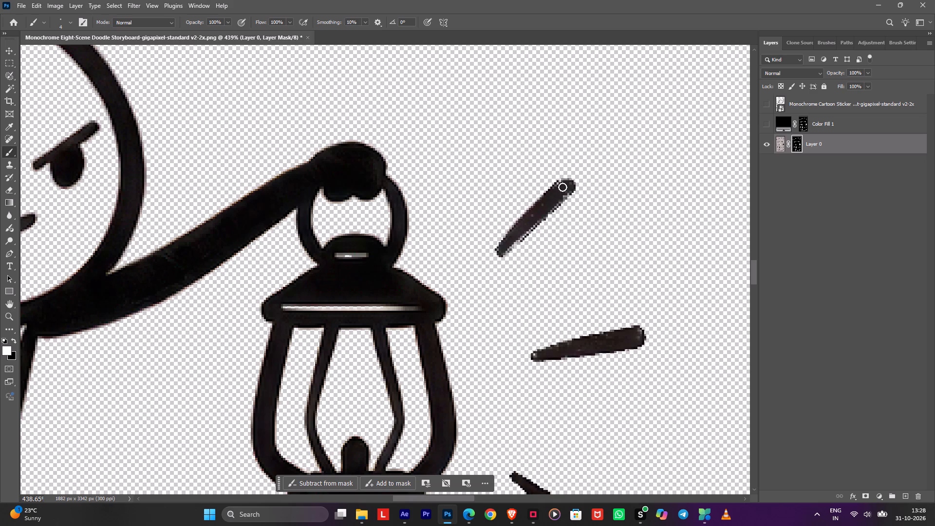
click(567, 186)
drag(570, 186, 523, 232)
drag(523, 232, 505, 251)
drag(558, 185, 568, 184)
Touch up both ends of the middle light ray beside the lantern on the mask with the 4 px white brush.
click(537, 356)
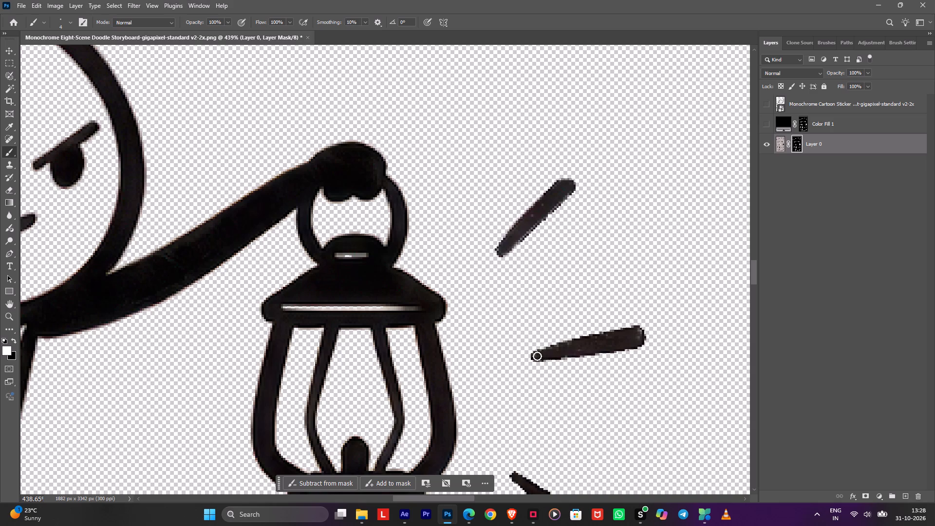
click(536, 355)
shift+click(634, 328)
drag(636, 331, 636, 342)
click(637, 344)
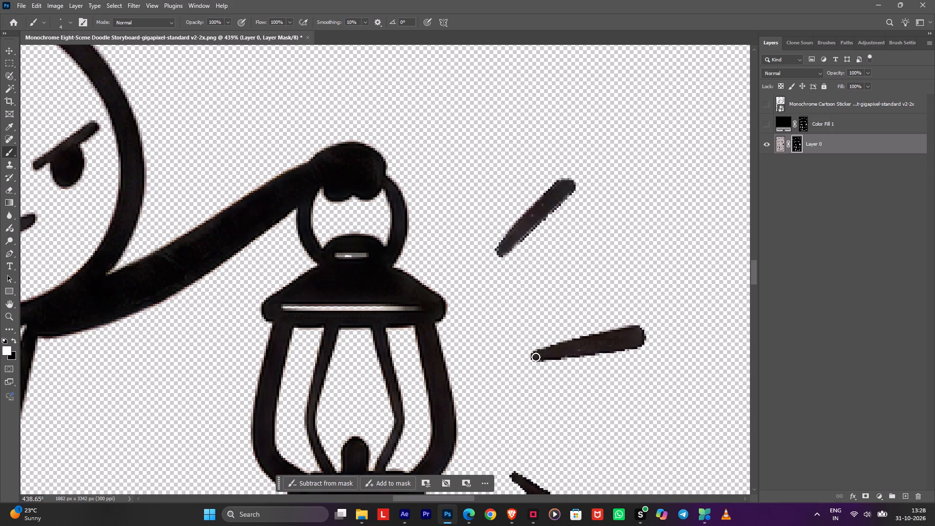
shift+click(541, 358)
Paint white on the mask along the start of the highlight line on the lantern's roof with the 4 px brush.
alt+scroll(574, 360, down, 12)
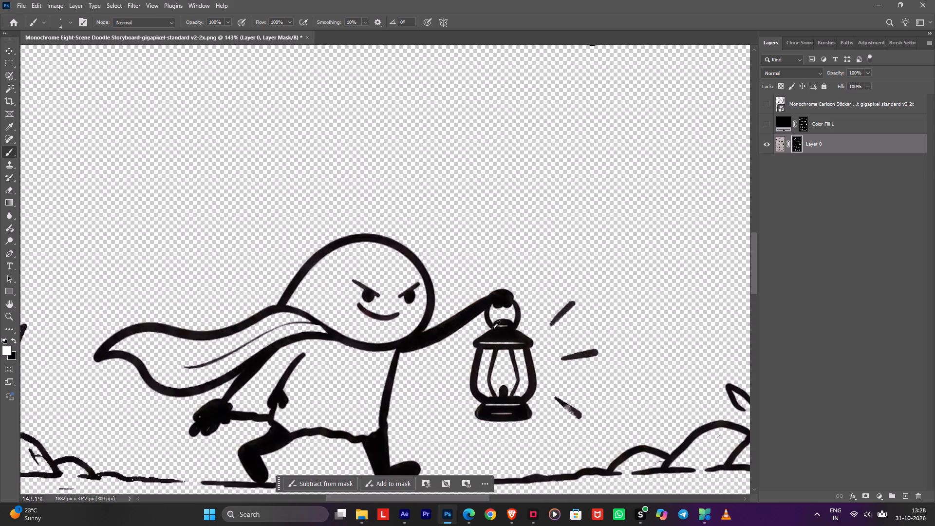
alt+scroll(492, 327, up, 10)
drag(467, 360, 479, 357)
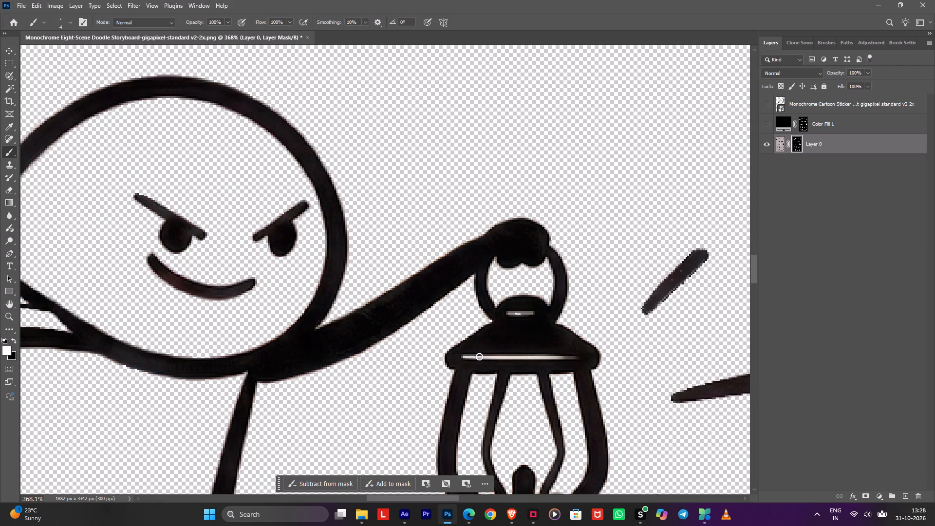
drag(479, 357, 462, 357)
Duplicate Layer 0 three times and put it and its copies into one group.
alt+scroll(519, 347, down, 20)
alt+scroll(519, 347, down, 4)
alt+scroll(521, 347, up, 2)
alt+scroll(522, 348, down, 1)
key(space)
key(space)
drag(619, 269, 536, 299)
alt+scroll(530, 290, down, 7)
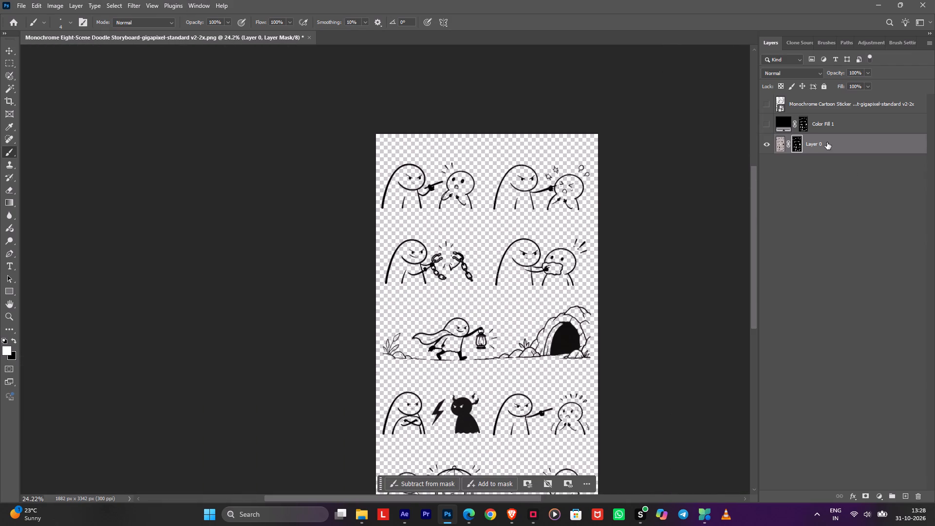
key(ctrl+j)
key(ctrl+j)
key(ctrl+j)
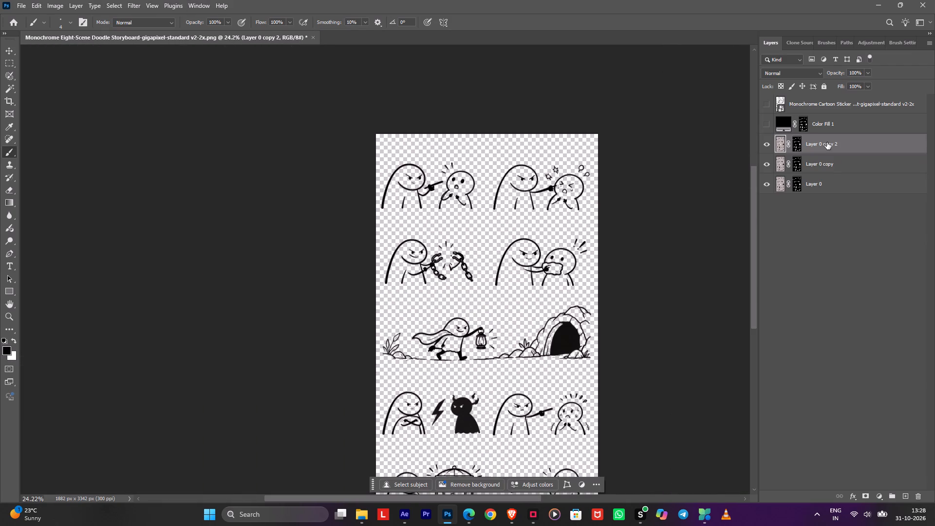
shift+click(821, 203)
key(ctrl+g)
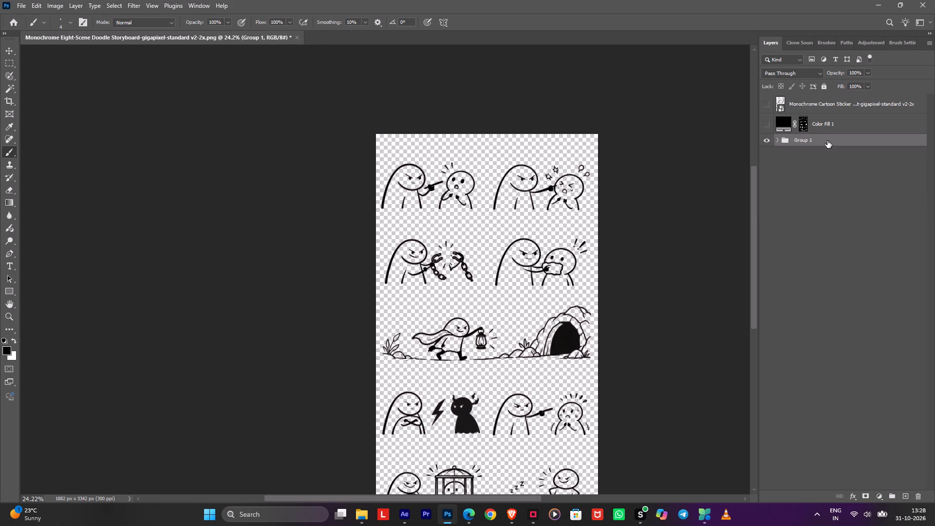
Delete the hidden Monochrome Cartoon Sticker layer and the Color Fill 1 layer.
click(825, 113)
shift+click(819, 123)
key(Delete)
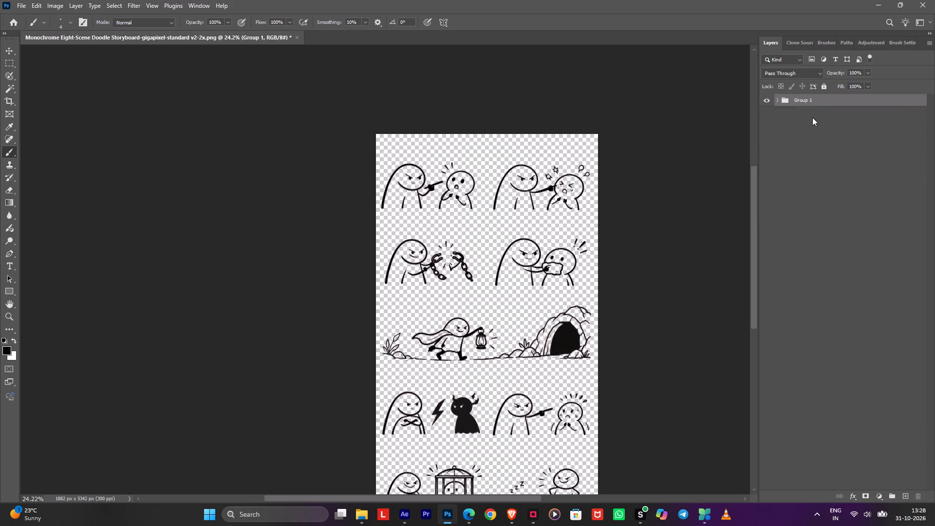
Save the document as a Photoshop file named "Reel 26" in the Reel 26 folder, with Maximize Compatibility on.
alt+scroll(566, 322, up, 17)
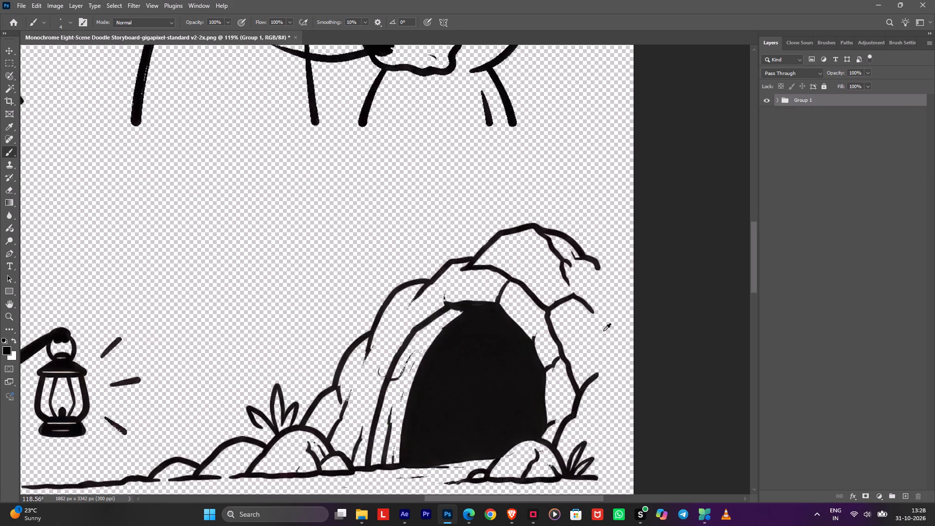
alt+scroll(603, 331, down, 10)
alt+scroll(603, 331, up, 1)
alt+scroll(603, 331, down, 8)
key(ctrl+s)
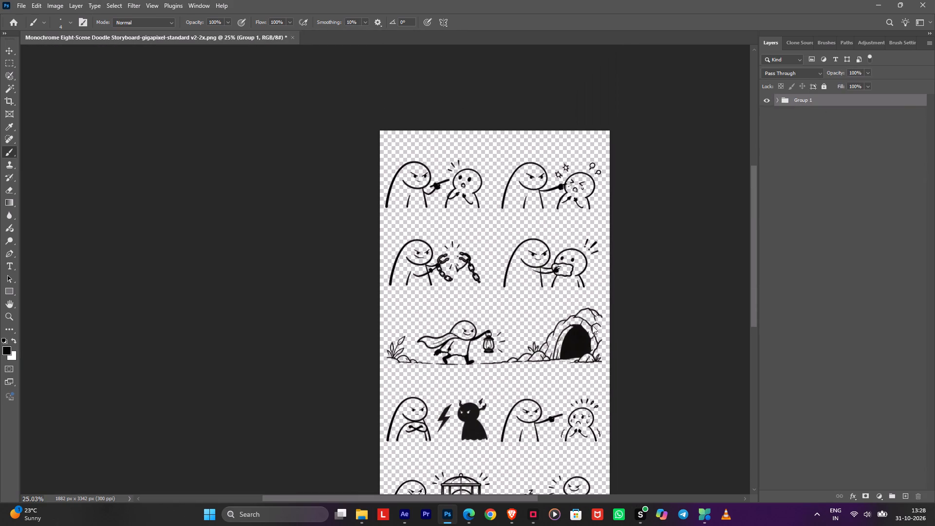
scroll(70, 157, down, 4)
click(54, 92)
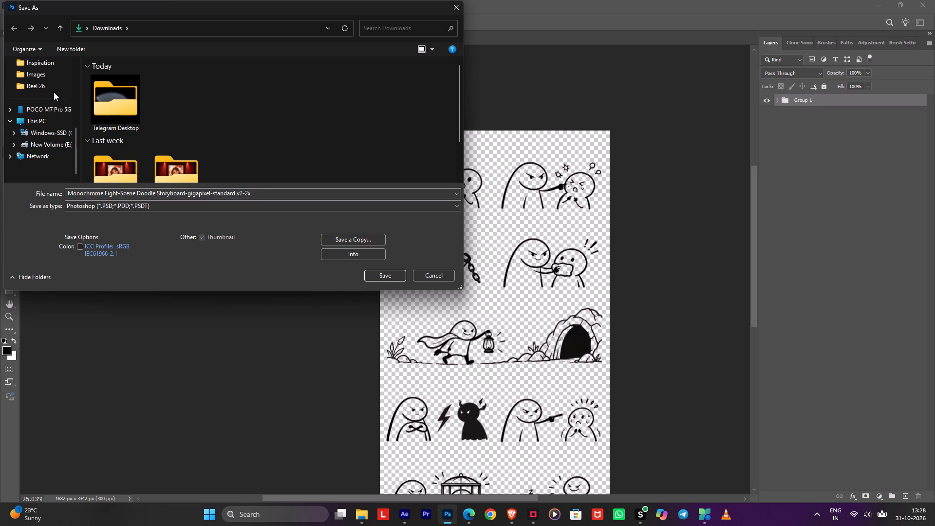
click(54, 91)
click(122, 192)
text(Reel)
key(space)
text(26)
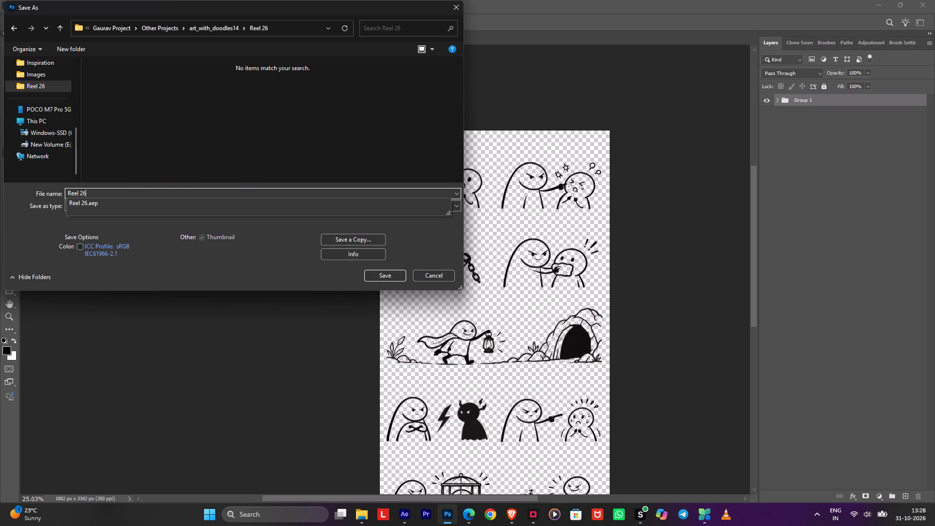
key(Return)
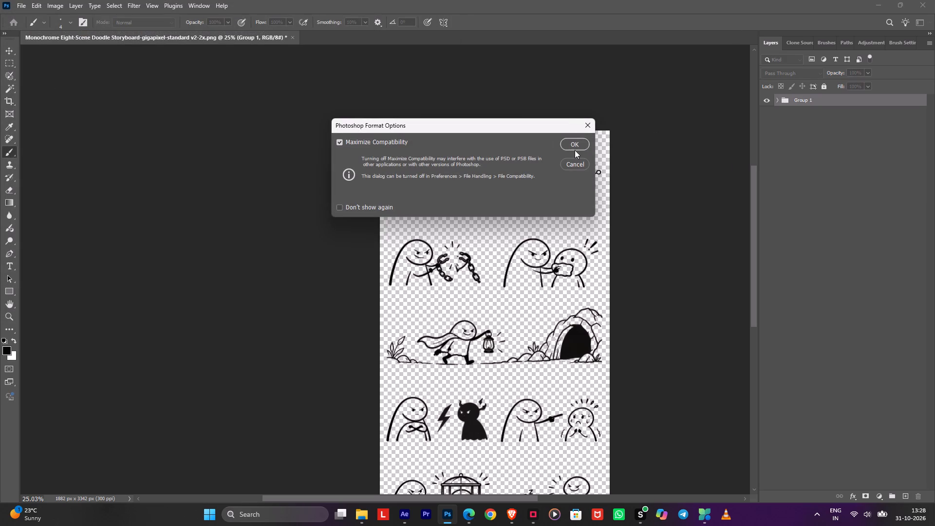
click(575, 150)
Switch to the Brave browser and jump to about 1:17 in the Radhimaa lyrics video.
click(468, 520)
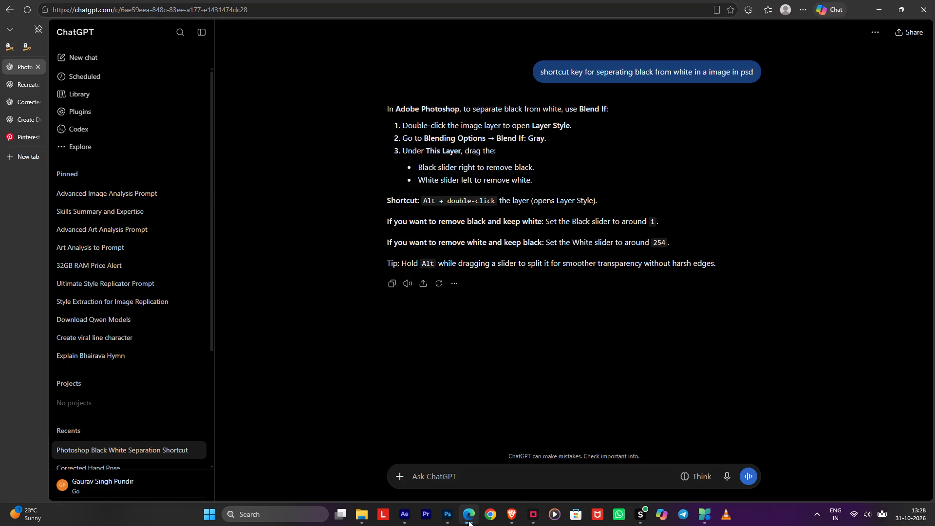
click(515, 518)
click(213, 379)
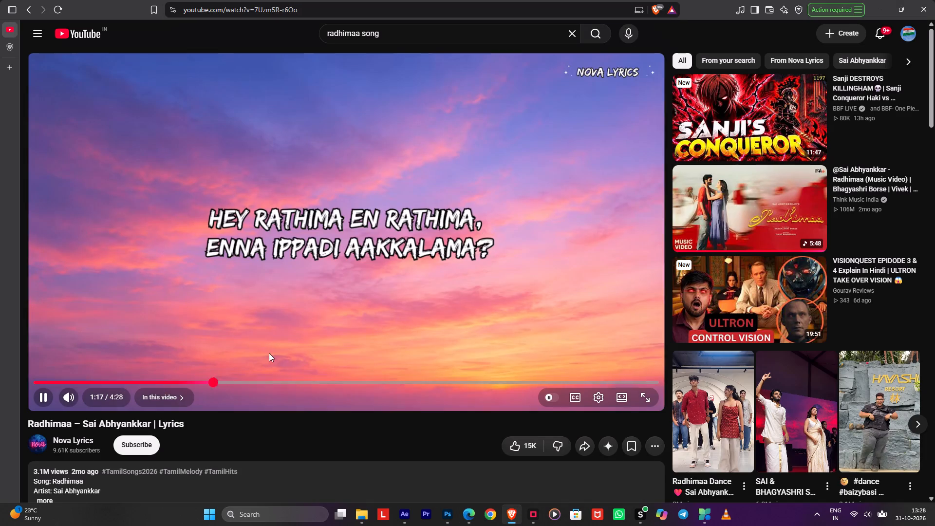
Open Think Music India's Radhimaa music video and look through its description and comments.
click(807, 215)
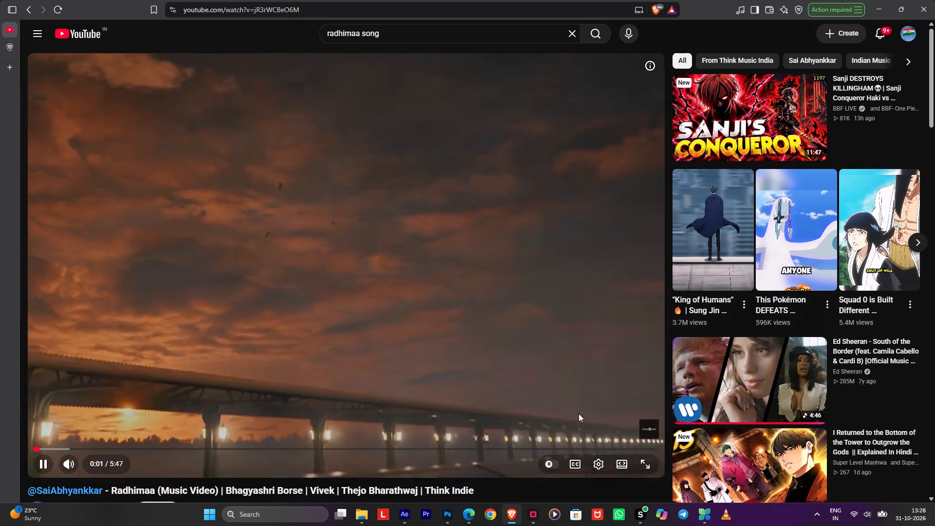
scroll(539, 435, down, 3)
scroll(456, 386, up, 2)
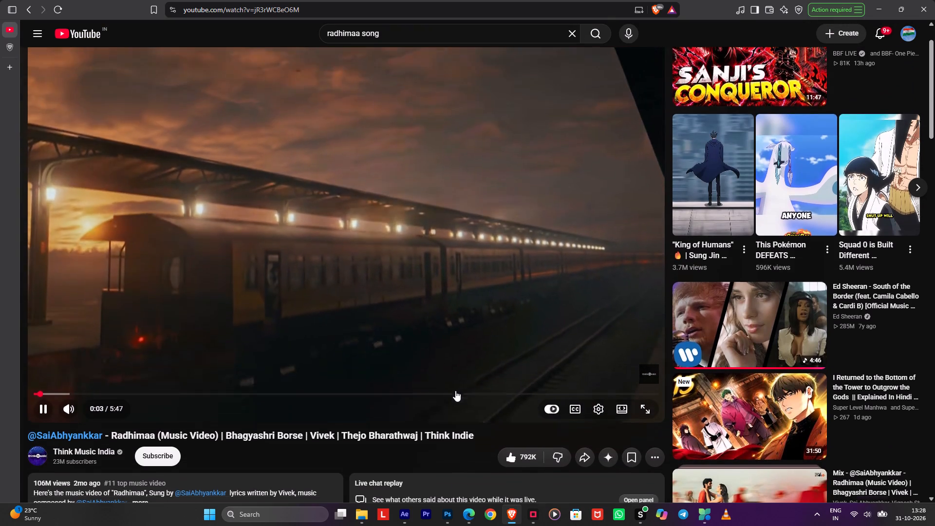
scroll(452, 397, down, 2)
scroll(426, 435, down, 1)
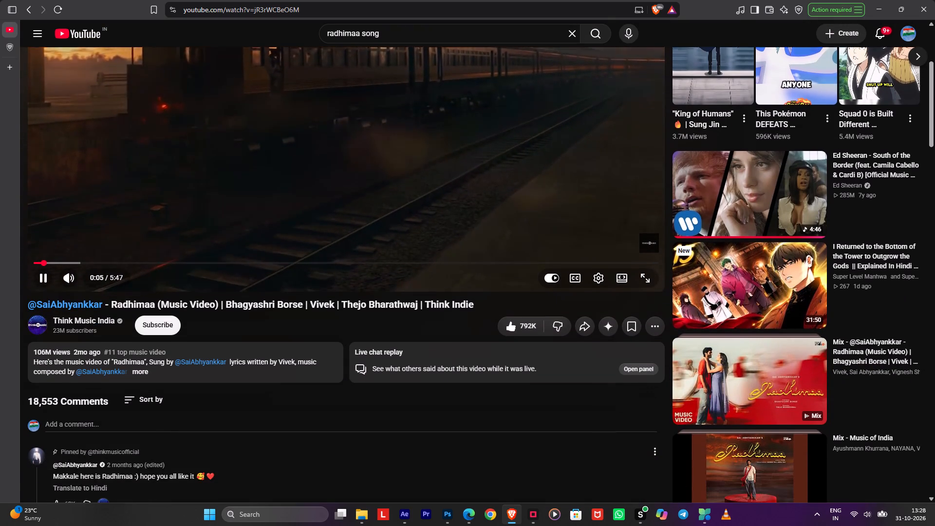
scroll(410, 421, up, 5)
scroll(406, 417, down, 6)
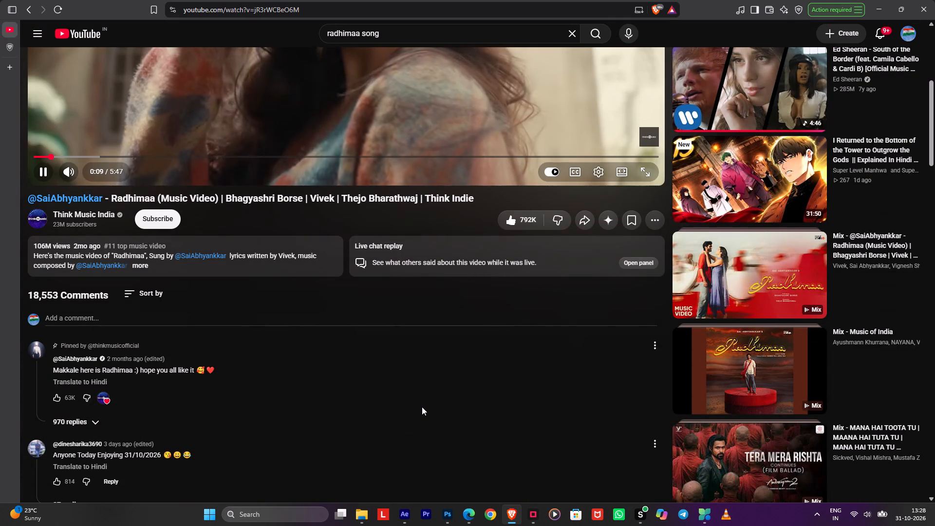
scroll(417, 420, up, 1)
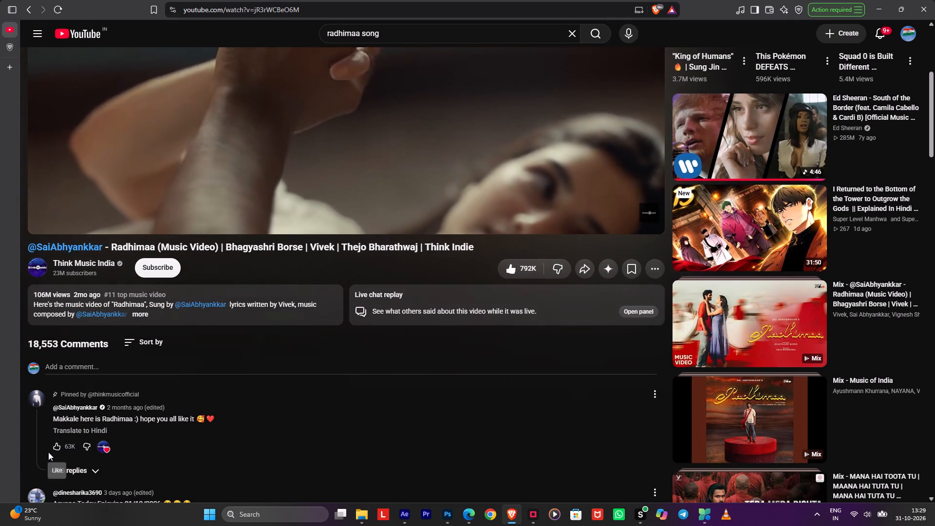
Like the pinned comment under the Radhimaa music video, then minimise the browser.
click(55, 442)
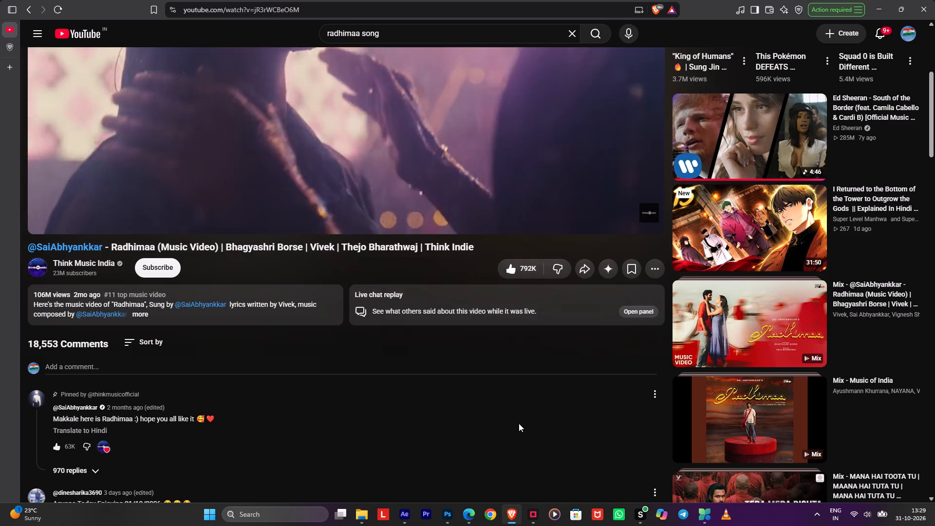
scroll(519, 423, up, 4)
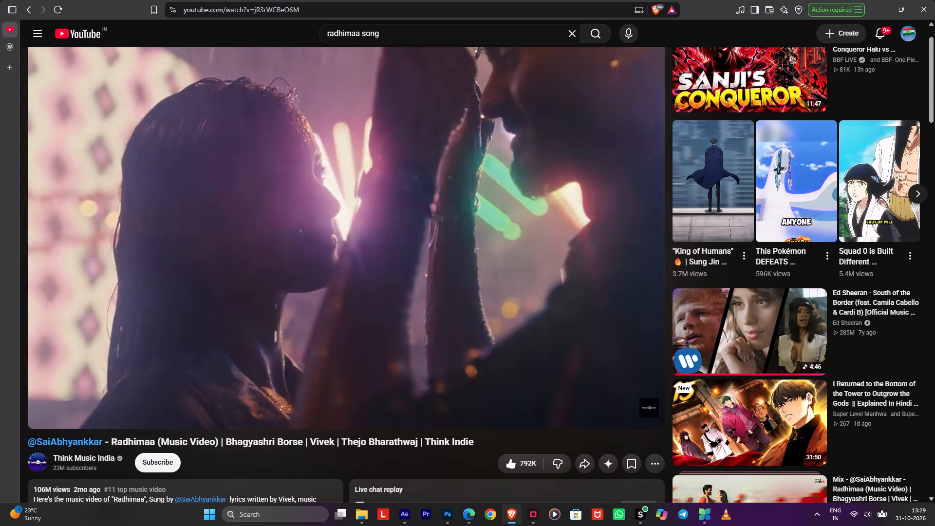
right_click(481, 447)
click(398, 444)
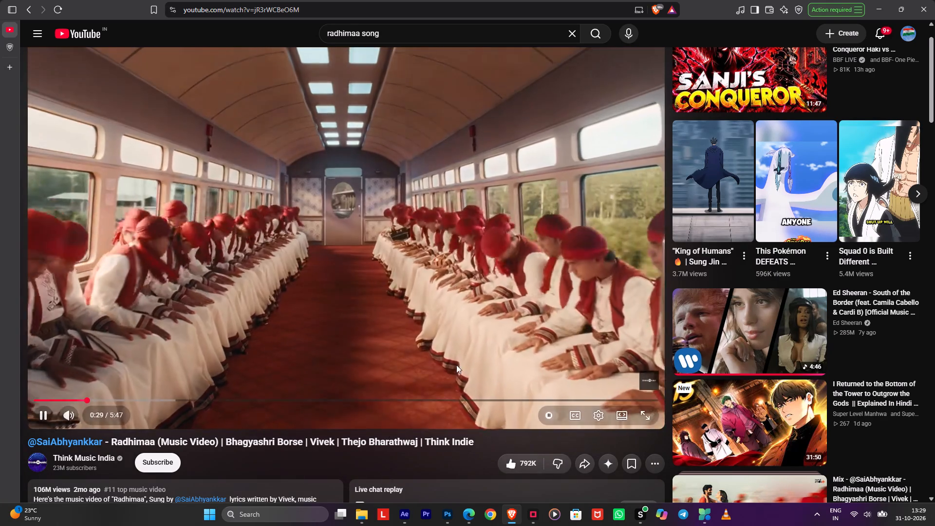
click(486, 339)
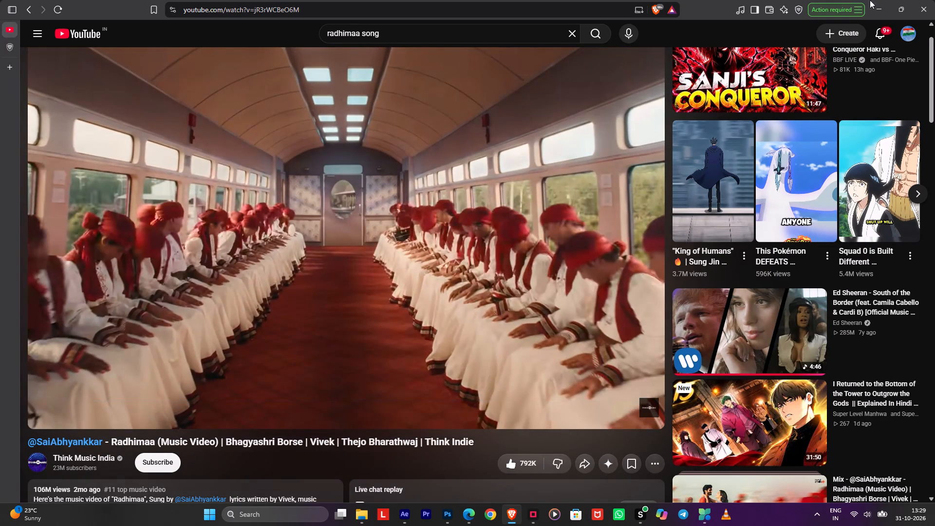
click(879, 0)
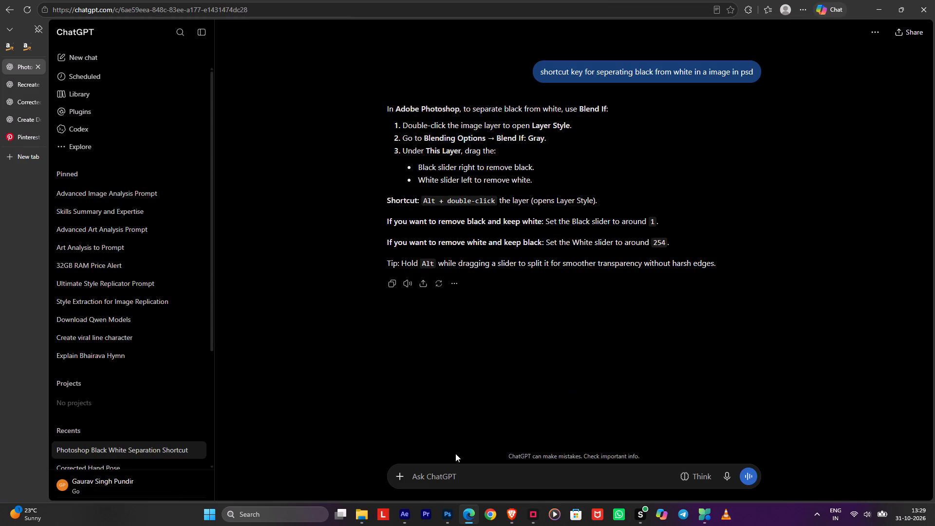
Import the Photoshop file from the Reel 26 folder into After Effects' Reel Bg timeline as a Composition with Editable Layer Styles.
click(411, 511)
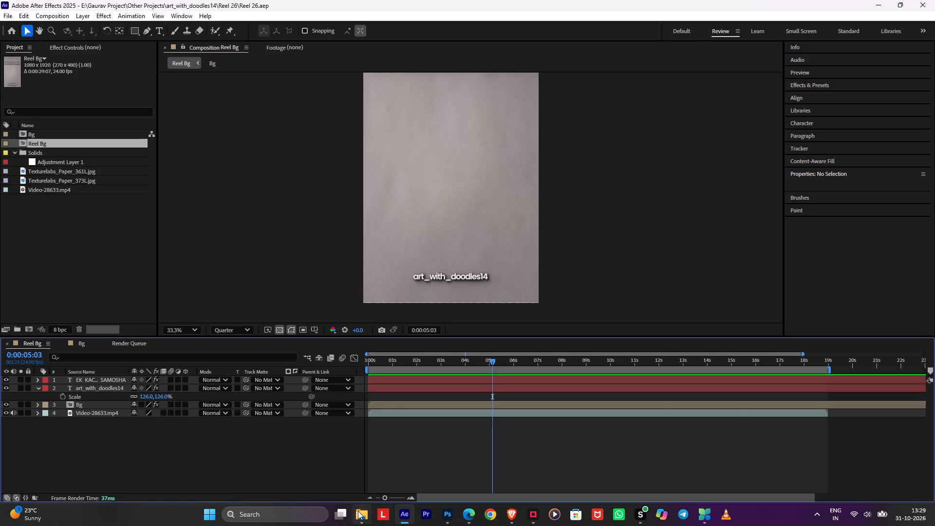
click(357, 511)
click(49, 226)
click(34, 237)
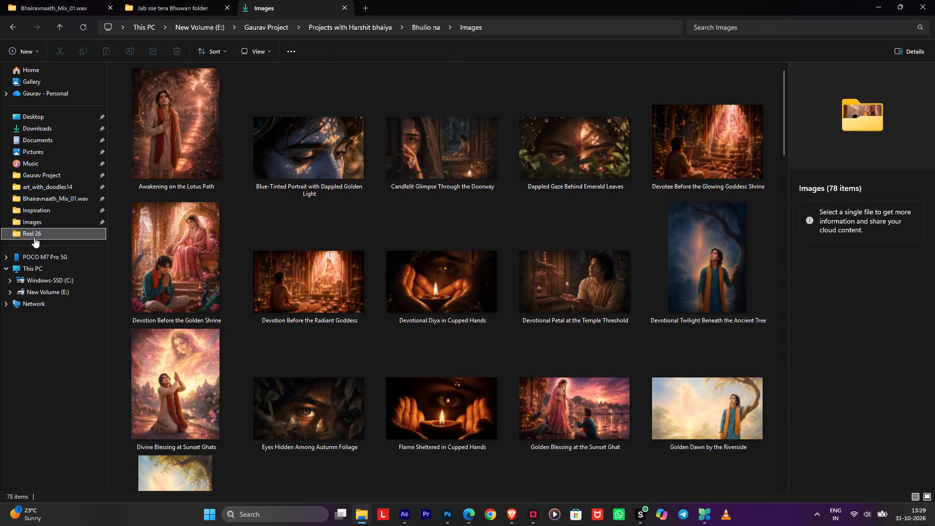
click(204, 88)
drag(184, 87, 184, 87)
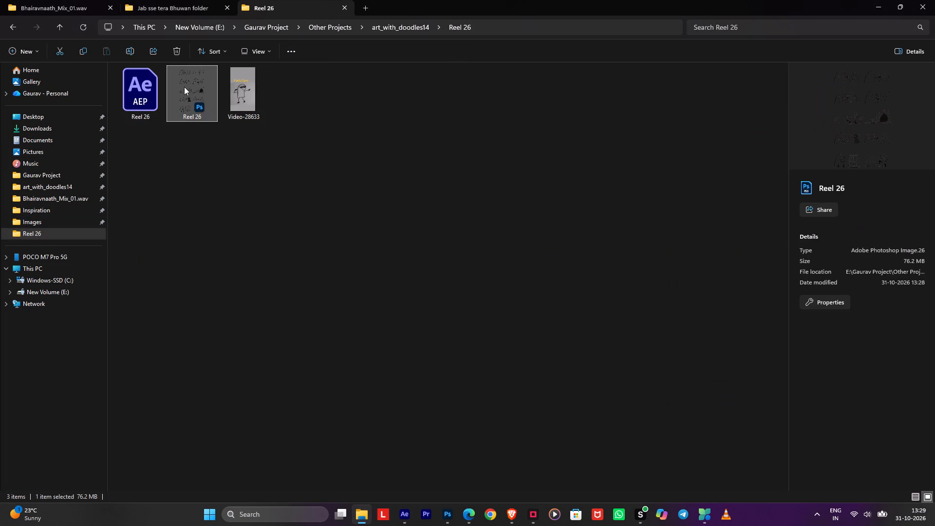
drag(184, 87, 420, 154)
key(alt+Tab)
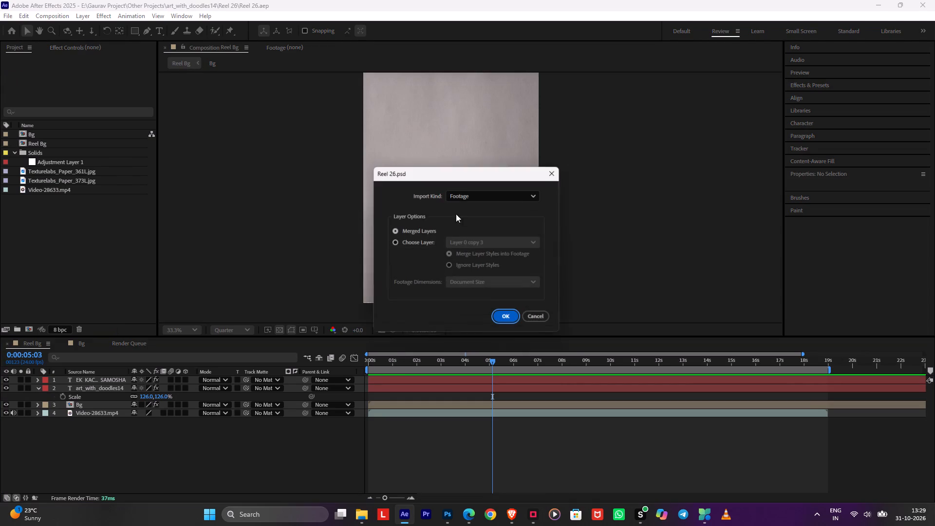
click(403, 244)
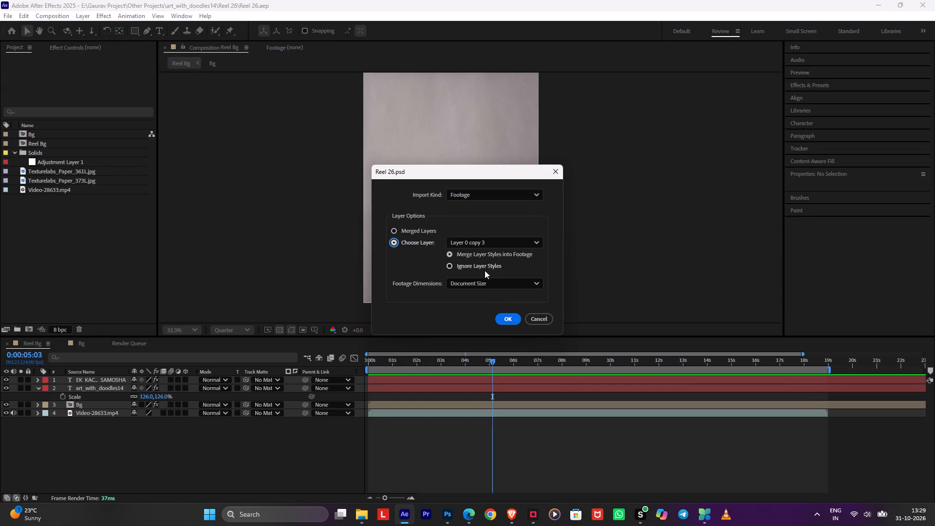
click(465, 197)
click(483, 226)
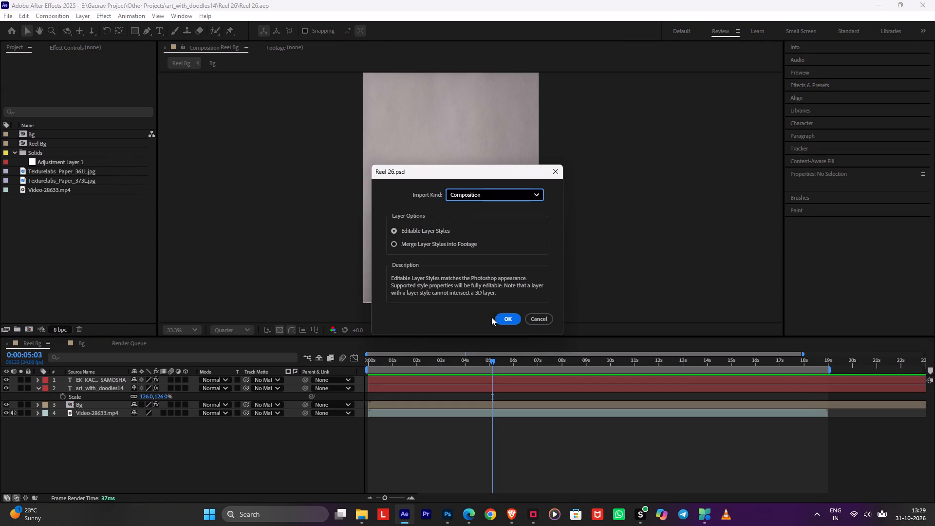
click(516, 317)
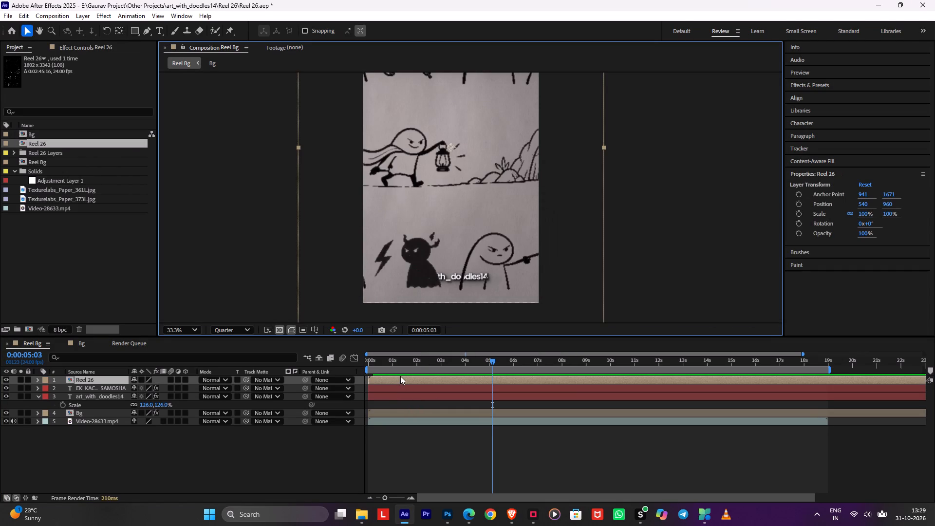
Cut Group 1 out of the Reel 26 composition and paste it into Reel Bg.
key(Return)
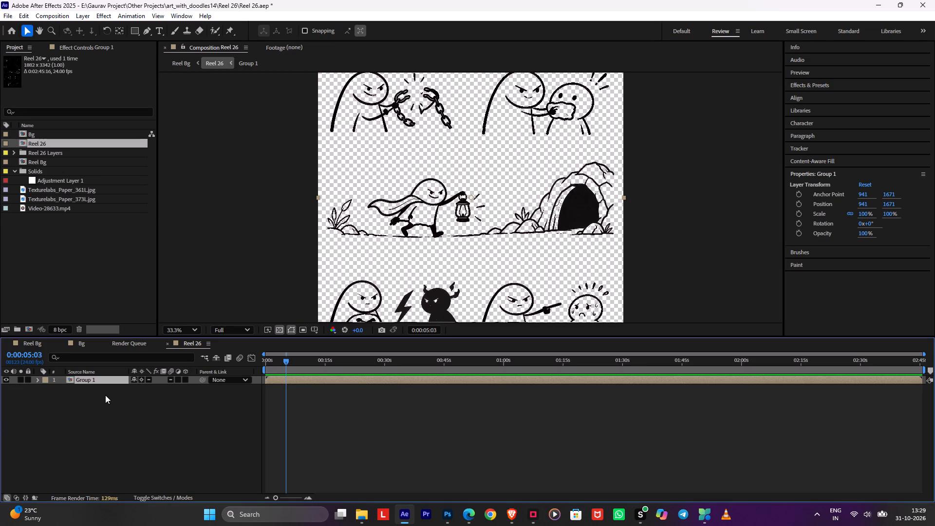
key(ctrl+x)
key(Tab)
click(373, 398)
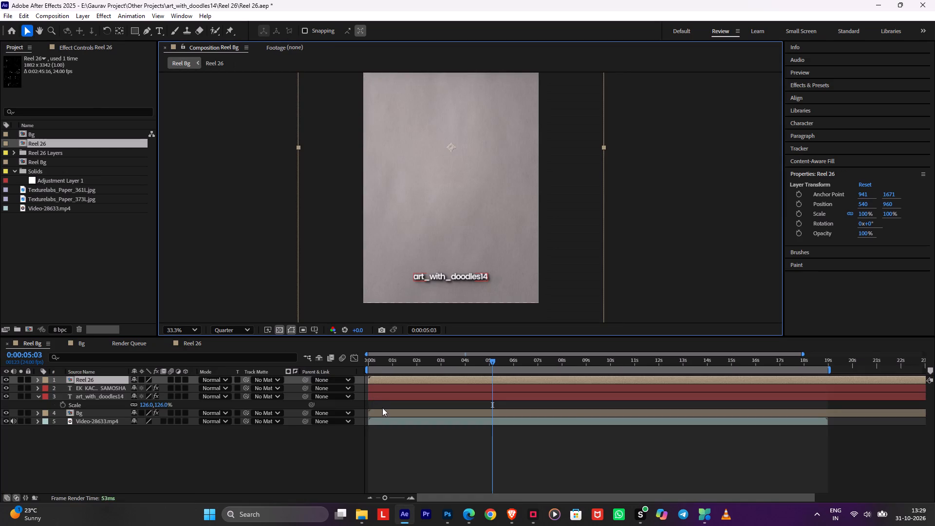
key(ctrl+v)
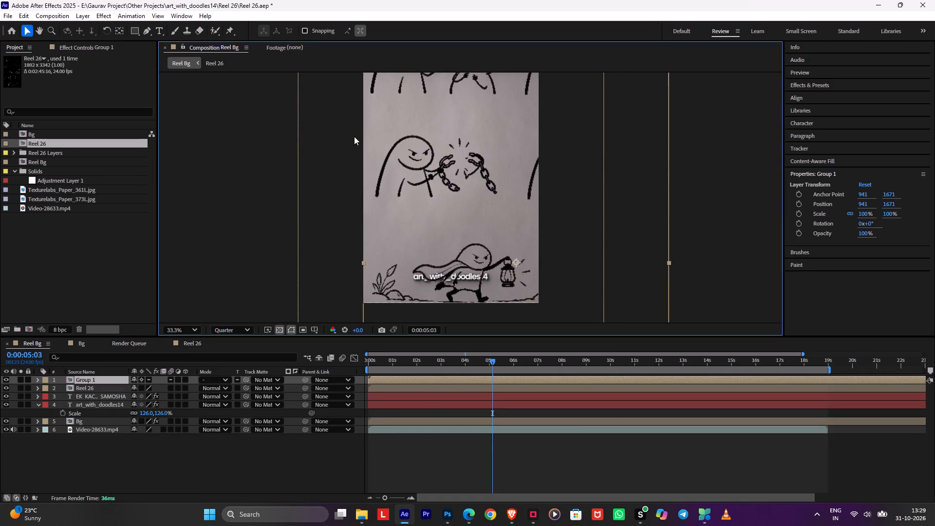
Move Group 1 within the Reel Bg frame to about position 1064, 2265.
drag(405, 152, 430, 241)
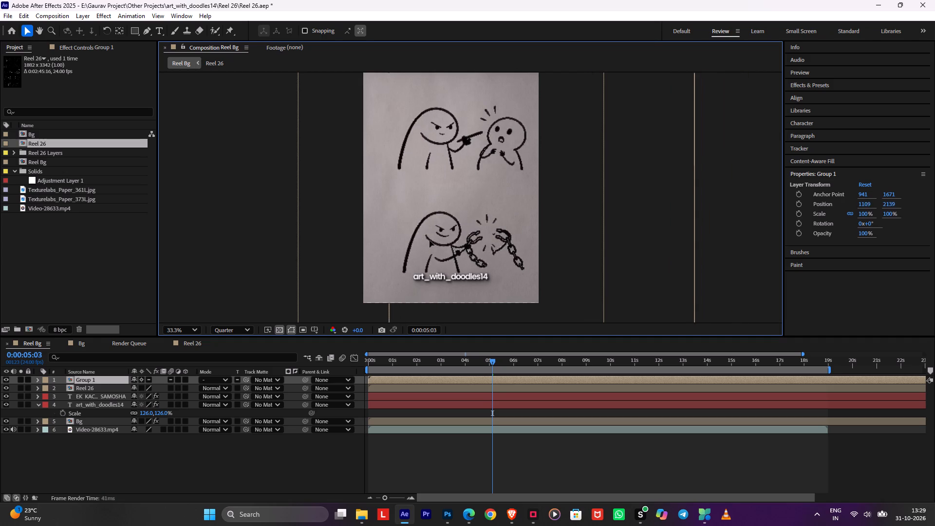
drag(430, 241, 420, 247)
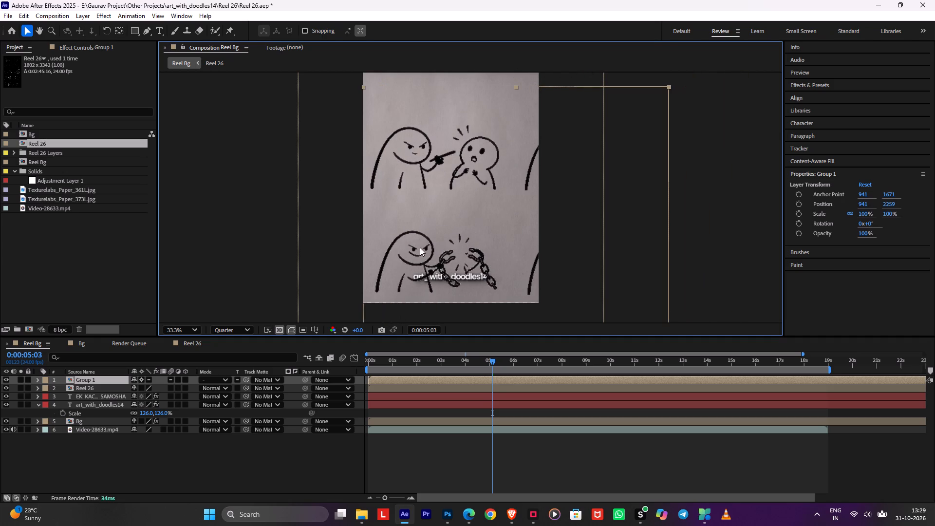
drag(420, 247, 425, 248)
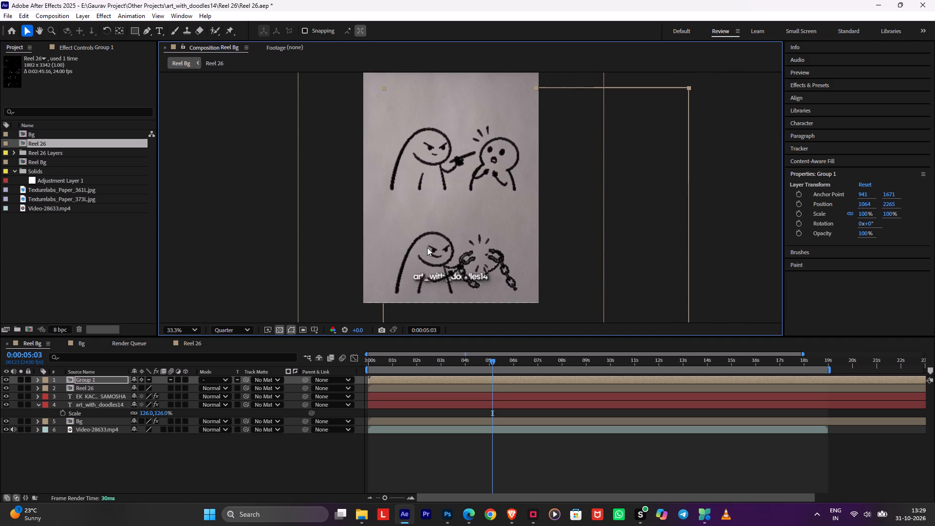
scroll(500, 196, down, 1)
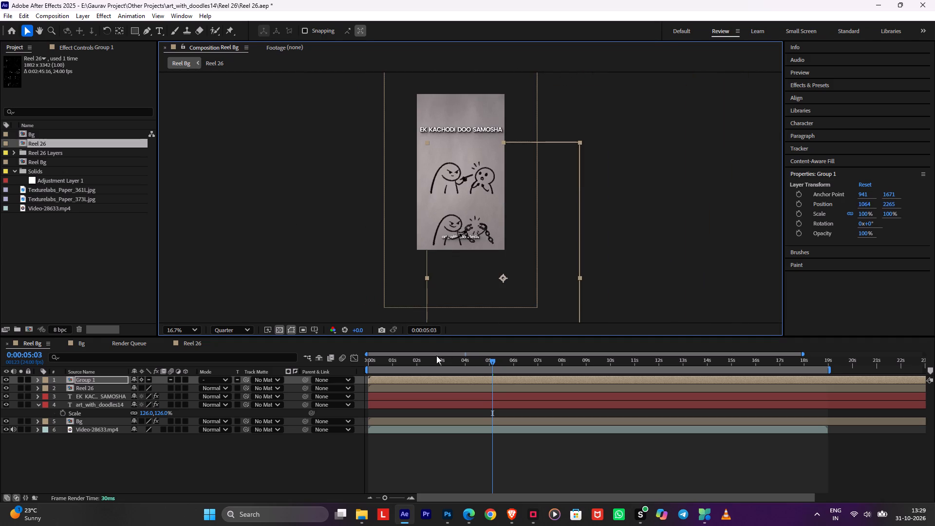
Return to the start of the timeline, delete the Reel 26 composition from the project, and save the project.
drag(424, 363, 190, 375)
click(97, 385)
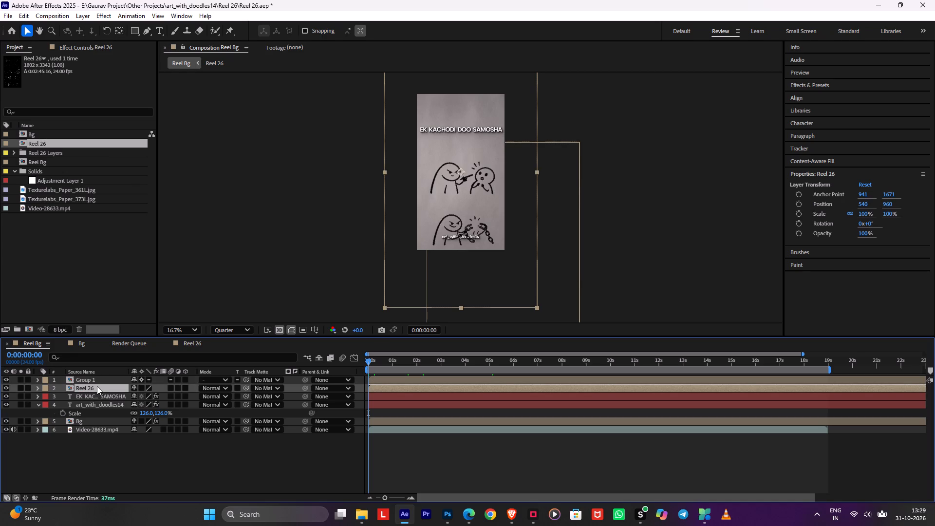
right_click(97, 386)
click(261, 291)
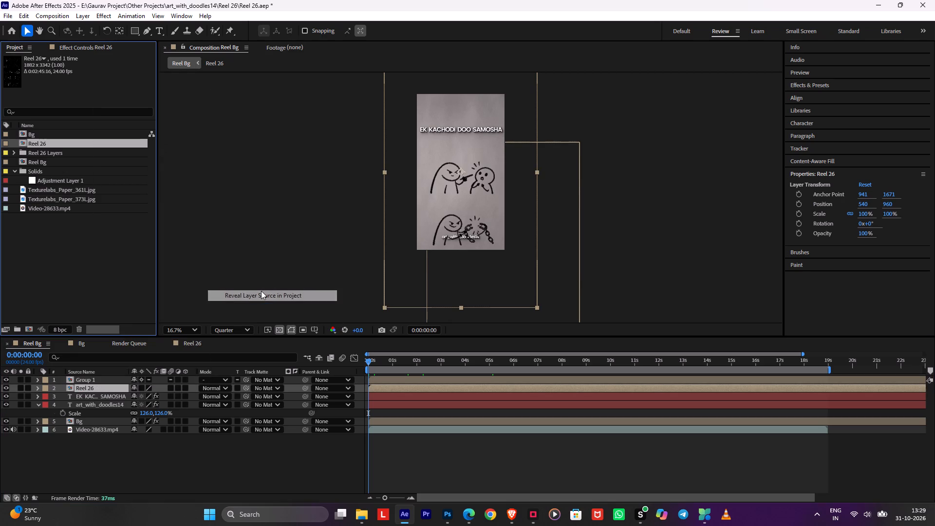
key(Delete)
key(Return)
click(468, 432)
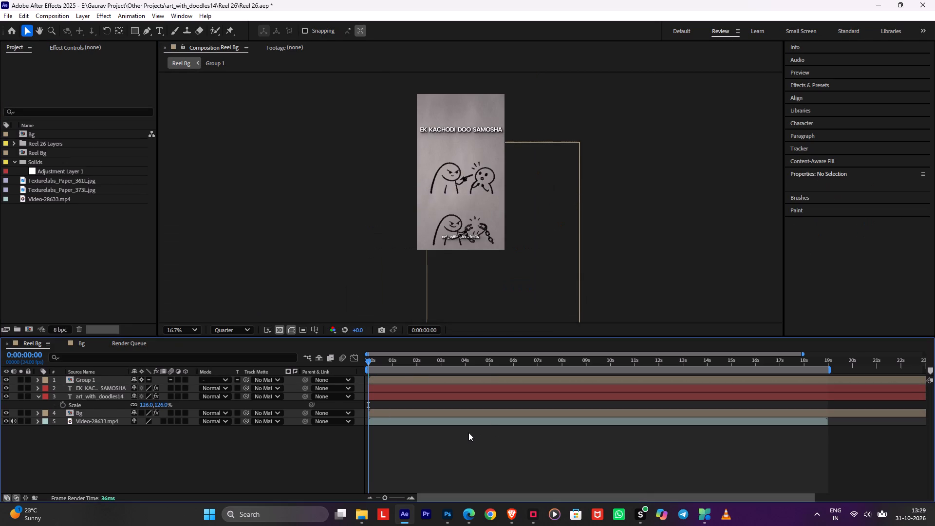
key(ctrl+s)
Move the EK KACHODI DOO SAMOSHA and art_with_doodles14 text layers above Group 1.
click(93, 409)
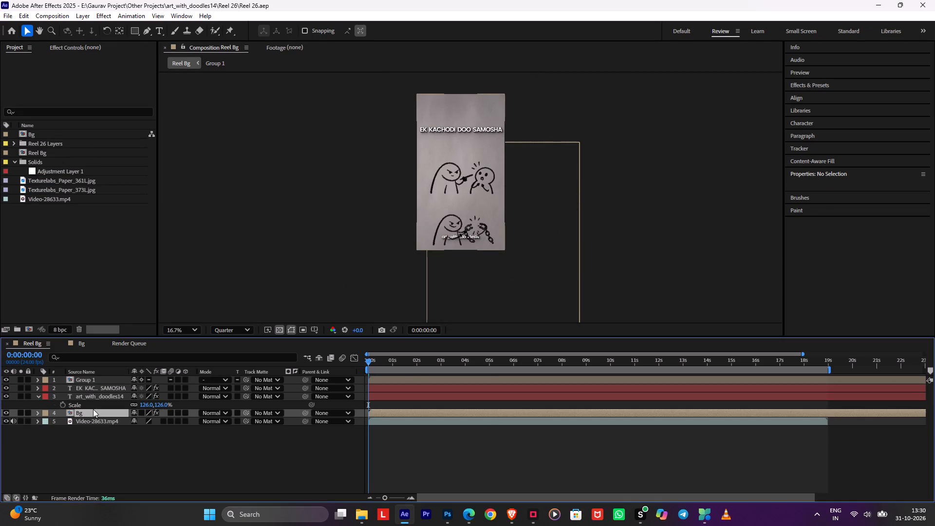
click(92, 389)
shift+click(91, 395)
drag(97, 388, 97, 382)
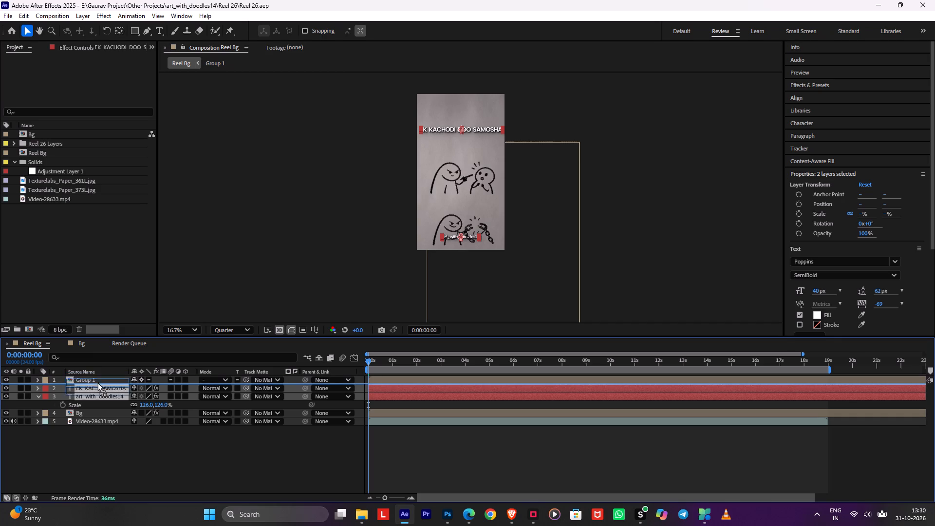
drag(97, 382, 99, 378)
Centre Group 1 in the Reel Bg frame and fit it to the composition size.
click(398, 413)
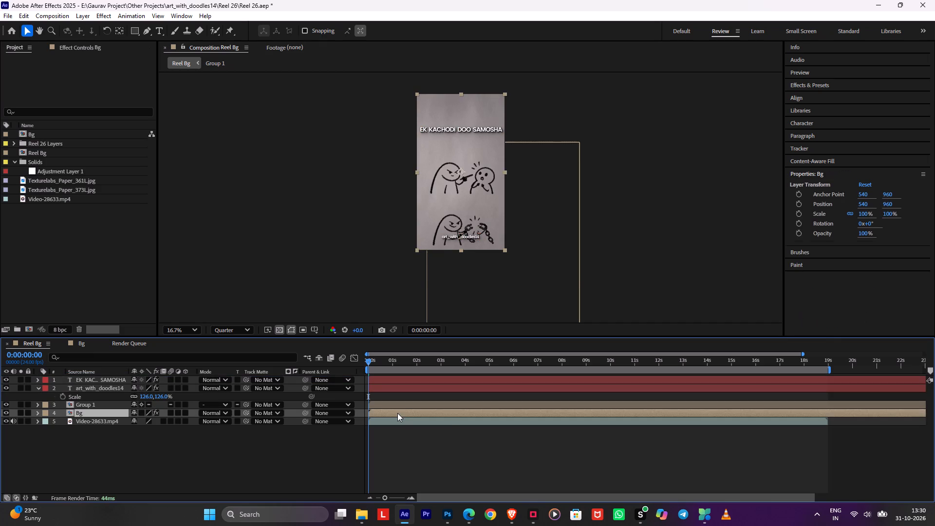
shift+click(395, 403)
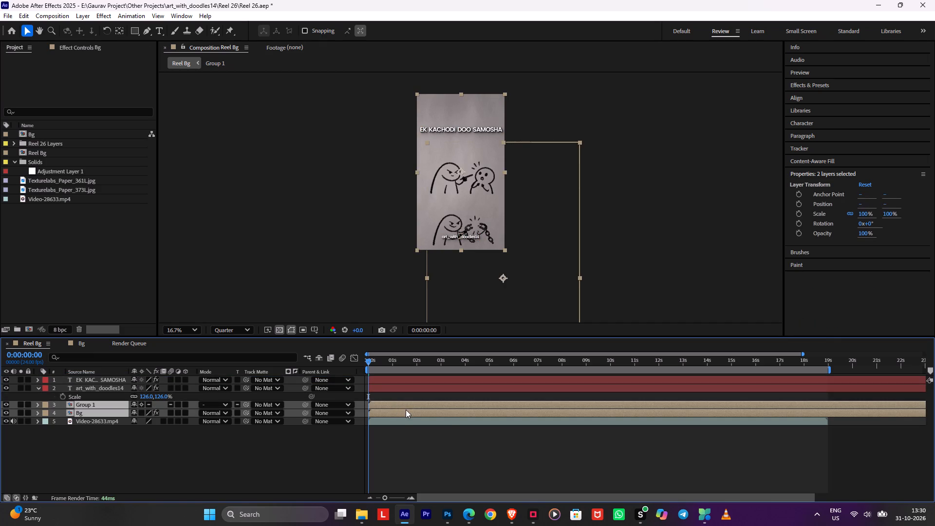
click(394, 434)
click(390, 401)
key(ctrl+Tab)
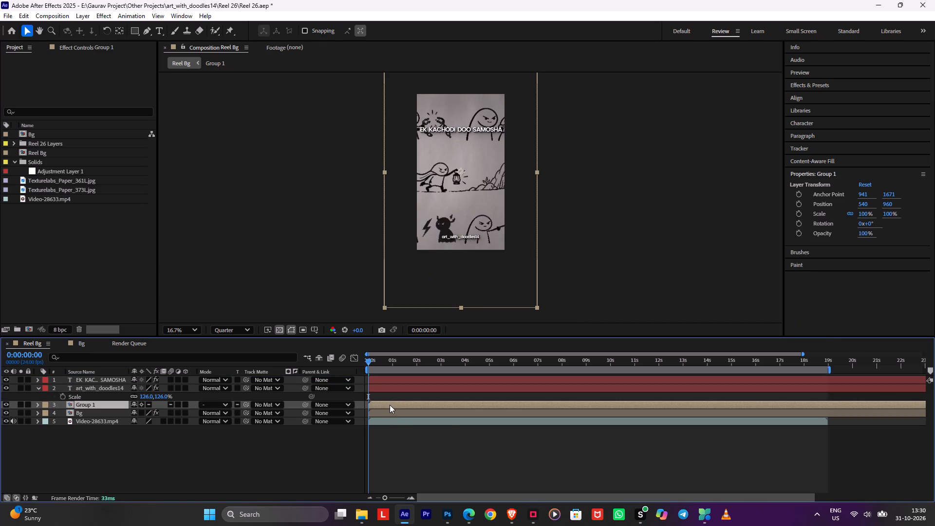
key(ctrl+alt+f)
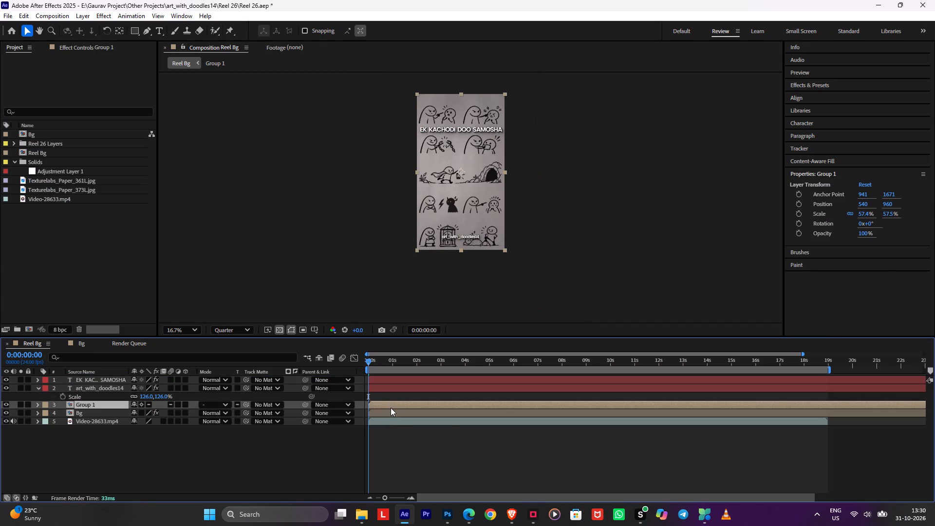
Pre-compose the Group 1 and Bg layers together into a new composition named 1.
shift+click(393, 413)
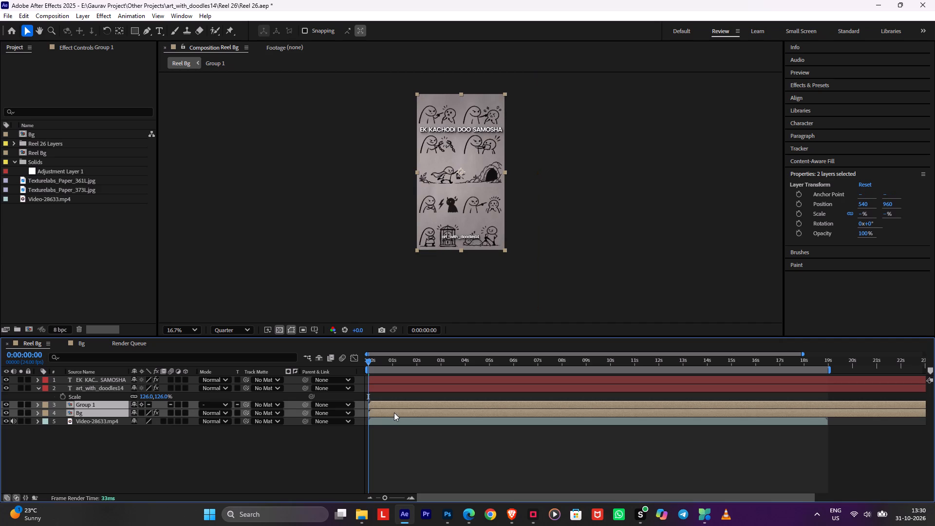
key(ctrl+shift+c)
key(1)
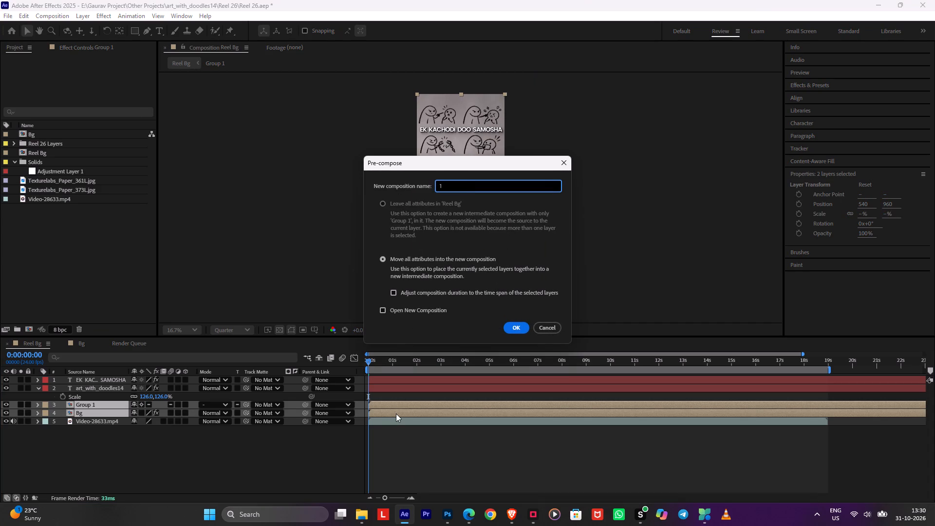
key(Return)
Play through the Reel Bg timeline and split layer 1 at 0:00:00:20 and 0:00:01:15.
key(space)
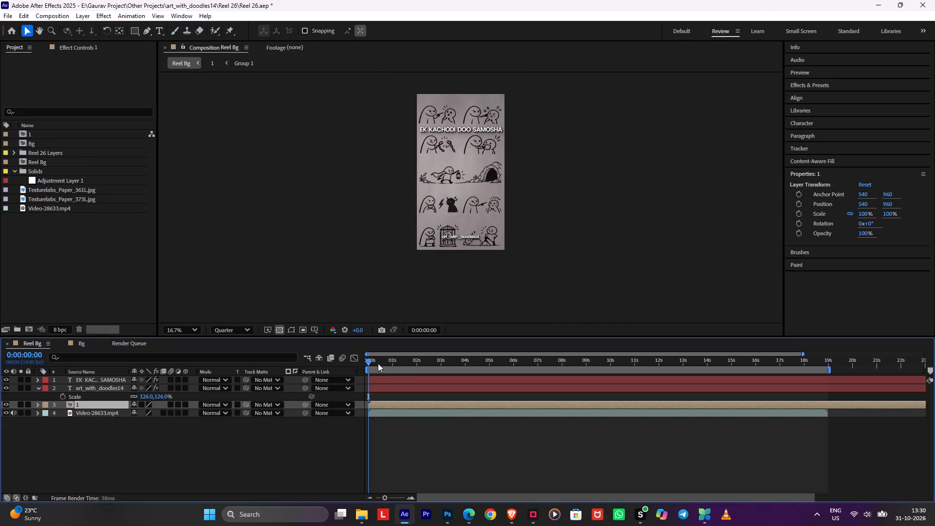
key(space)
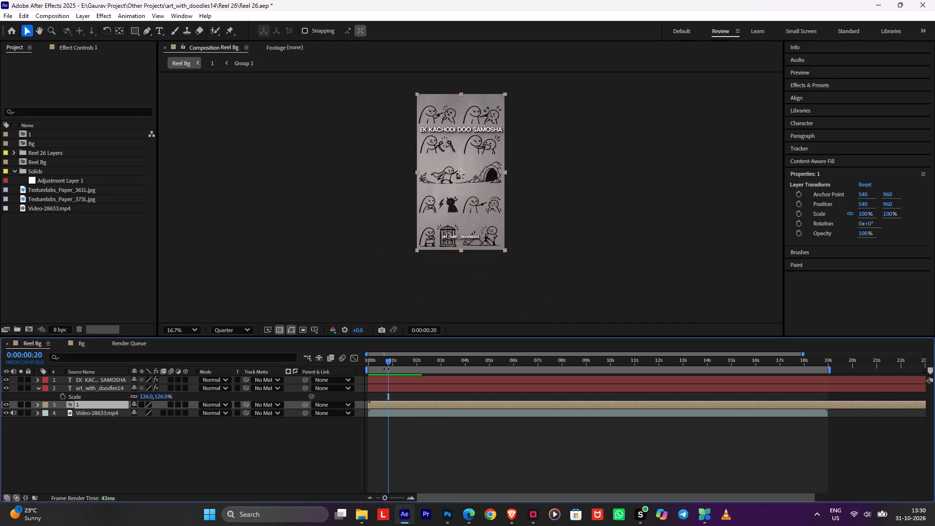
key(ctrl+shift+d)
key(space)
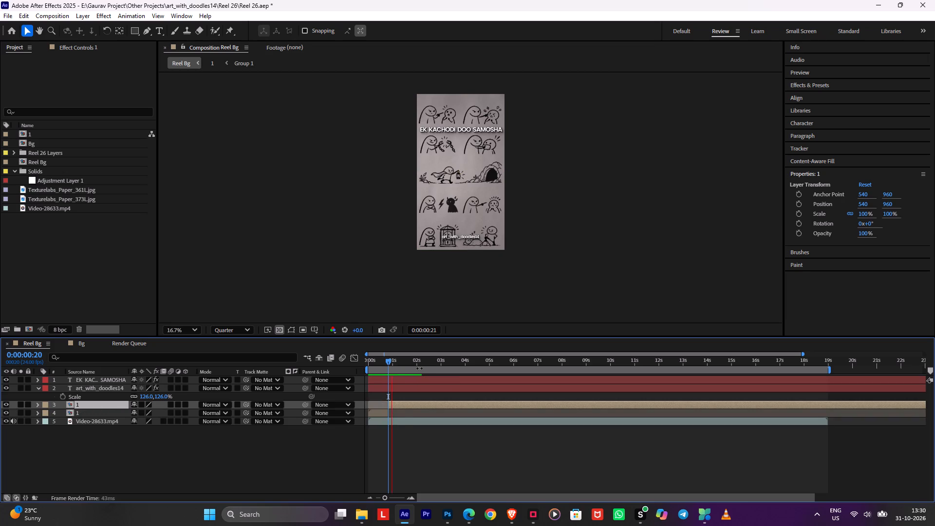
key(space)
key(space)
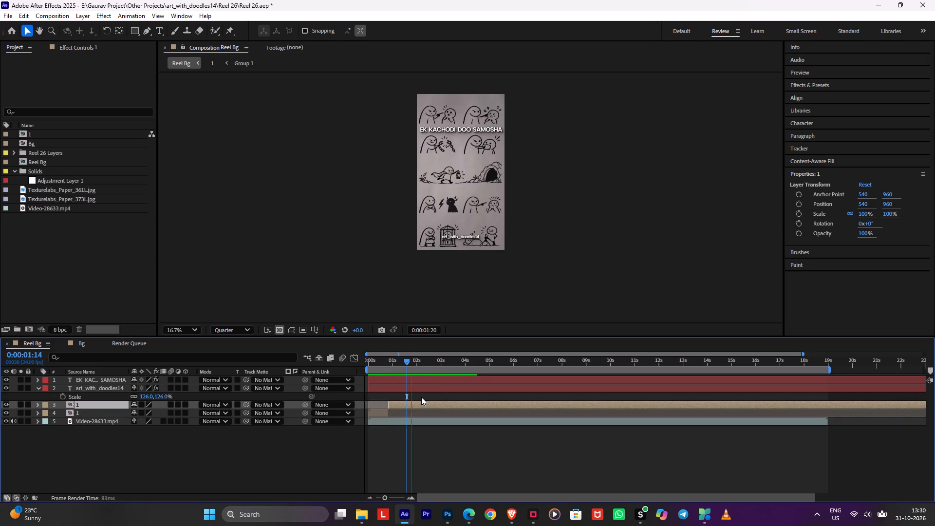
key(space)
click(401, 367)
key(space)
click(400, 364)
key(space)
key(space)
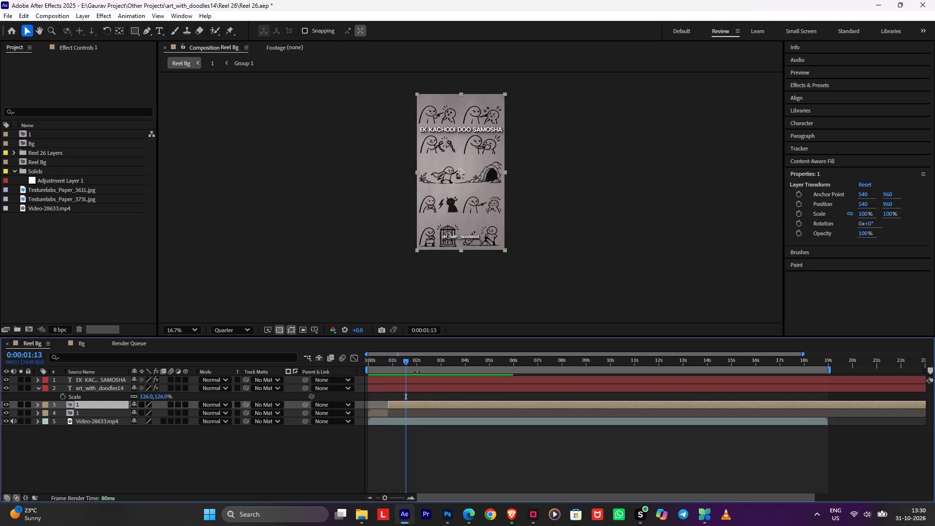
key(space)
key(space)
key(ctrl+shift+d)
Continue playback and split the remaining part of layer 1 at 0:00:02:09 and 0:00:03:05.
key(space)
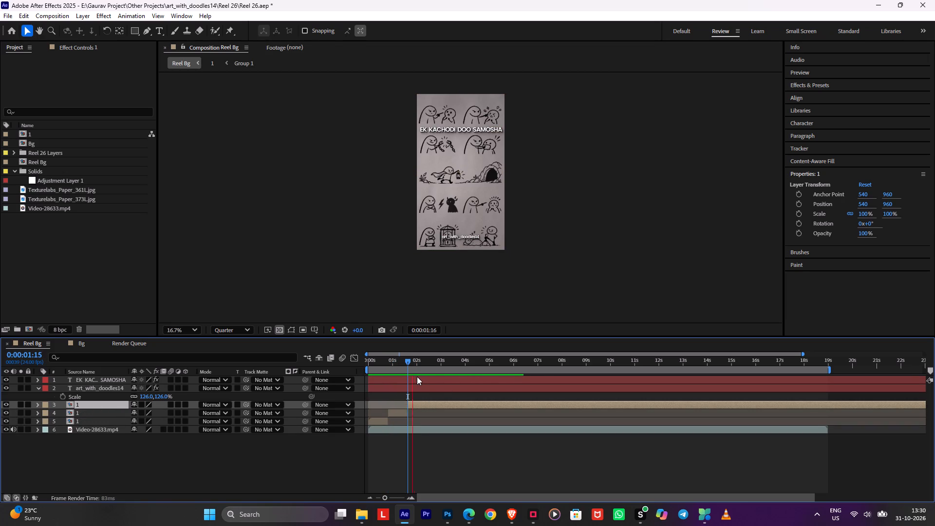
key(space)
key(space)
key(space)
key(ctrl+shift+d)
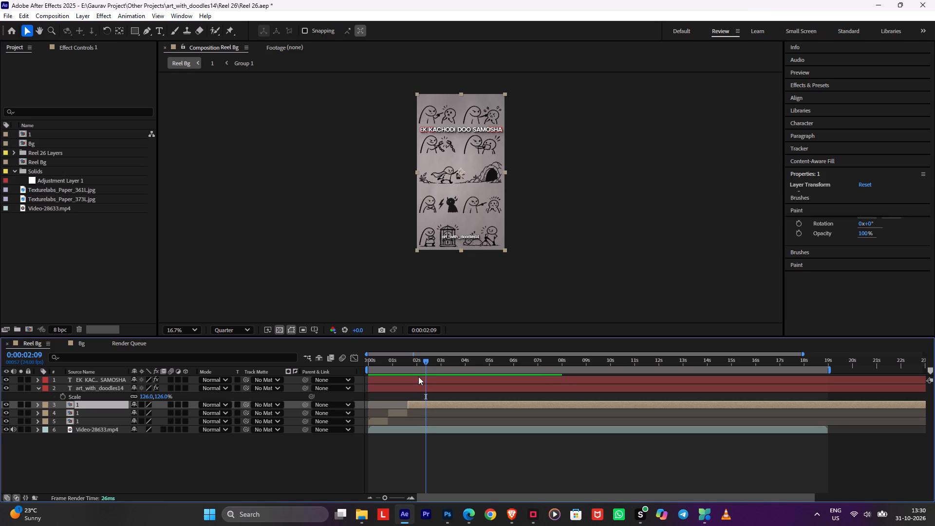
key(space)
key(space)
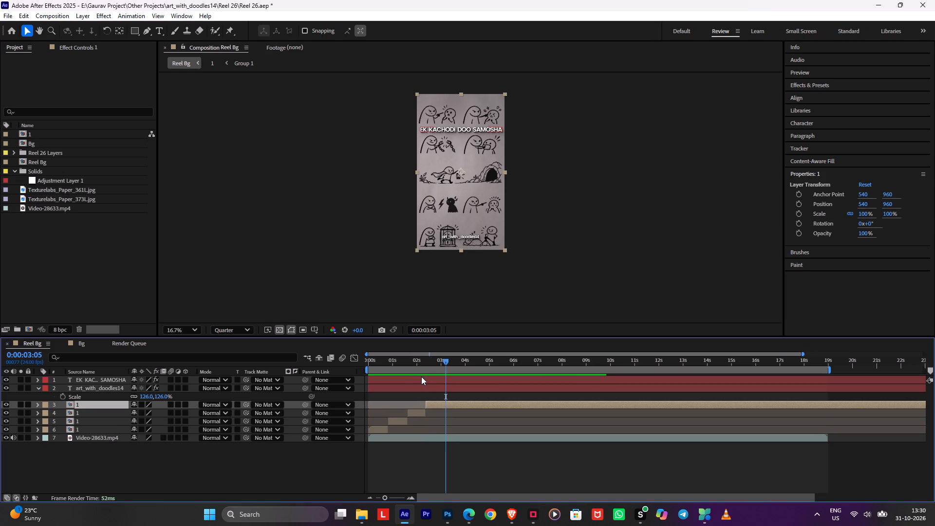
key(ctrl+shift+d)
Play on through the reel and split the remaining part of layer 1 at 0:00:07:01.
key(space)
key(space)
key(space)
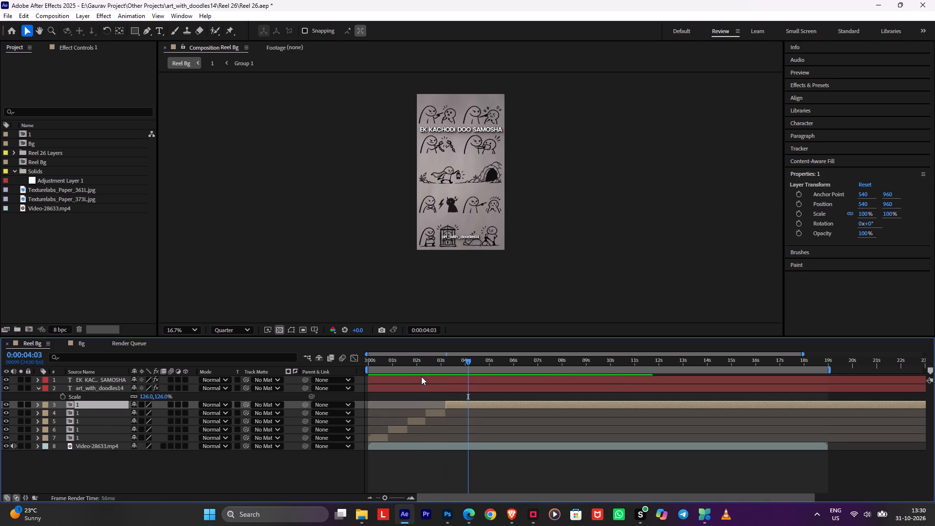
key(space)
key(space)
key(space)
key(space)
key(space)
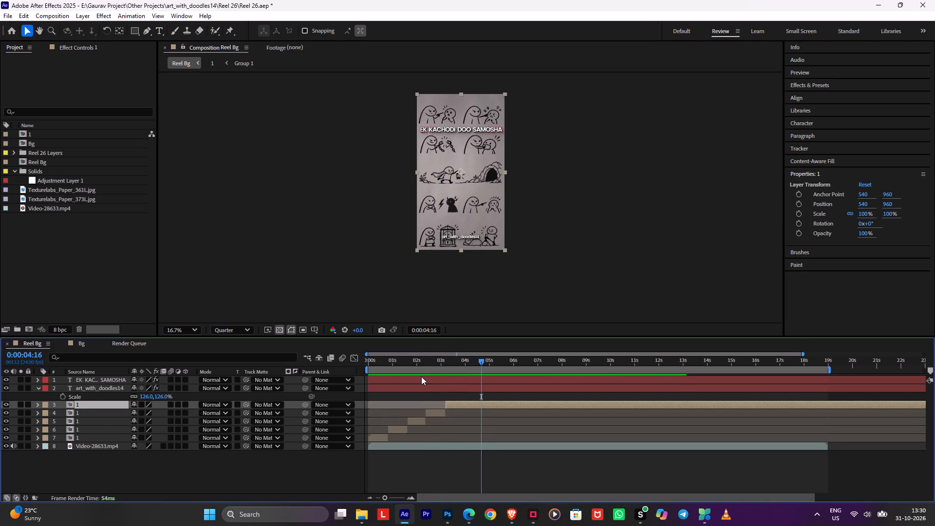
key(space)
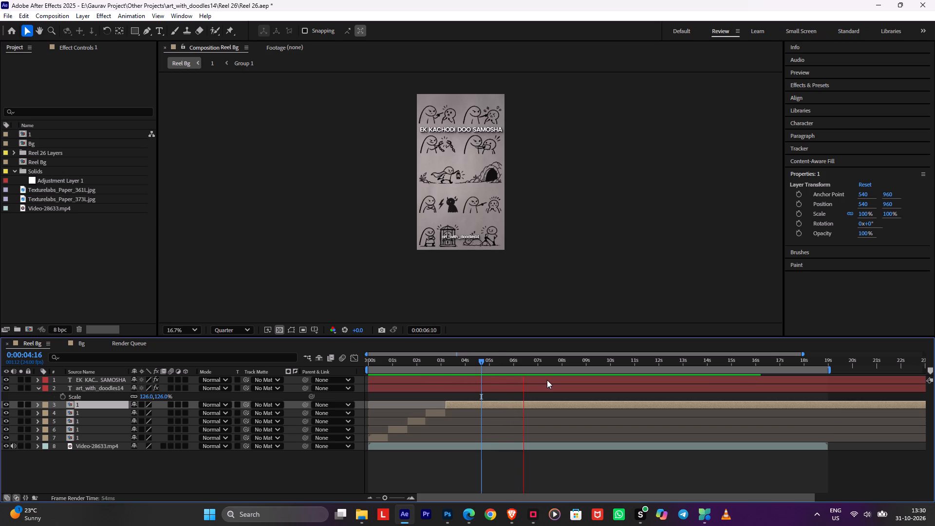
key(space)
key(space)
key(space)
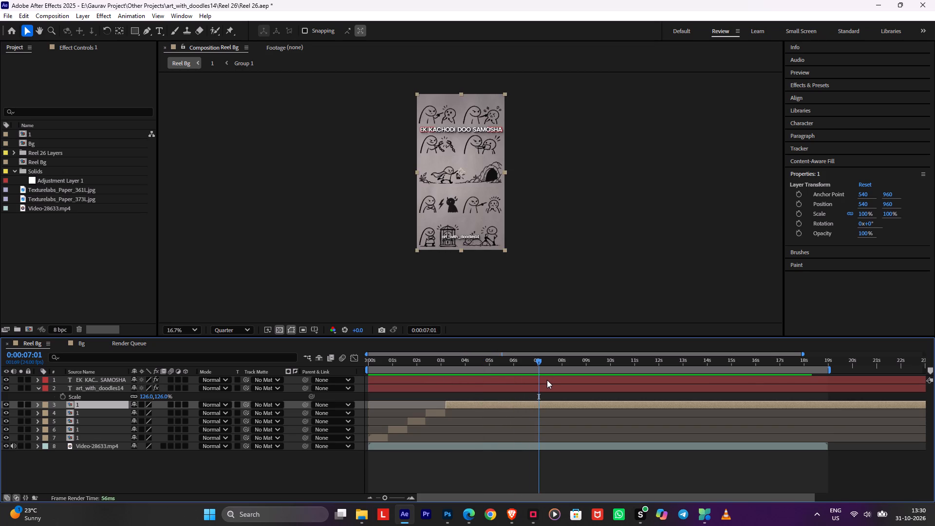
key(ctrl+shift+d)
Split the remaining part of layer 1 at 0:00:10:07 and 0:00:12:15.
key(space)
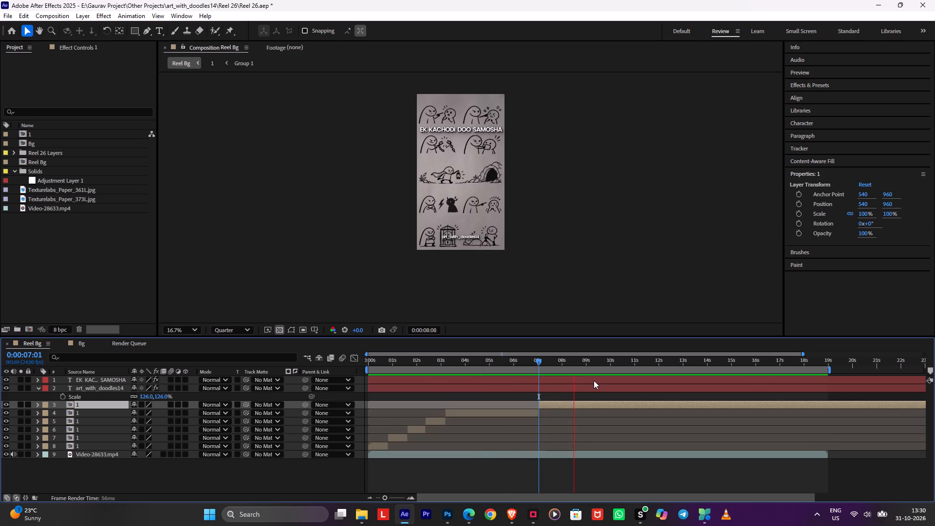
key(space)
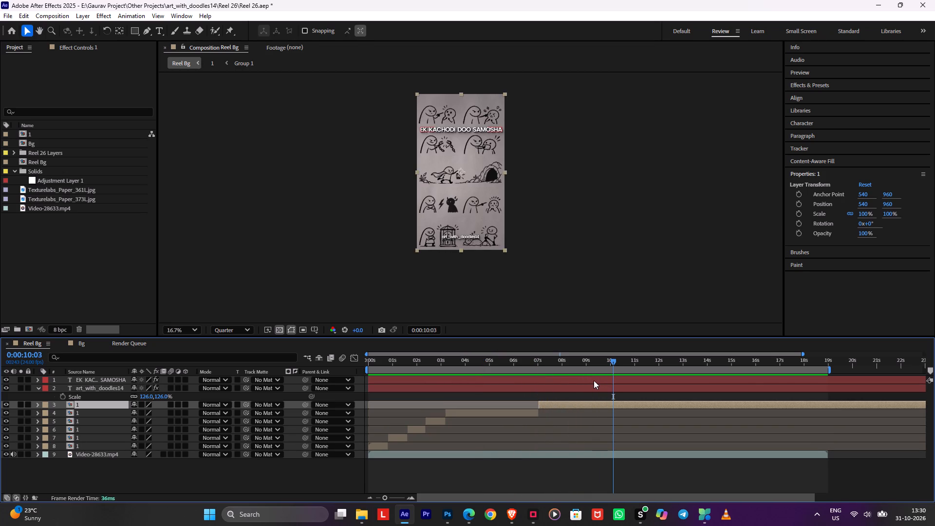
key(space)
key(space)
key(ctrl+shift+d)
key(space)
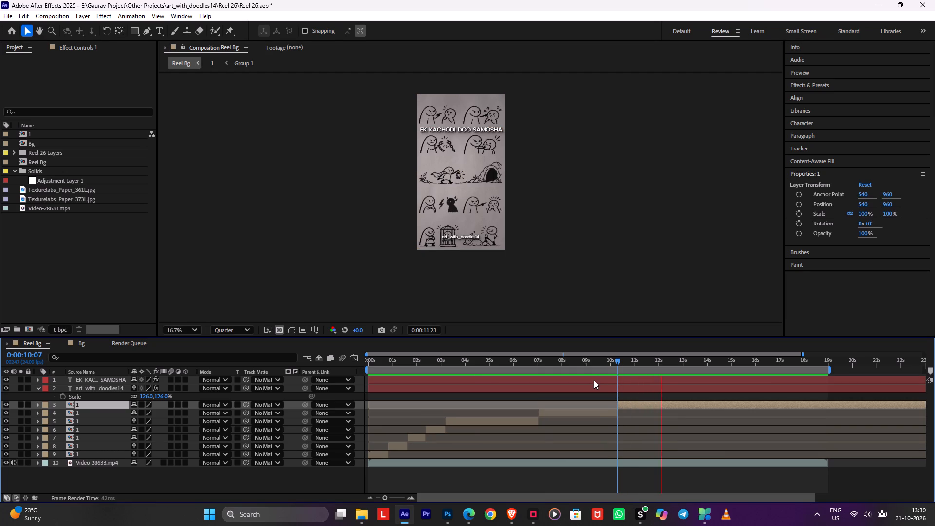
key(space)
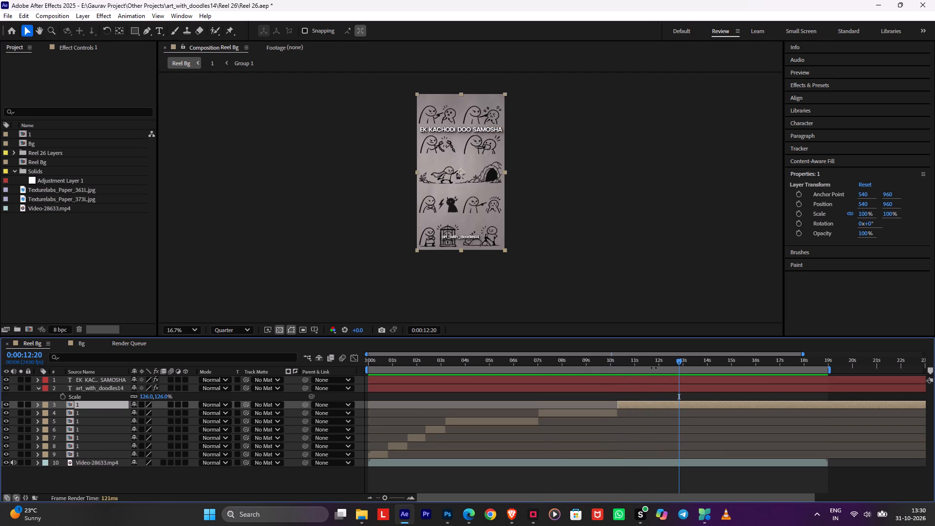
click(673, 363)
key(space)
click(673, 364)
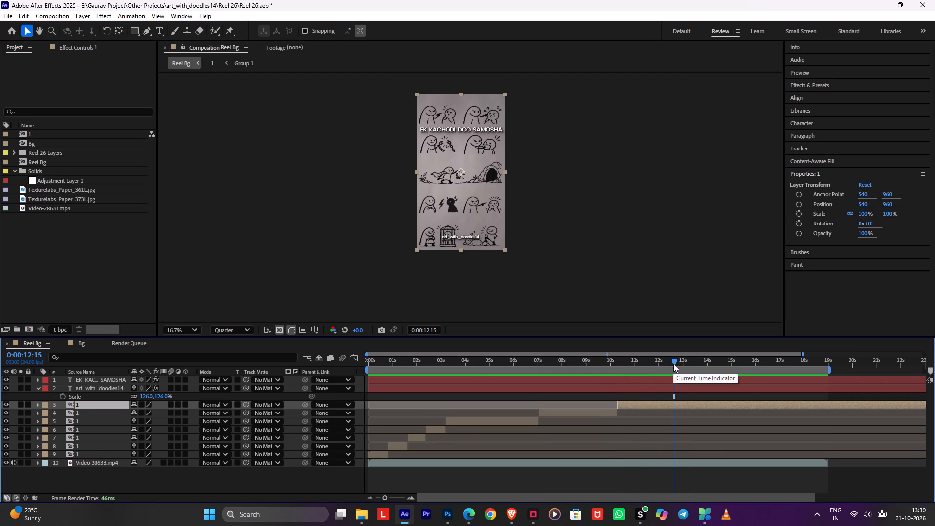
key(ctrl+shift+d)
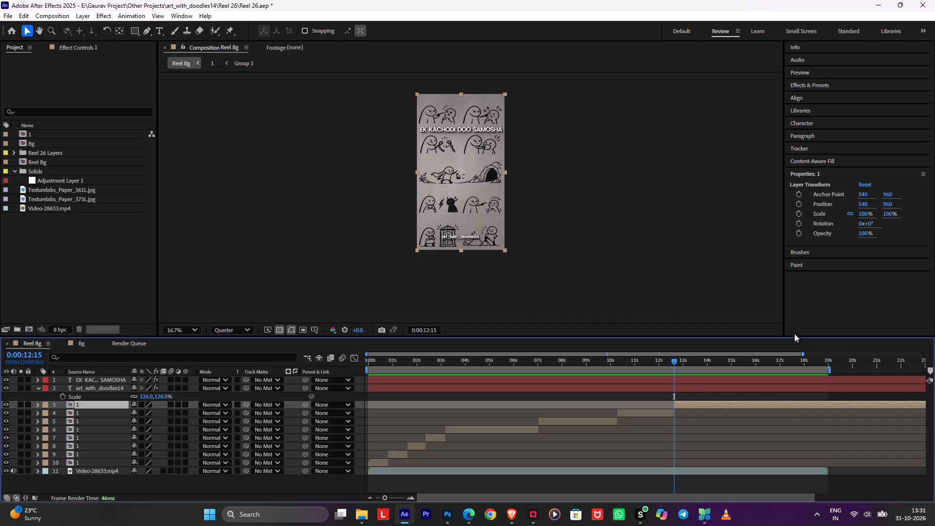
Split the last part of layer 1 at 0:00:15:15 and save the project.
key(space)
key(space)
key(space)
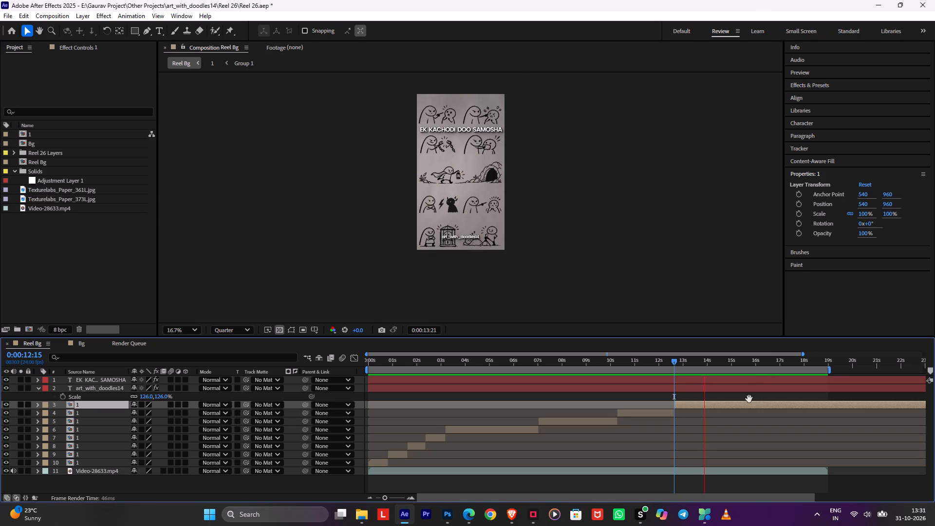
drag(749, 399, 702, 392)
key(space)
key(space)
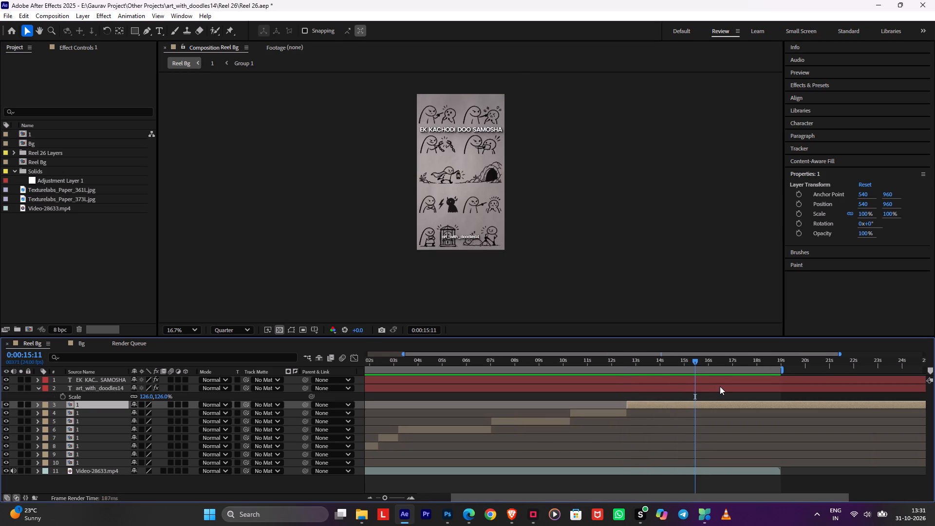
key(space)
key(ctrl+shift+d)
key(space)
alt+scroll(724, 392, down, 2)
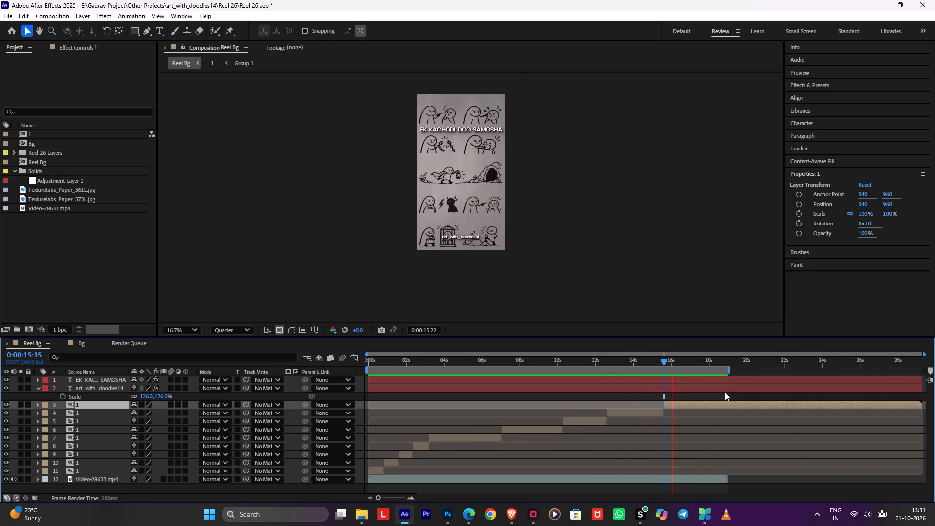
key(ctrl+s)
Play back the Reel Bg composition to check the timing of the layer cuts.
key(space)
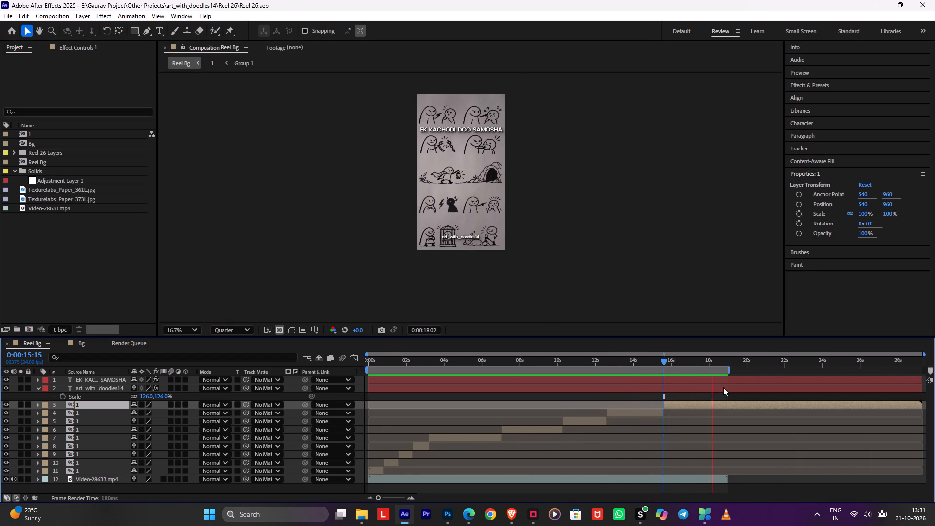
text(1)
key(space)
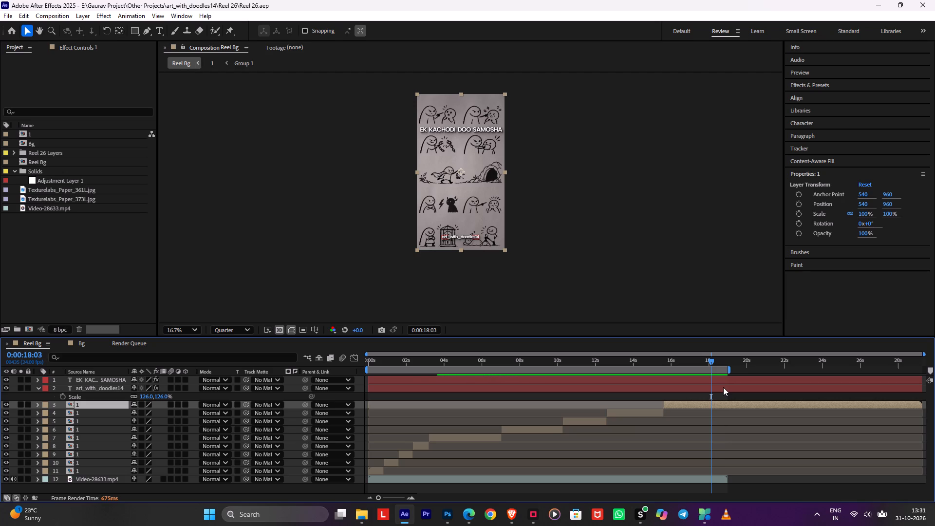
key(space)
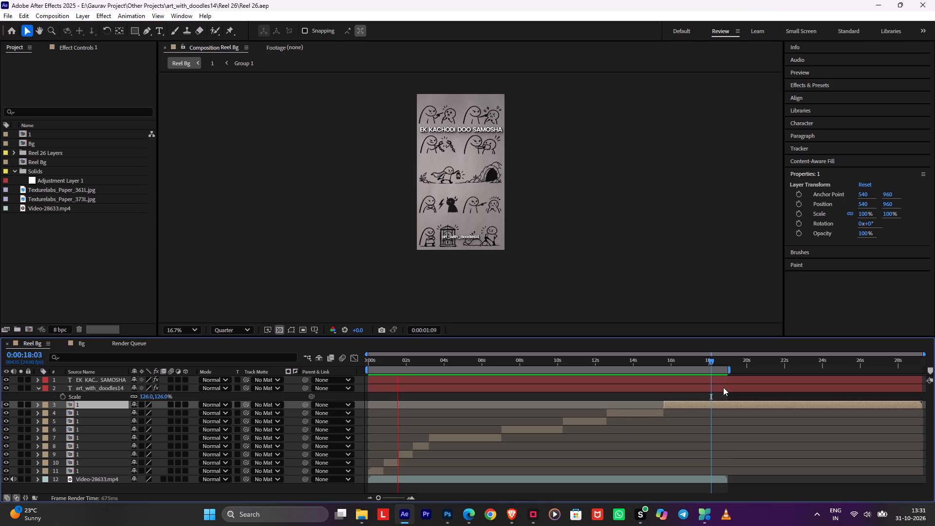
alt+scroll(386, 439, up, 1)
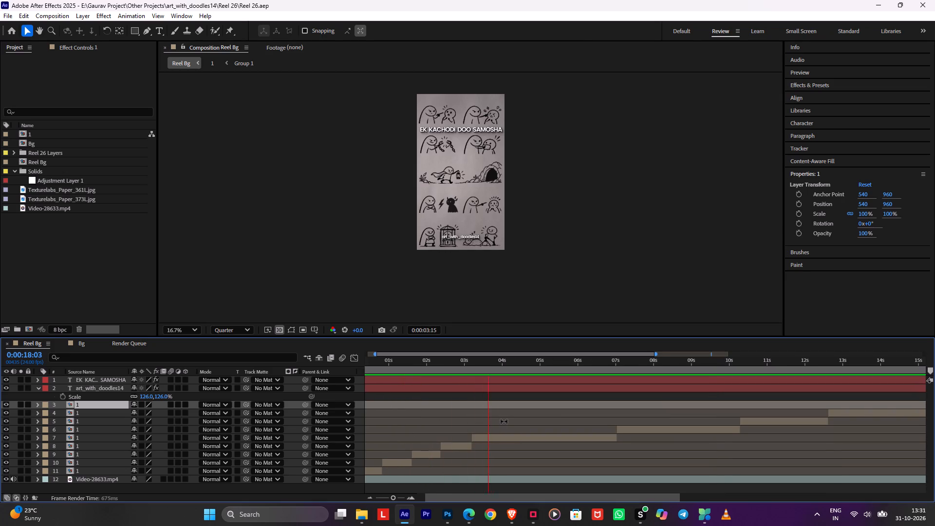
key(space)
drag(531, 415, 521, 413)
click(523, 396)
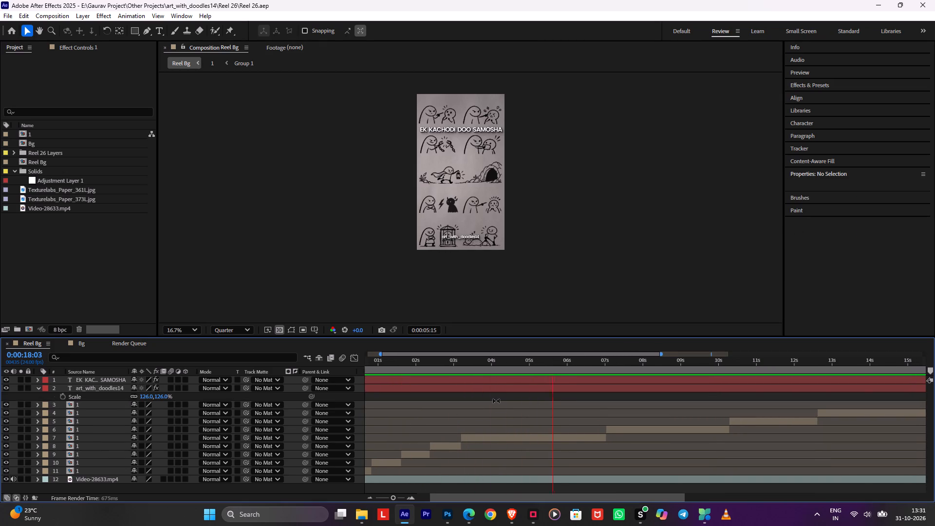
alt+scroll(593, 413, up, 1)
key(space)
key(space)
key(space)
key(space)
key(space)
key(space)
key(space)
key(space)
key(space)
key(space)
key(space)
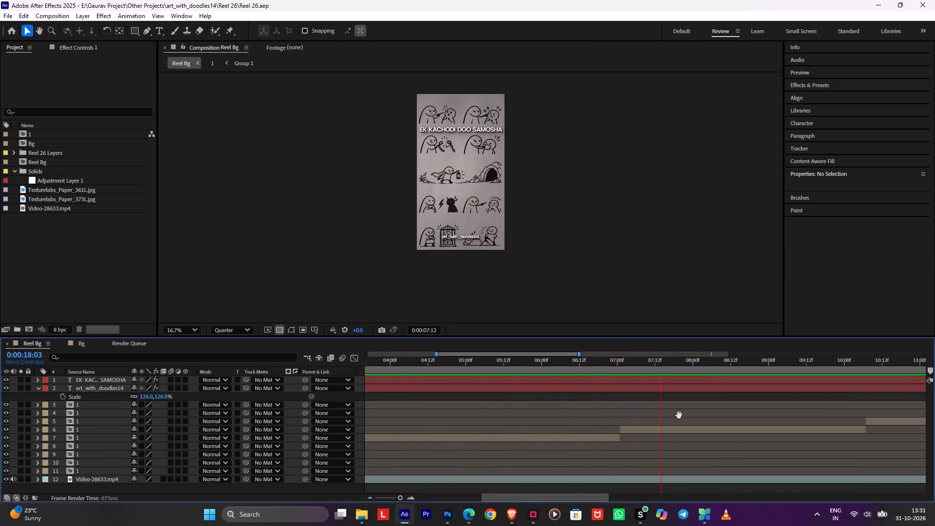
drag(673, 413, 531, 418)
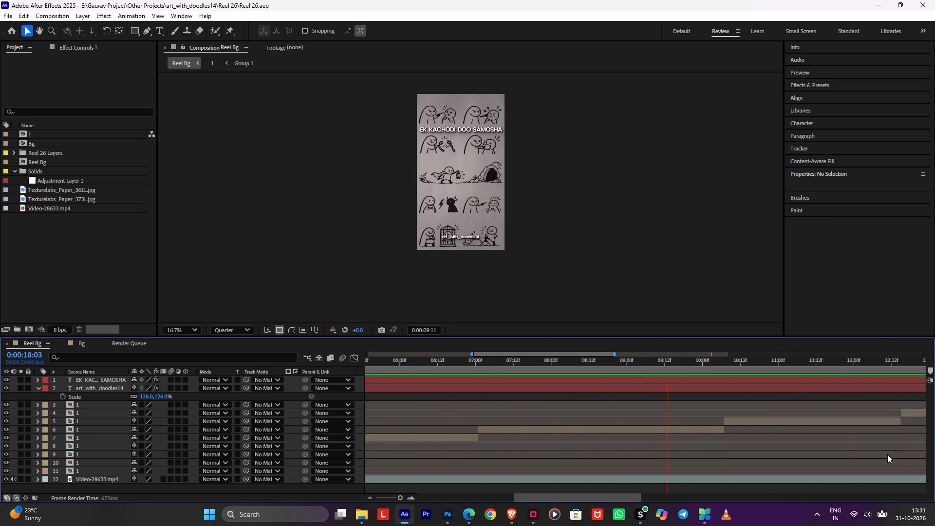
key(space)
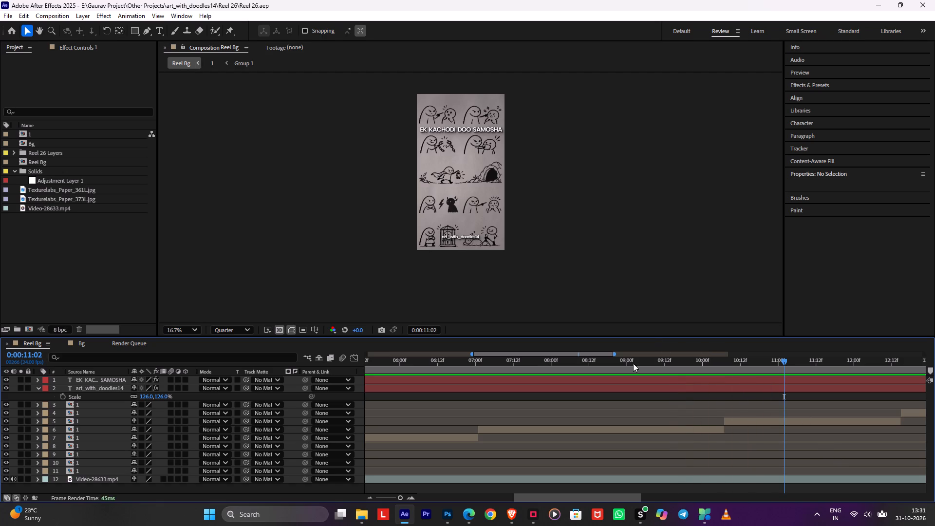
Return to the timeline start, duplicate composition 1 in the project, and replace the second segment's source with the duplicate.
drag(629, 365, 36, 426)
click(374, 469)
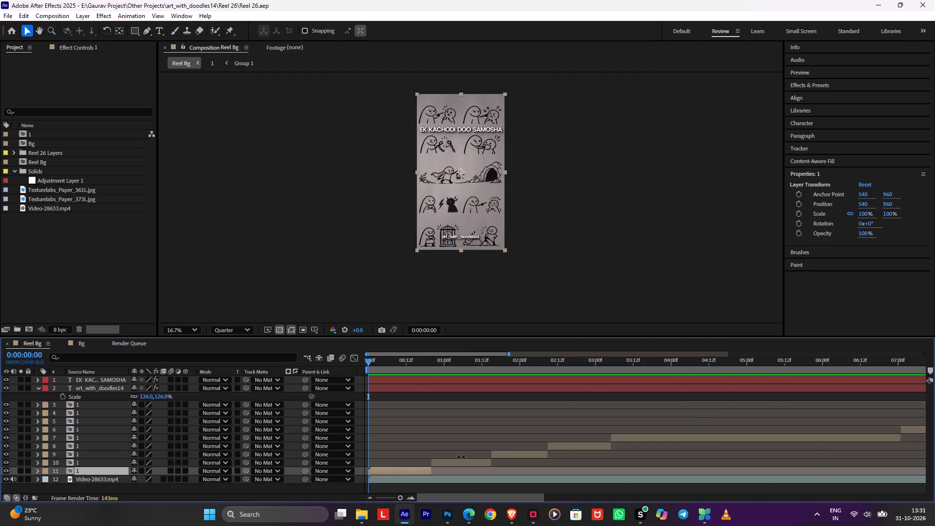
click(457, 462)
right_click(456, 461)
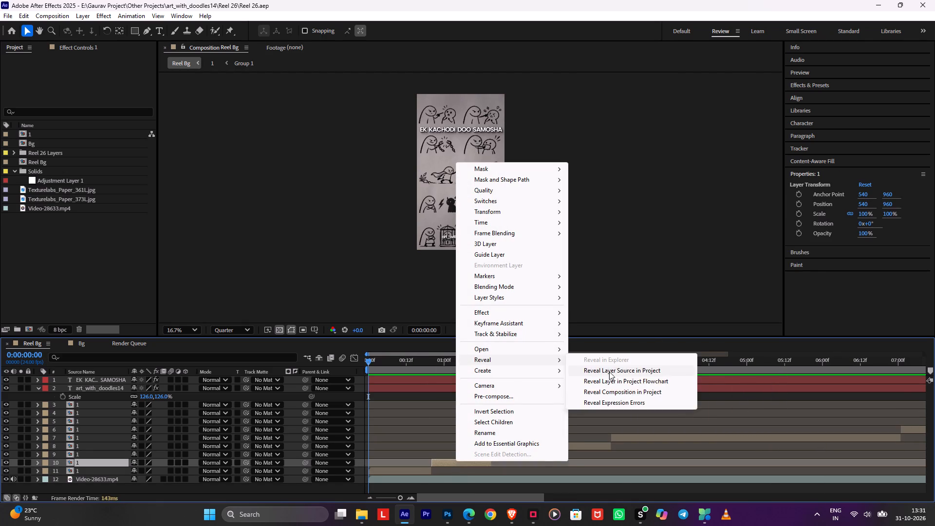
click(609, 372)
key(ctrl+d)
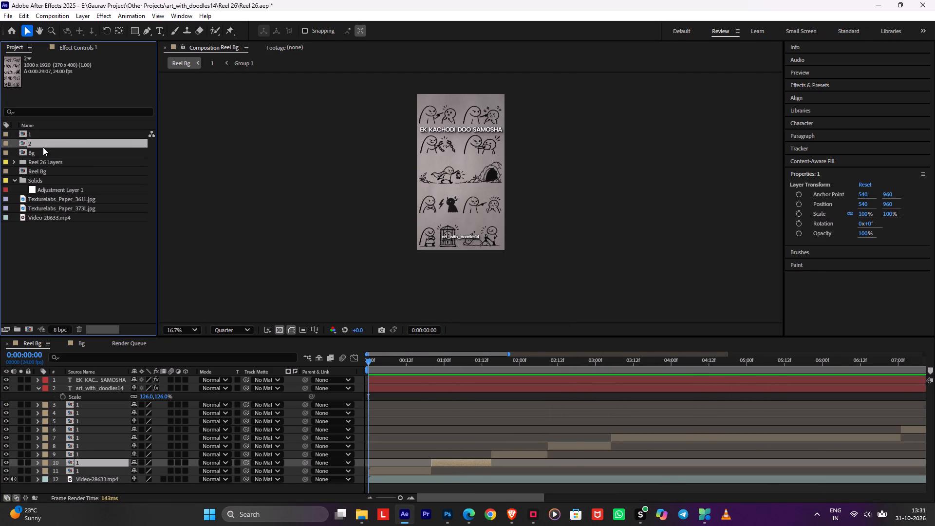
drag(43, 146, 87, 460)
Duplicate the newest numbered composition twice, in turn, and replace the third and fourth segments' sources with compositions 3 and 4.
click(84, 456)
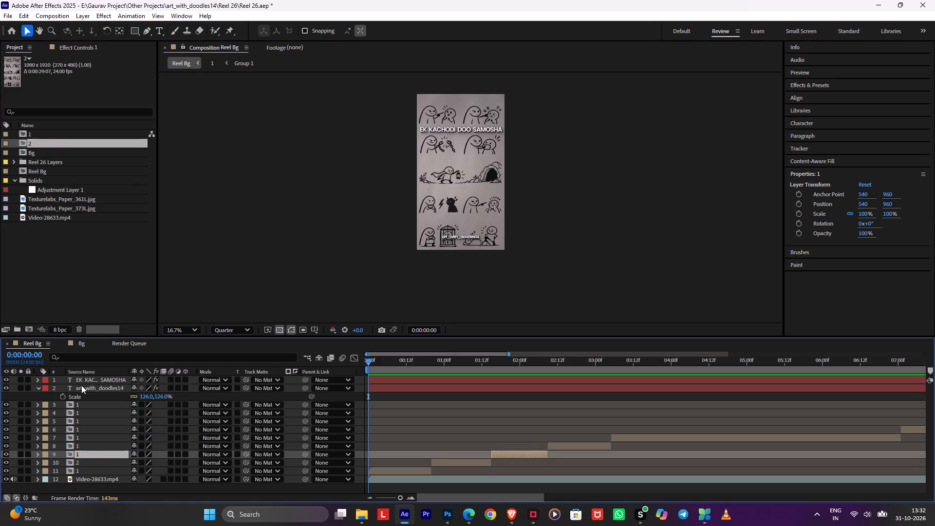
click(51, 145)
key(ctrl+d)
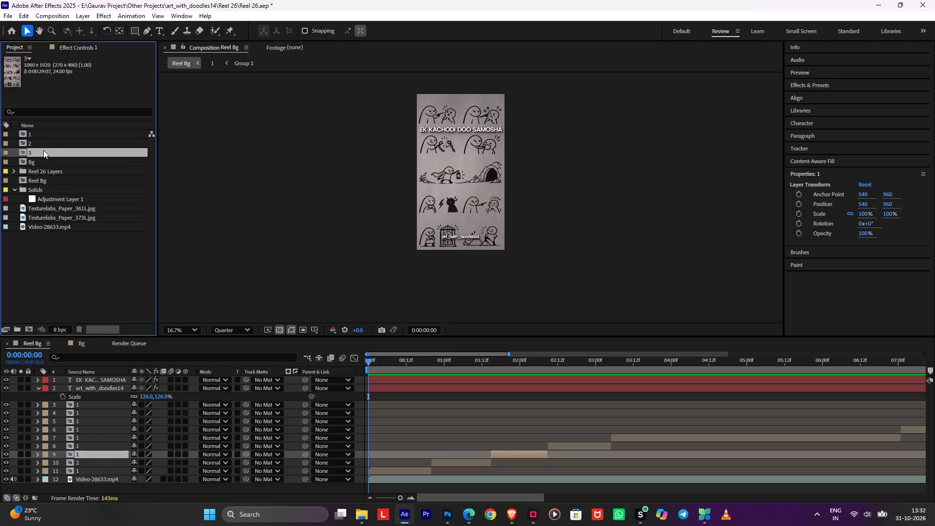
drag(34, 150, 80, 450)
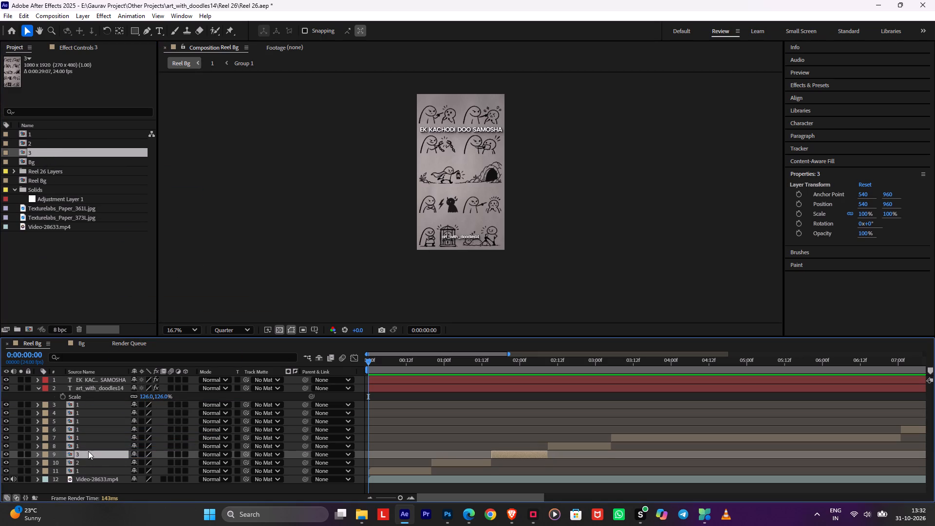
click(91, 447)
click(65, 156)
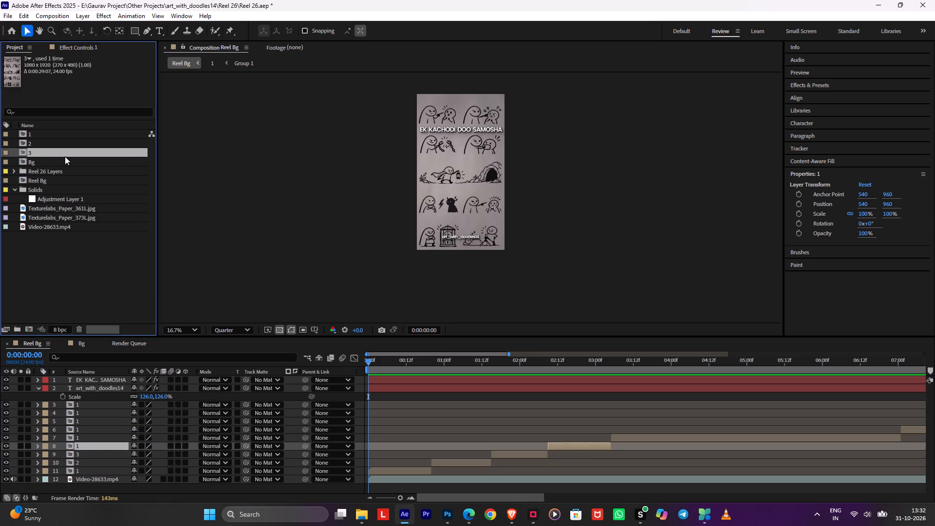
key(ctrl+d)
drag(45, 163, 72, 441)
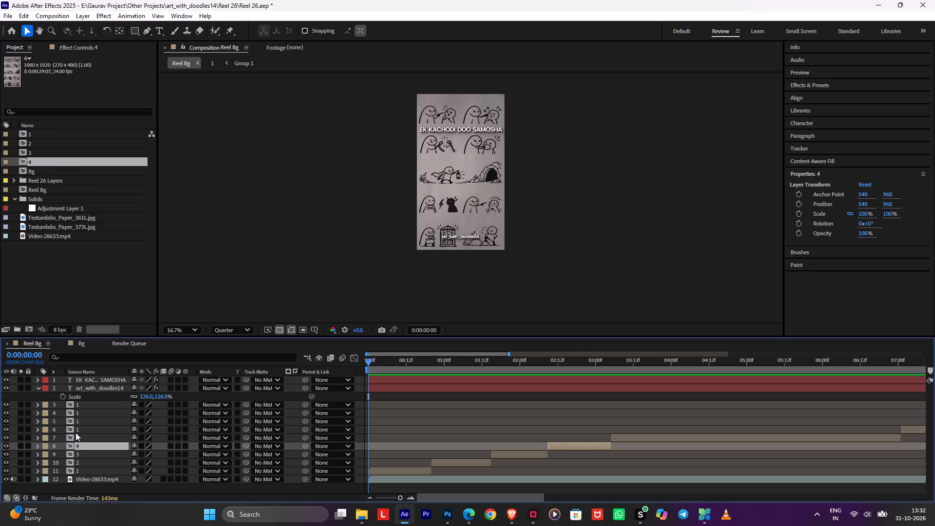
Duplicate composition 4 and the resulting copy in turn, and replace the fifth and sixth segments' sources with compositions 5 and 6.
click(76, 432)
click(78, 436)
click(79, 167)
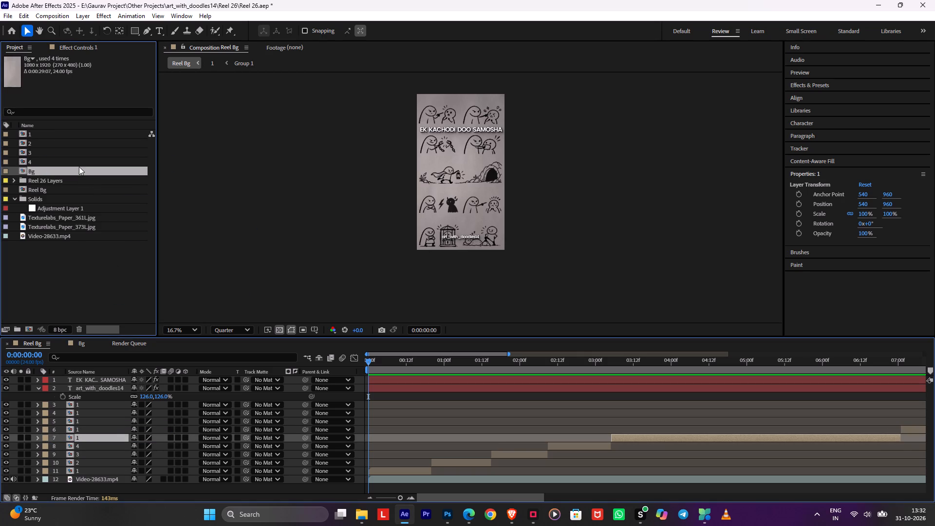
click(79, 163)
key(ctrl+d)
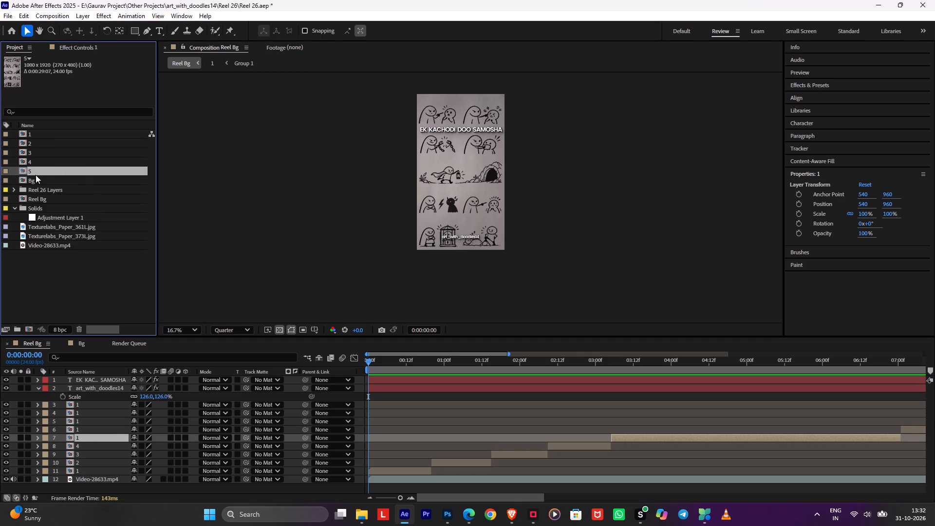
drag(38, 172, 85, 436)
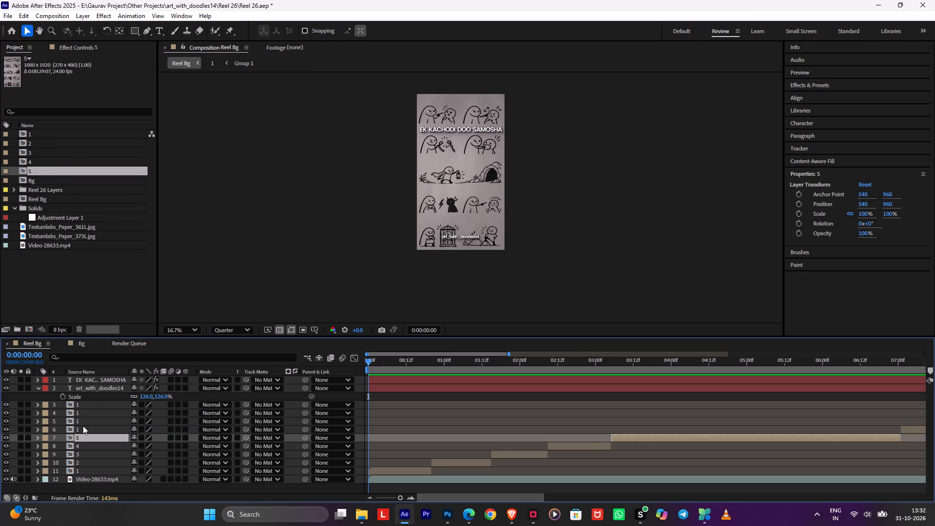
click(90, 431)
click(84, 171)
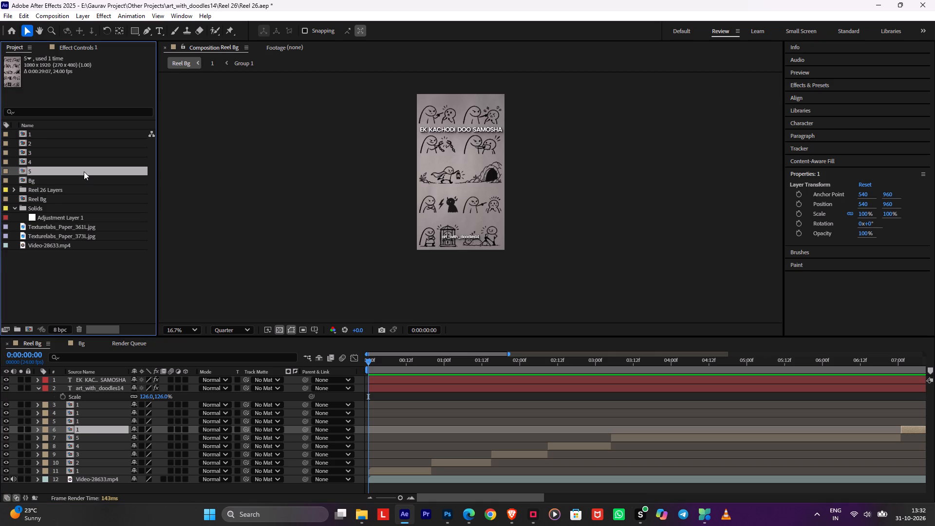
key(ctrl+d)
drag(48, 182, 75, 424)
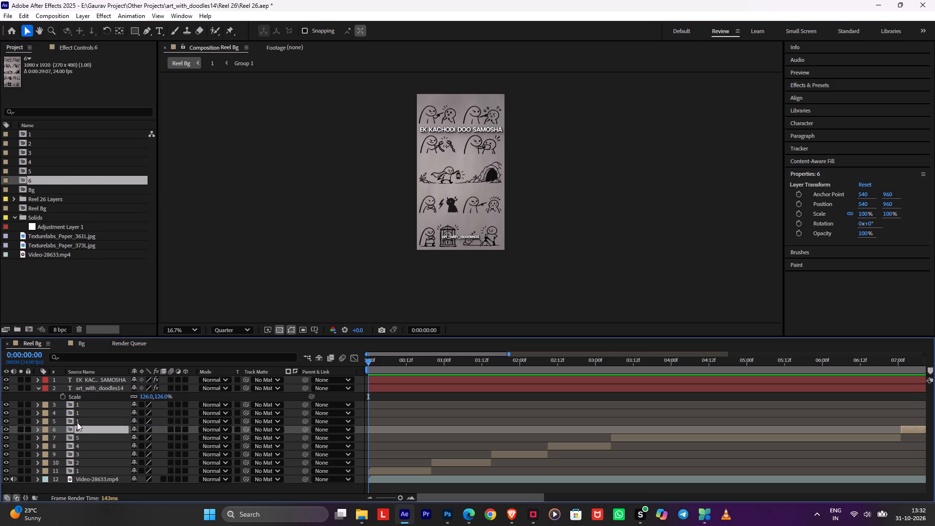
Duplicate composition 6 and the resulting copy in turn, and replace the seventh and eighth segments' sources with compositions 7 and 8.
click(79, 420)
click(45, 178)
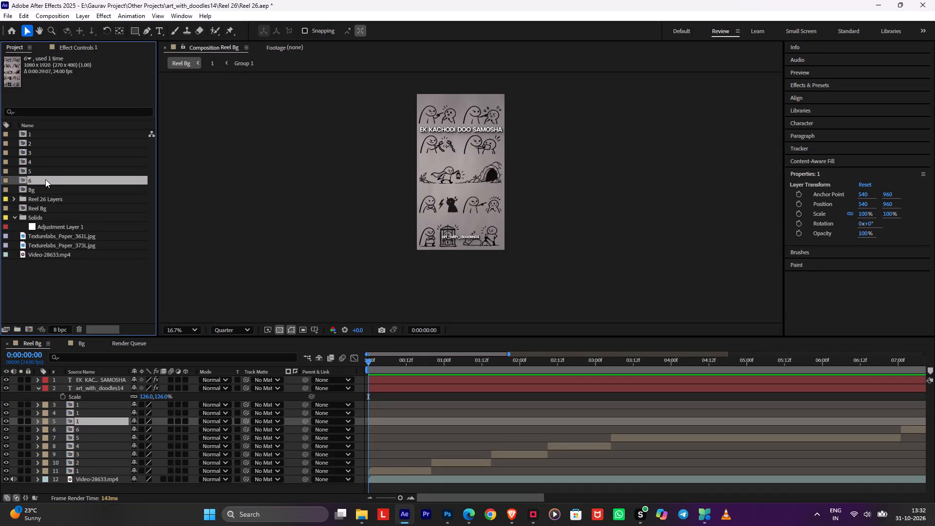
key(ctrl+d)
drag(45, 191, 80, 391)
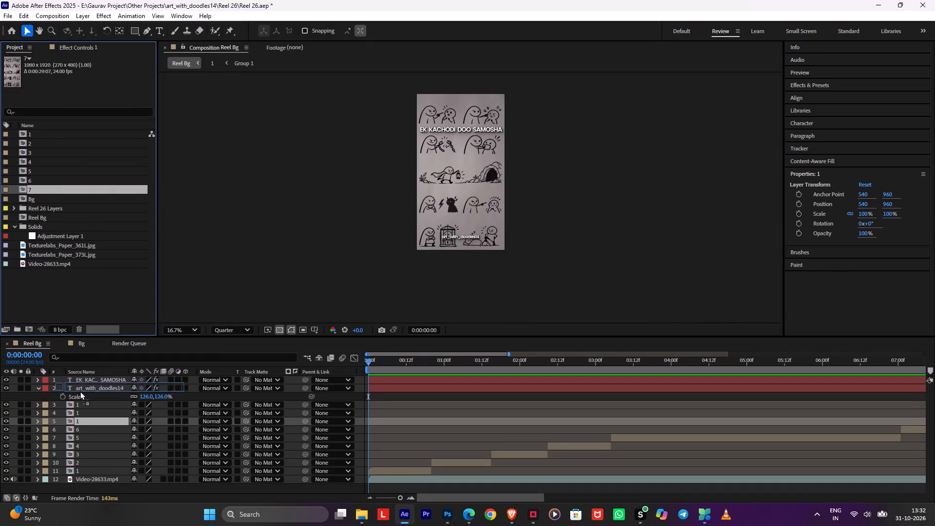
drag(80, 391, 75, 419)
click(86, 414)
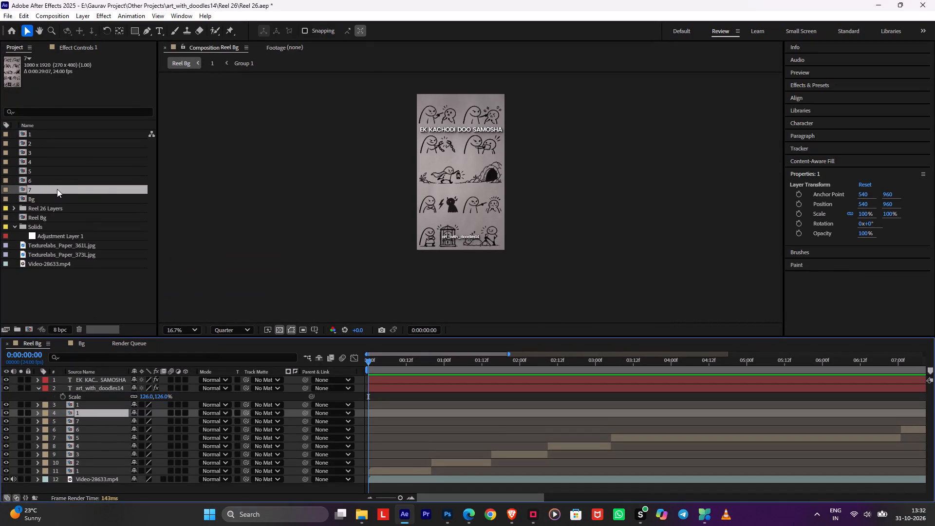
click(57, 189)
key(ctrl+d)
drag(47, 201, 109, 381)
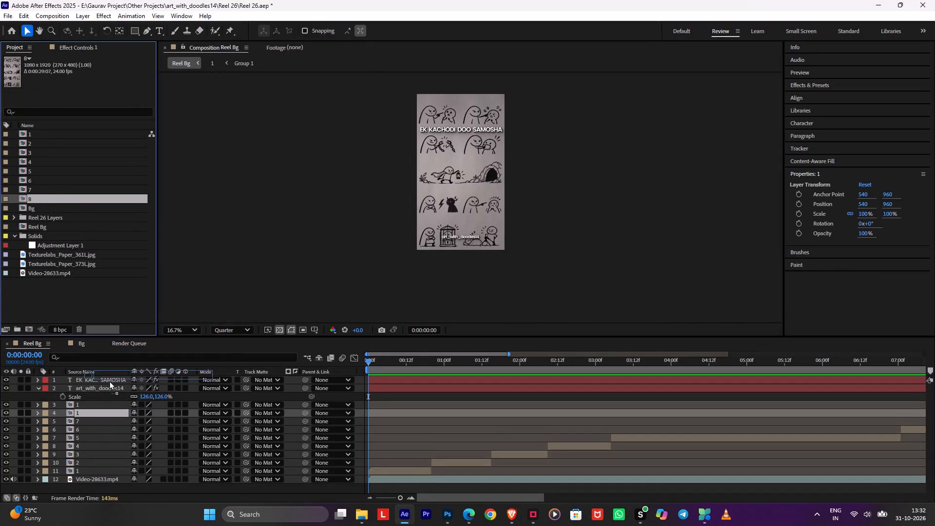
drag(109, 381, 90, 415)
Duplicate composition 8, replace the last segment's source with the copy, and save the project.
click(89, 404)
click(49, 197)
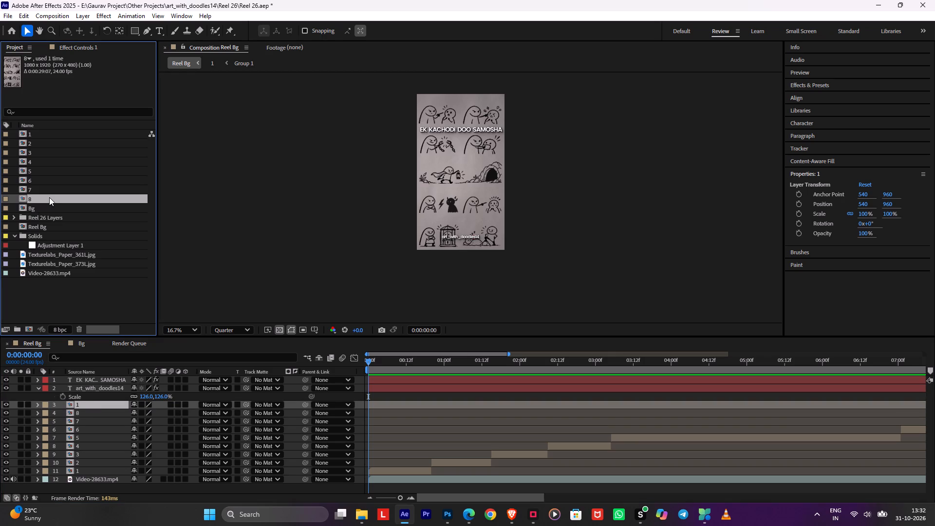
key(ctrl+d)
drag(49, 208, 91, 402)
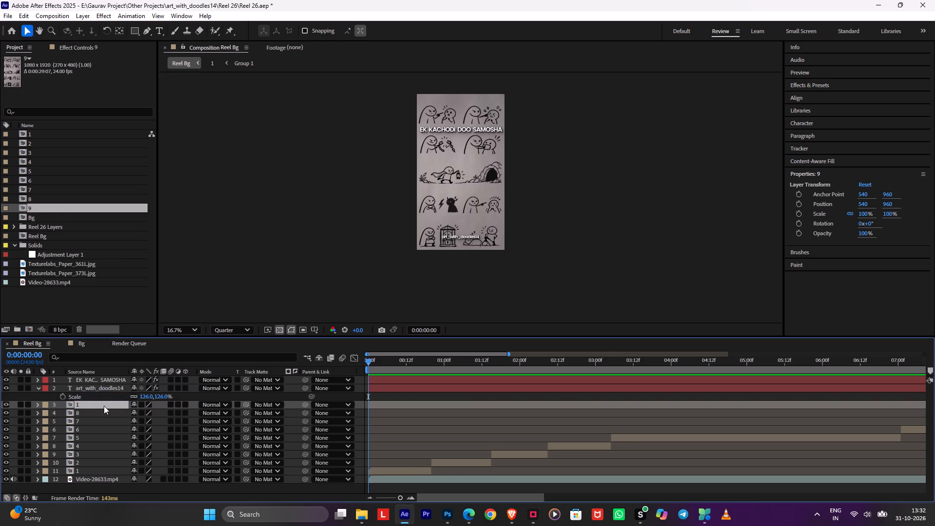
click(561, 398)
alt+scroll(557, 397, down, 4)
alt+scroll(557, 397, up, 1)
alt+scroll(557, 397, down, 1)
key(ctrl+s)
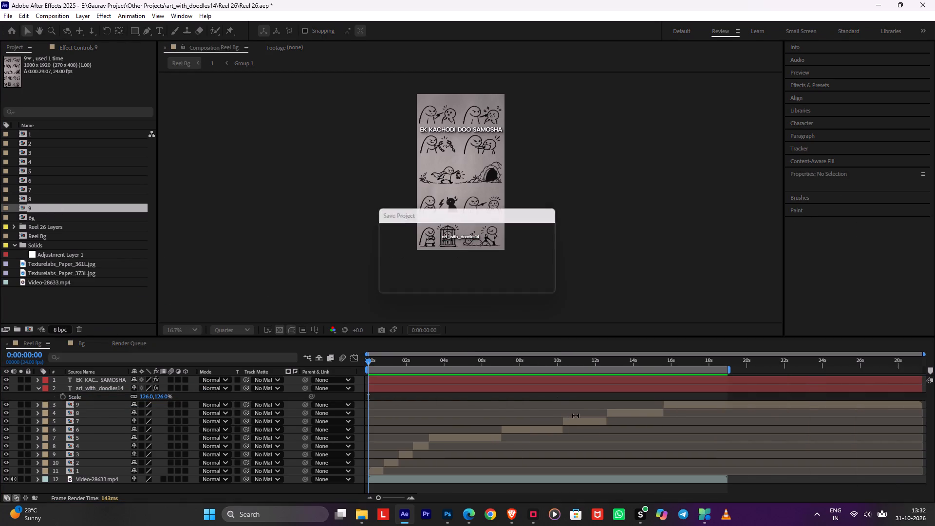
Go to 0:00:15:14, open composition 9 to inspect its timing, and return to Reel Bg.
drag(675, 360, 659, 360)
double_click(673, 403)
click(592, 441)
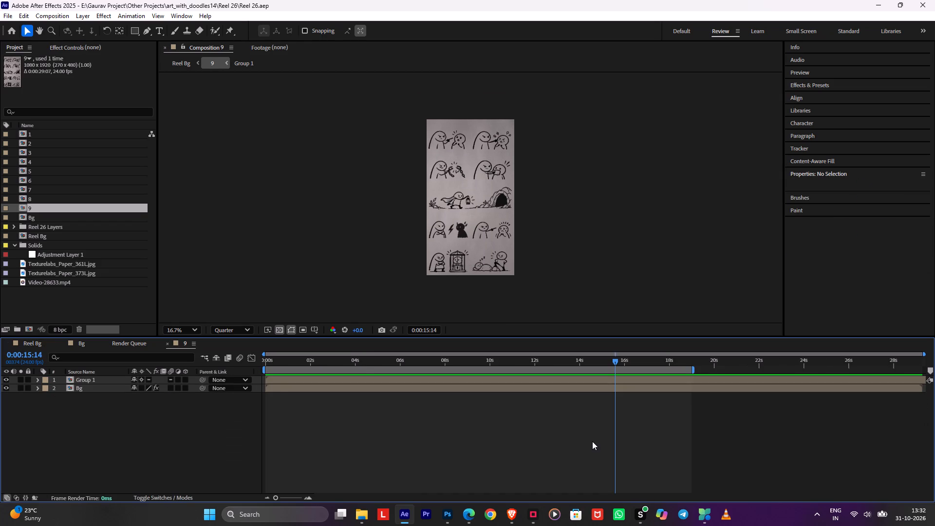
key(Tab)
click(528, 441)
Slip segments 9 down to 2 so each composition's content begins at its segment's in point, and save the project.
drag(611, 403, 934, 404)
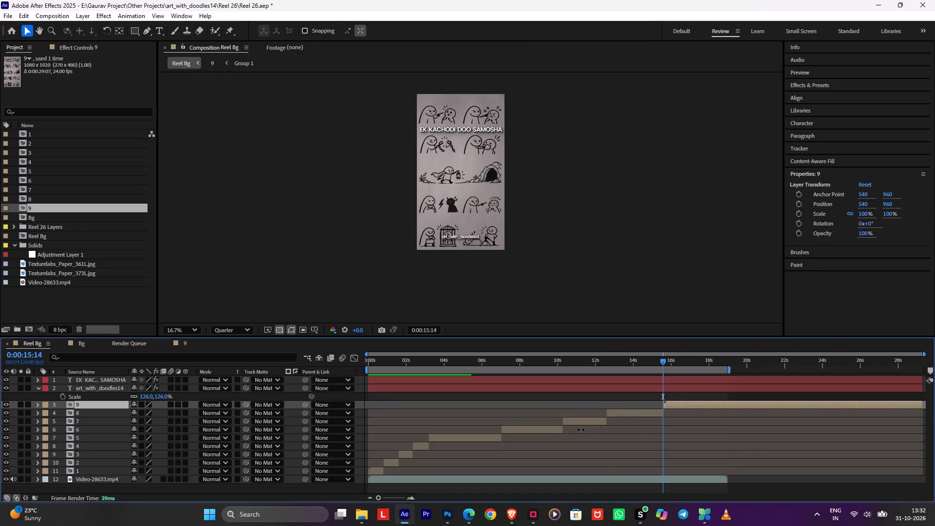
drag(577, 414, 934, 433)
drag(523, 421, 897, 430)
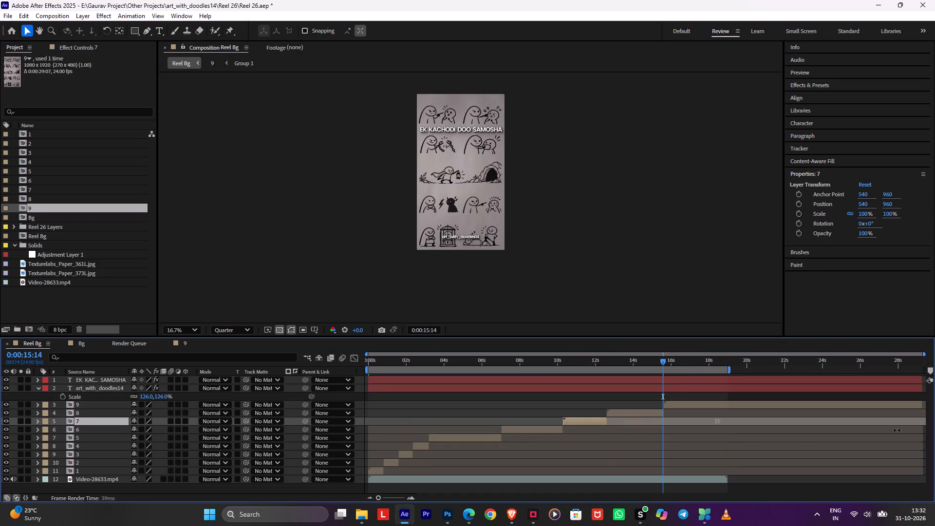
drag(897, 430, 934, 432)
drag(461, 428, 934, 439)
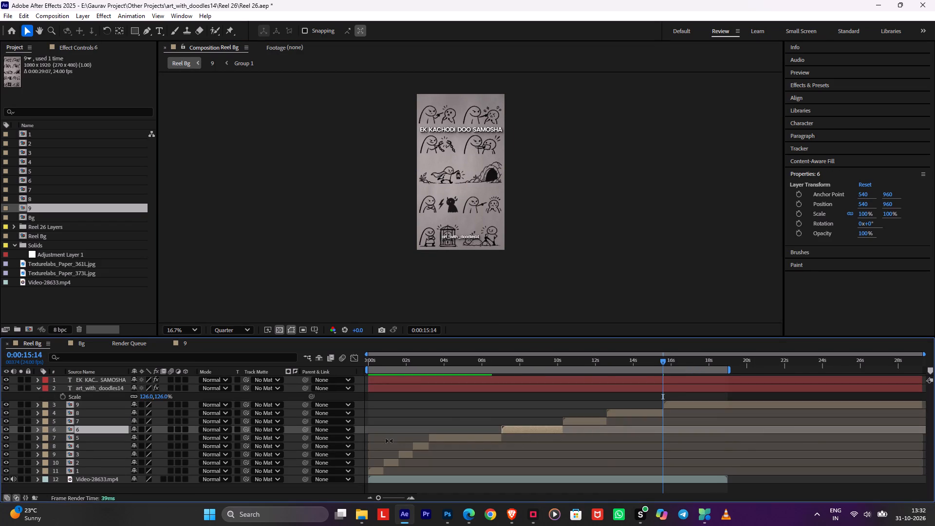
drag(390, 441, 934, 432)
drag(385, 447, 654, 439)
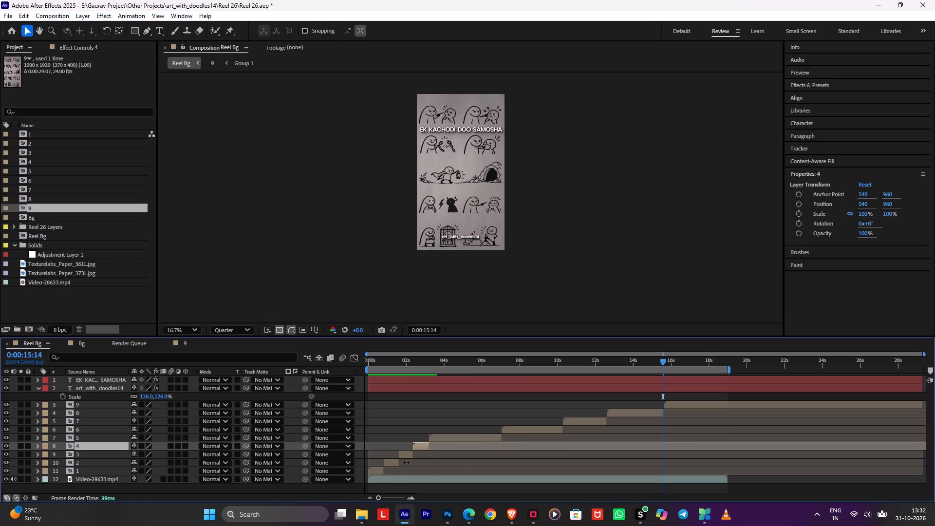
drag(379, 454, 606, 449)
drag(377, 460, 657, 463)
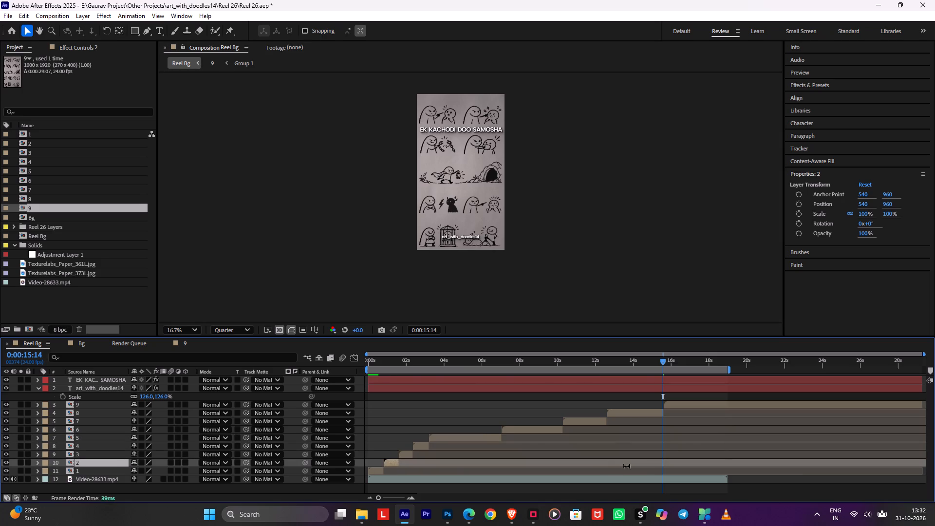
key(ctrl+s)
Open composition 1 at its start, scale Group 1 to 118.4, 118.6% and position it at 1146, 2322 to frame the first doodle pair.
click(376, 472)
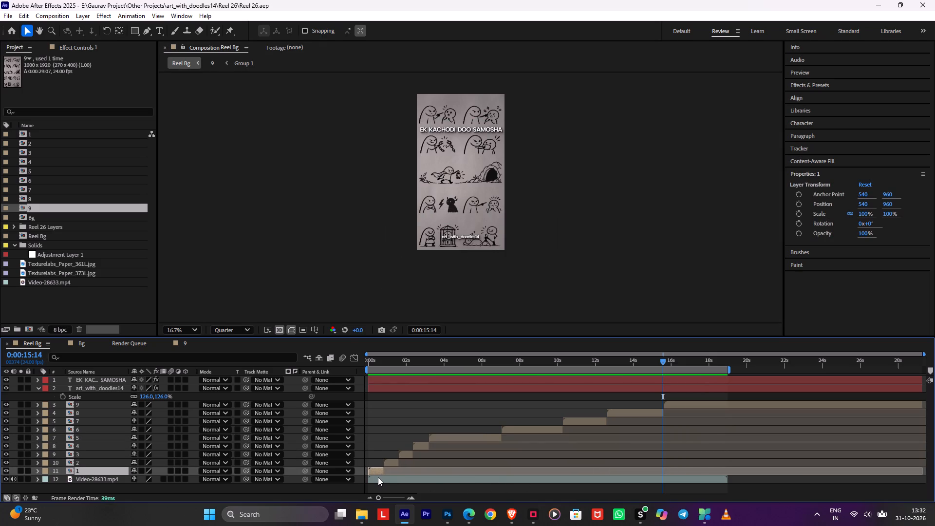
key(i)
click(378, 480)
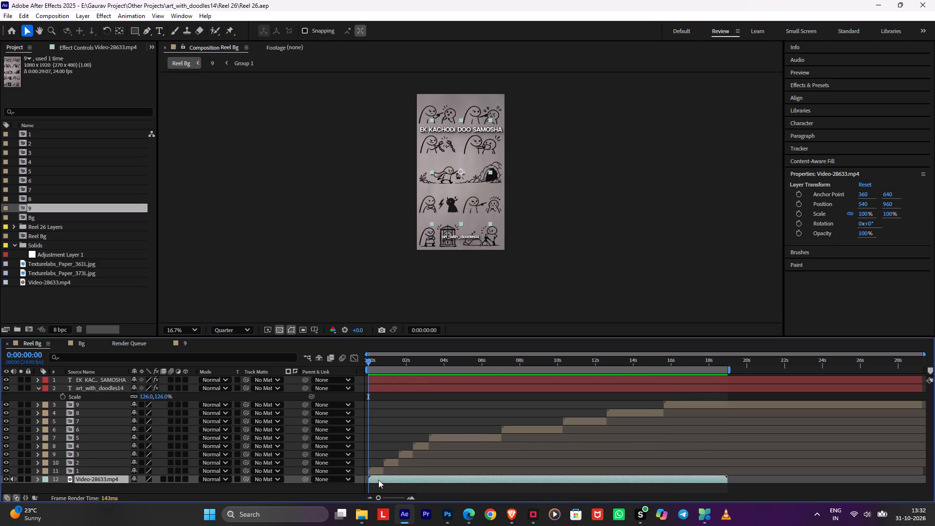
double_click(378, 469)
click(290, 381)
key(s)
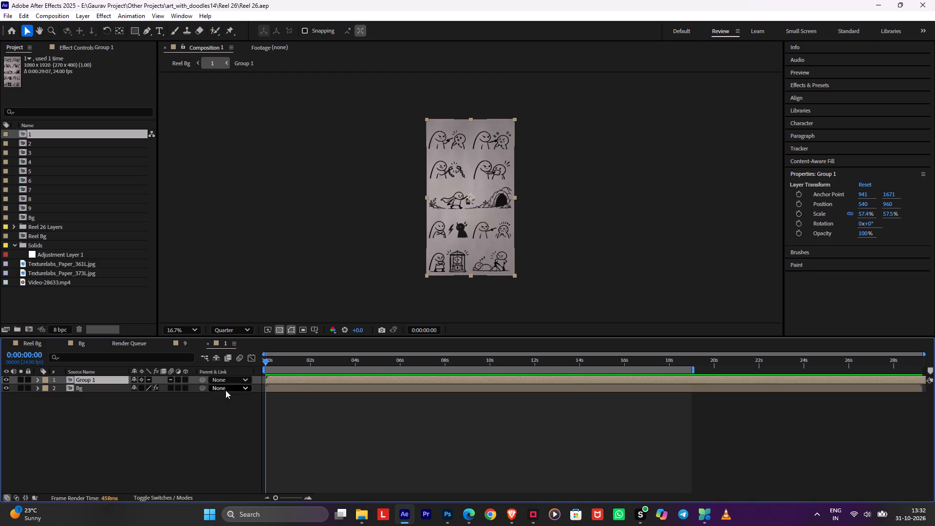
drag(143, 388, 187, 385)
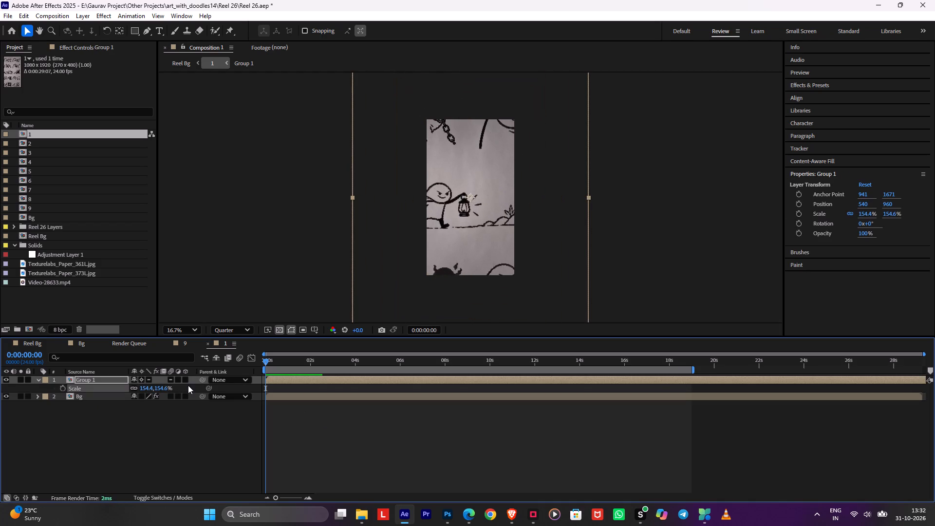
key(v)
drag(464, 194, 525, 323)
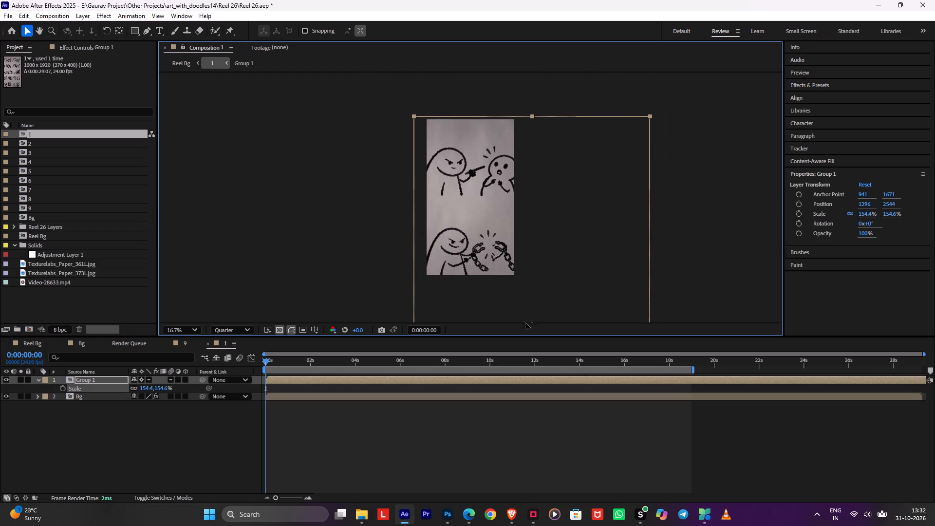
drag(525, 323, 526, 323)
key(s)
key(s)
key(s)
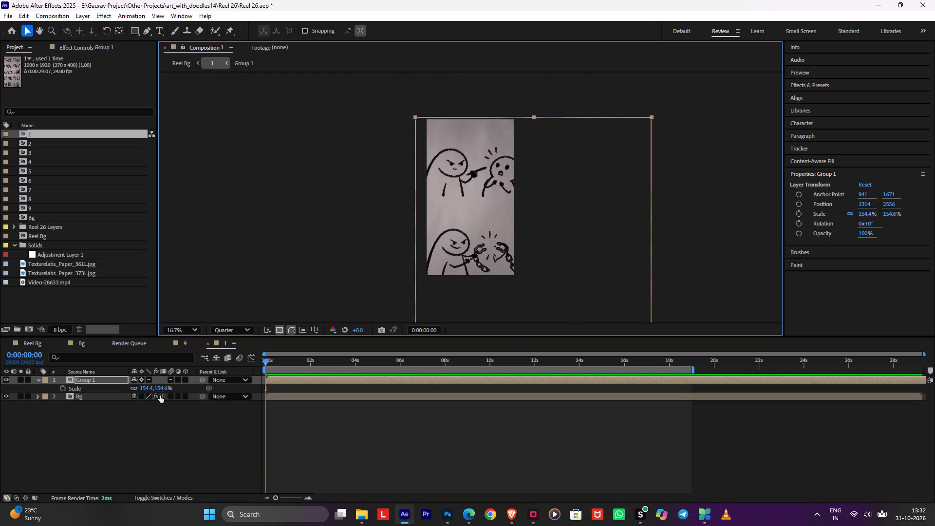
drag(160, 390, 141, 389)
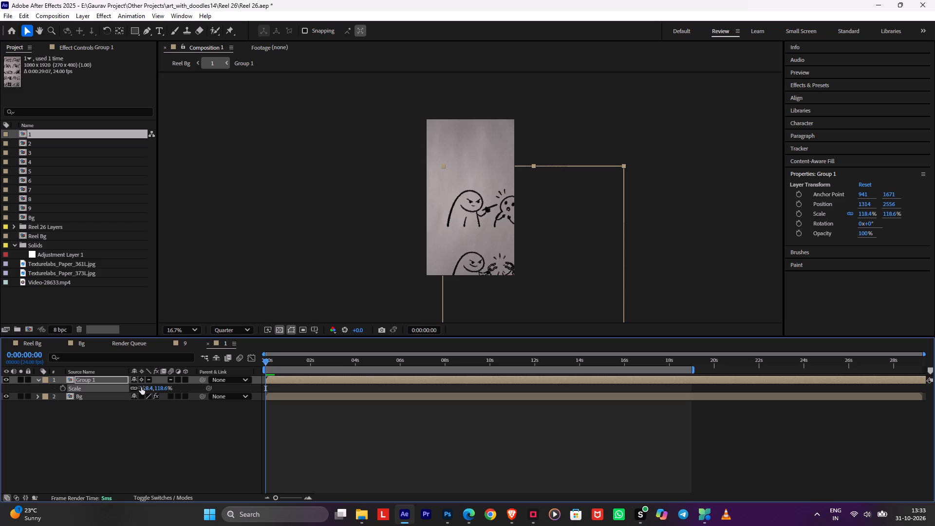
drag(496, 262, 482, 243)
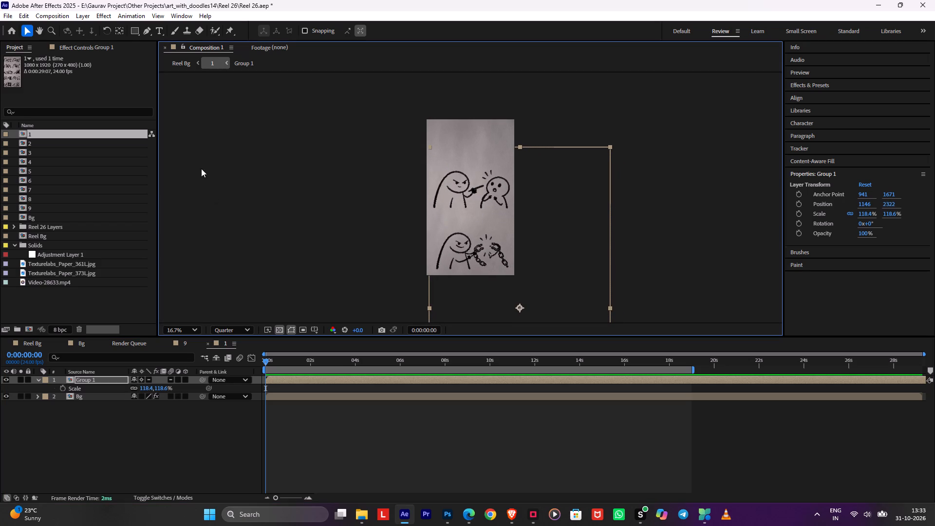
Draw a closed curved Pen mask on Group 1 around the first doodle pair, isolating it from the chain drawing below.
click(146, 34)
drag(451, 137, 444, 142)
drag(433, 158, 427, 176)
drag(421, 213, 423, 221)
drag(432, 227, 440, 227)
drag(471, 220, 477, 219)
drag(499, 219, 503, 219)
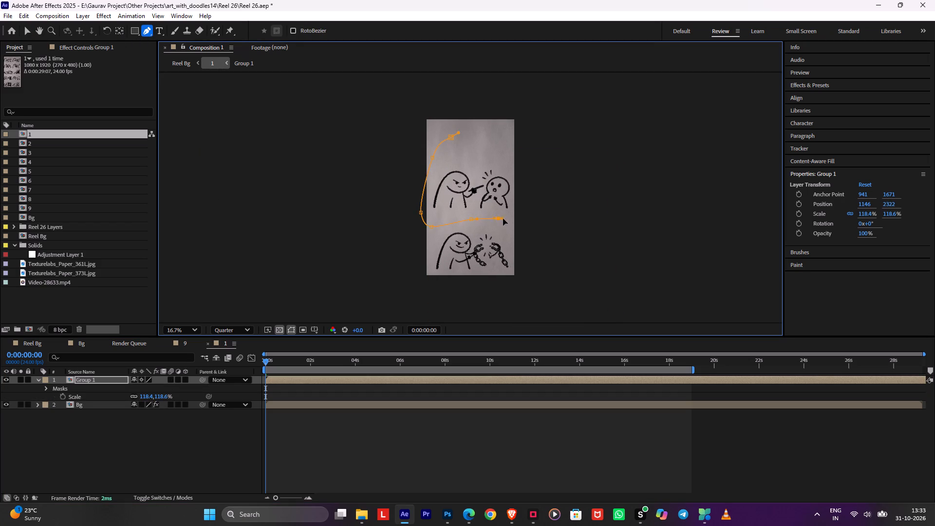
drag(503, 219, 504, 219)
click(517, 220)
drag(513, 191, 508, 174)
drag(500, 150, 495, 143)
click(485, 134)
key(ctrl+z)
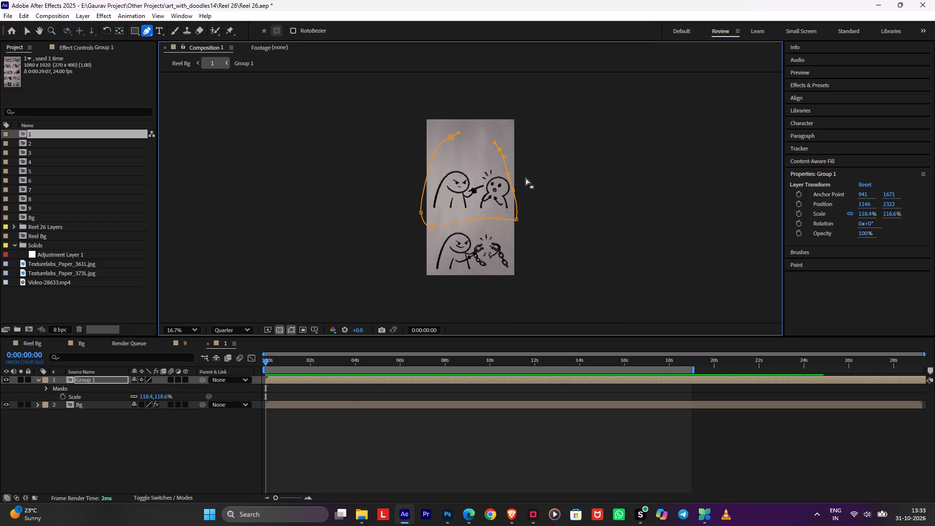
key(ctrl+z)
key(ctrl+z)
drag(507, 156, 492, 146)
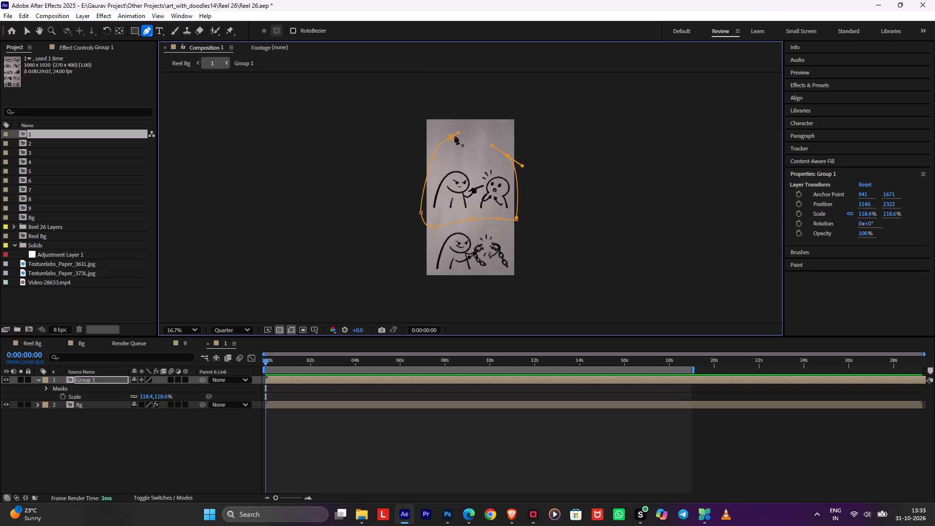
click(451, 136)
click(353, 457)
click(309, 381)
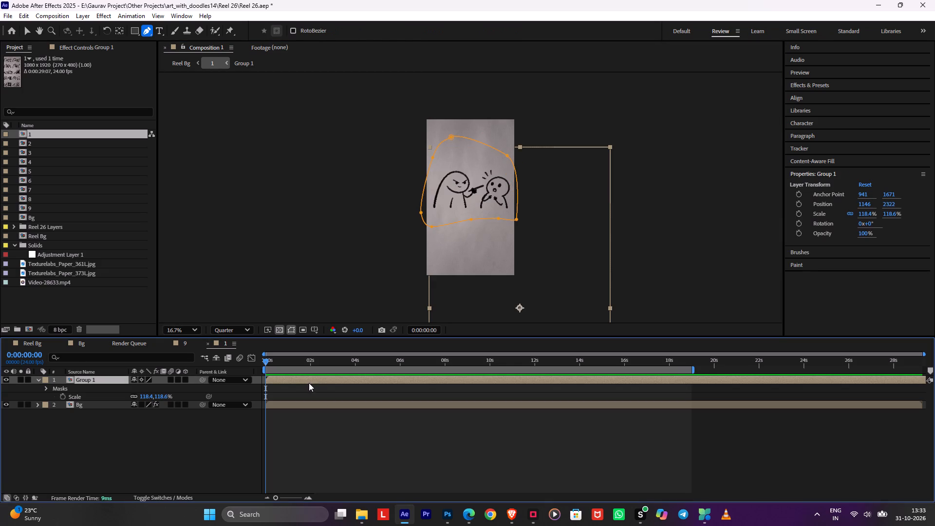
Centre Group 1's anchor point on its masked doodle in composition 1 and scale the layer to 128.4, 128.6%.
key(ctrl+alt+f)
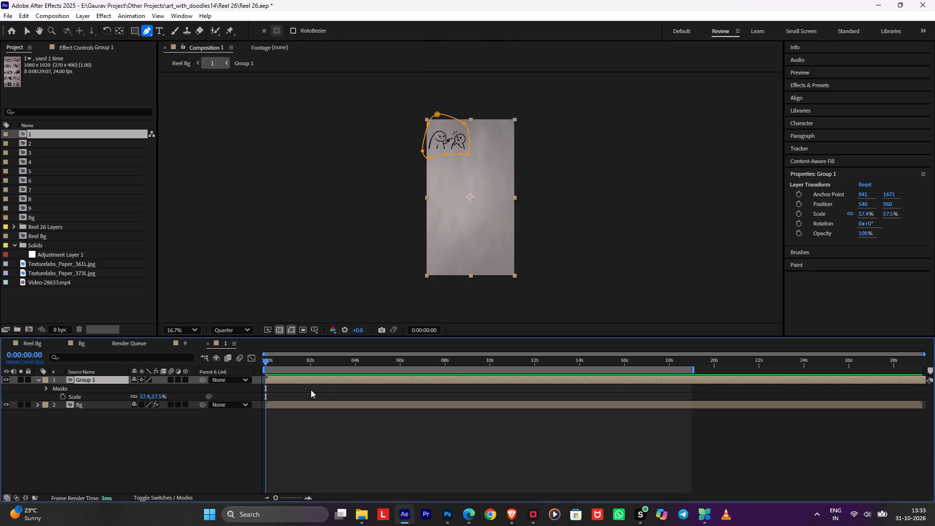
key(ctrl+z)
key(ctrl+alt+Home)
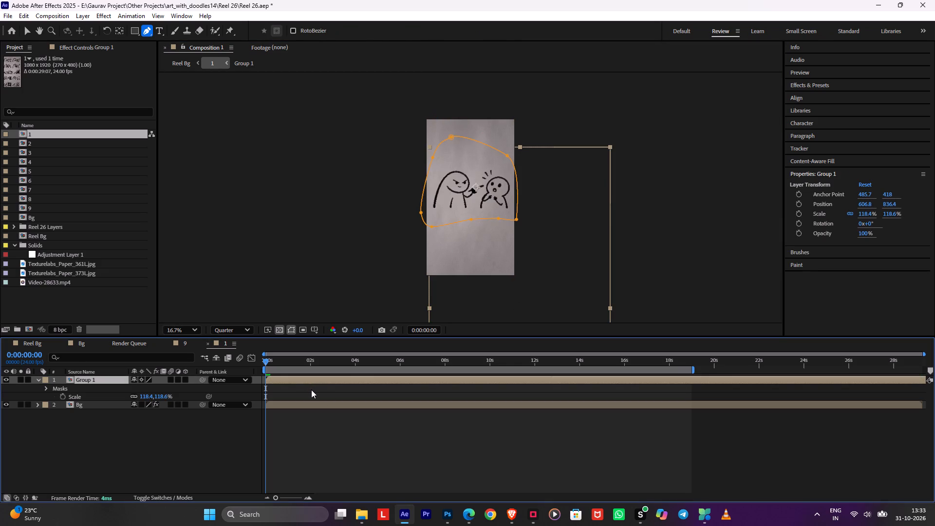
key(s)
key(s)
drag(147, 388, 148, 389)
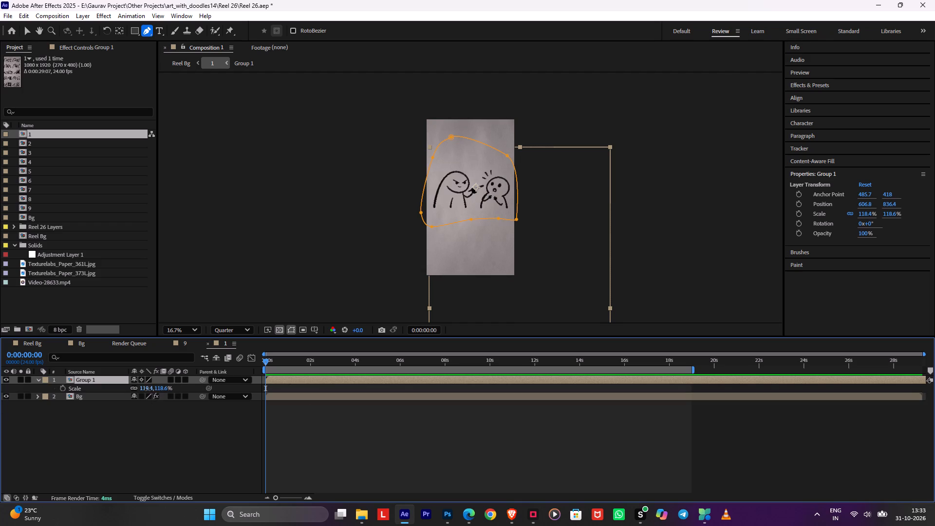
drag(148, 389, 154, 391)
Nudge Group 1 to position 600.8, 902.4, return to Reel Bg, and save the project.
key(v)
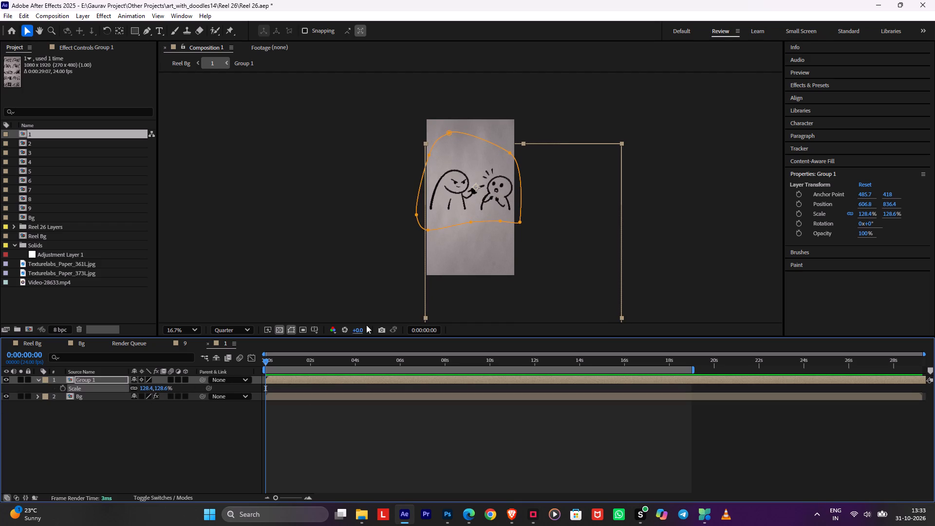
key(shift+Down)
key(Left)
key(Left)
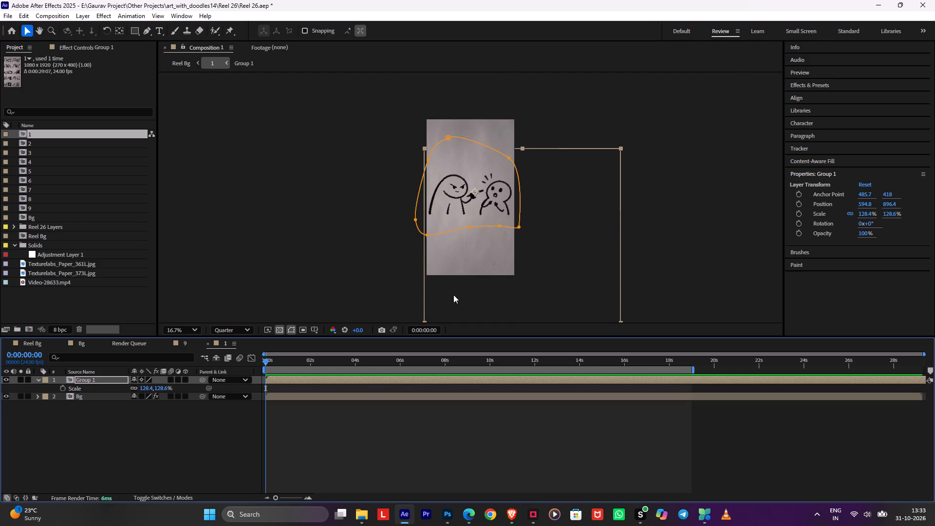
key(Right)
key(Right)
key(Down)
key(Down)
key(Down)
key(Left)
key(Up)
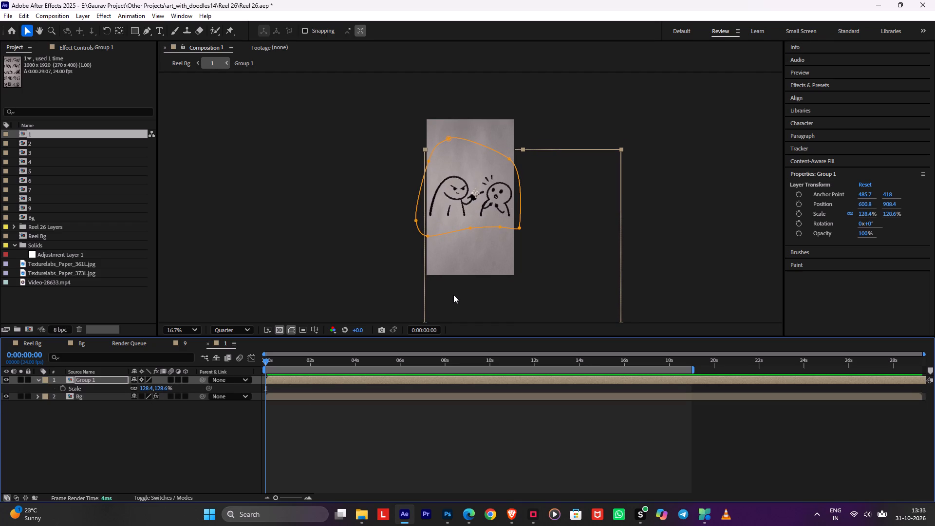
key(Up)
key(Tab)
key(Left)
key(Return)
key(ctrl+s)
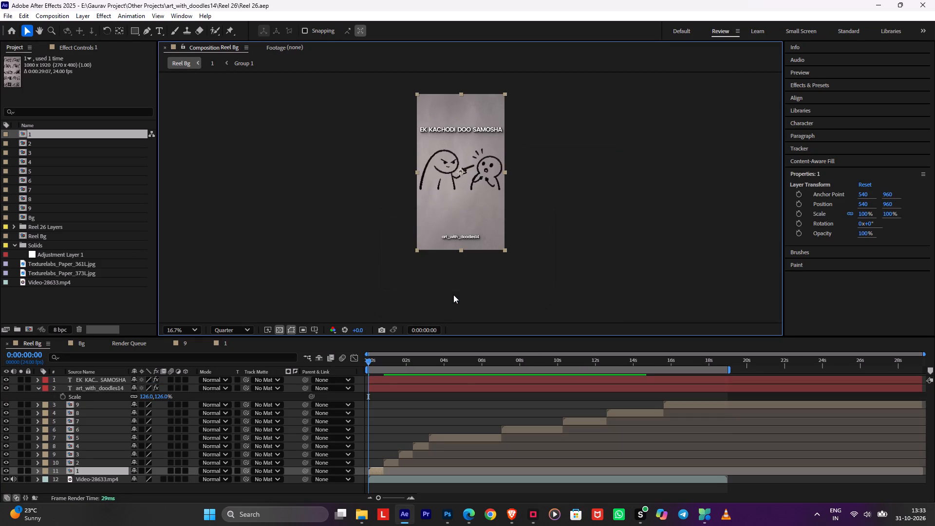
Preview the start of Reel Bg and copy the Scale property of Group 1 in composition 1.
scroll(473, 228, up, 1)
scroll(473, 228, down, 1)
key(space)
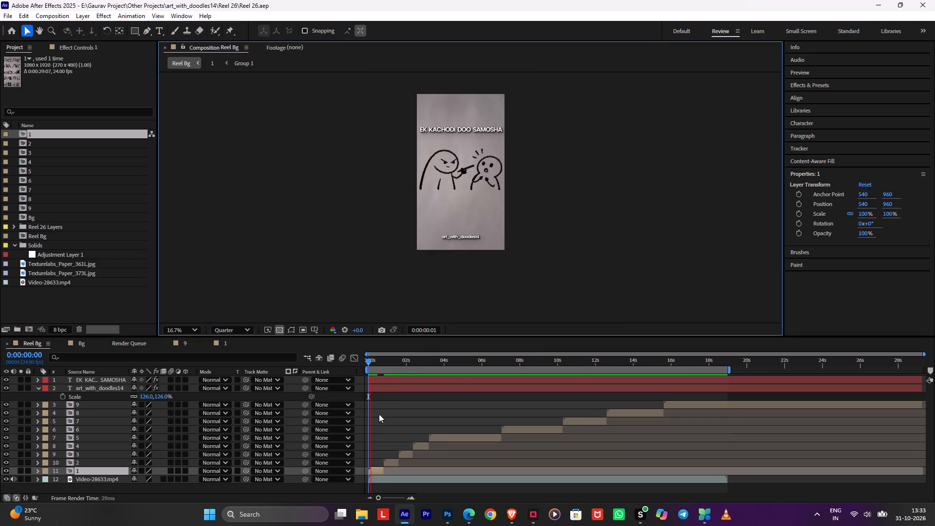
key(space)
click(396, 463)
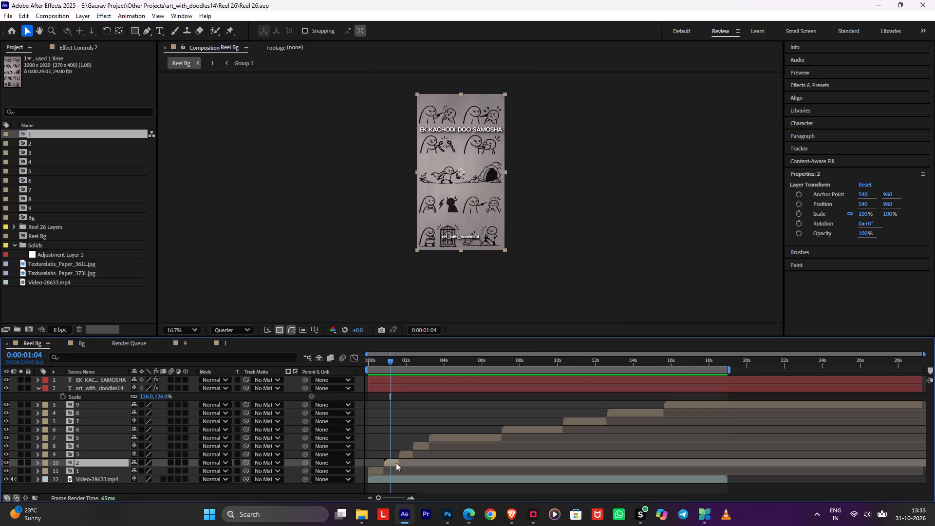
double_click(387, 470)
click(415, 382)
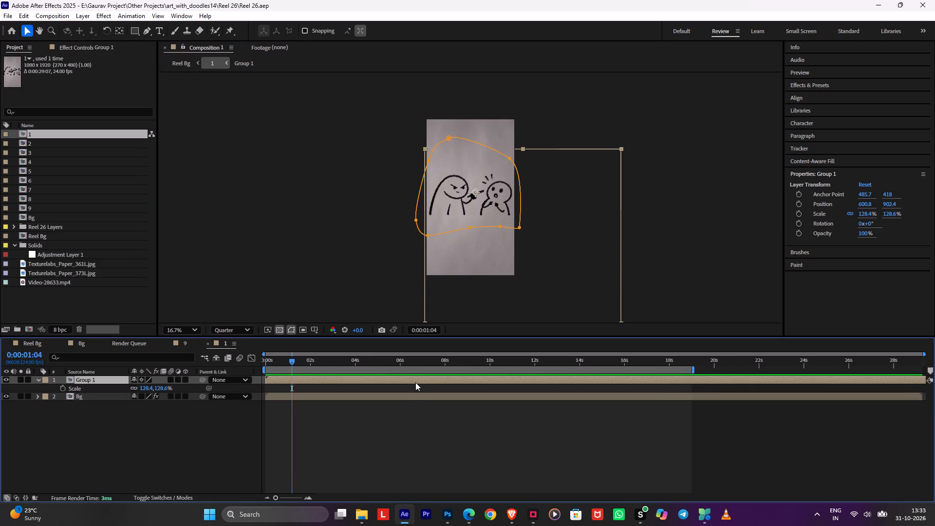
click(93, 389)
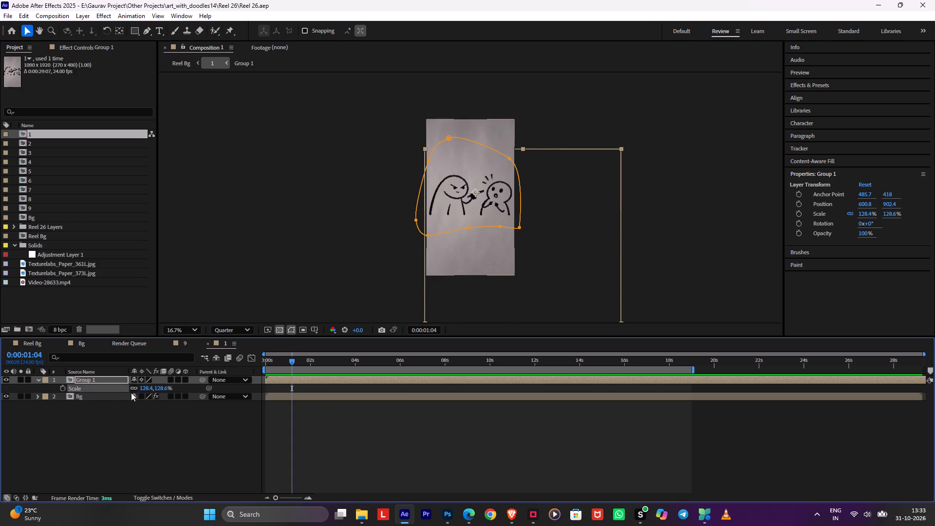
key(ctrl+c)
click(401, 424)
key(Tab)
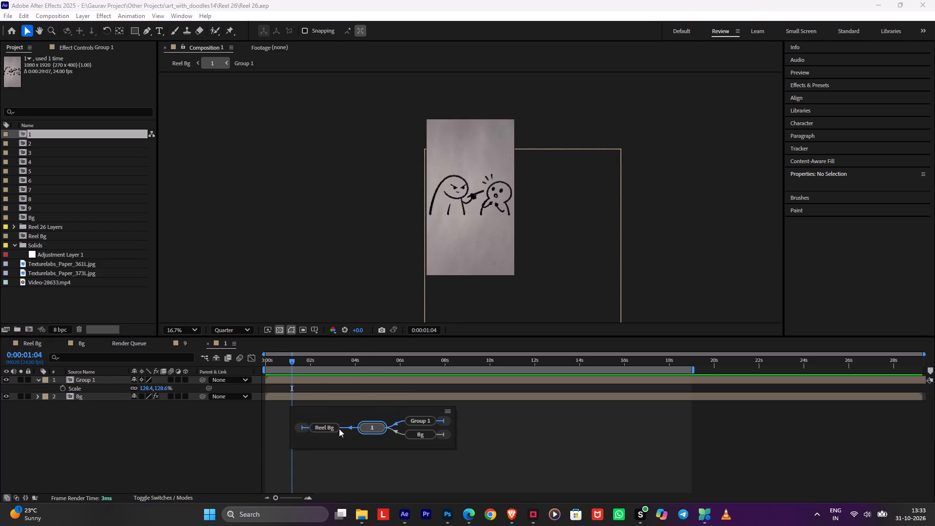
Paste the copied scale onto Group 1 in composition 2 and position it at -54, 2442 to frame the second doodle pair.
click(333, 429)
double_click(389, 460)
click(374, 382)
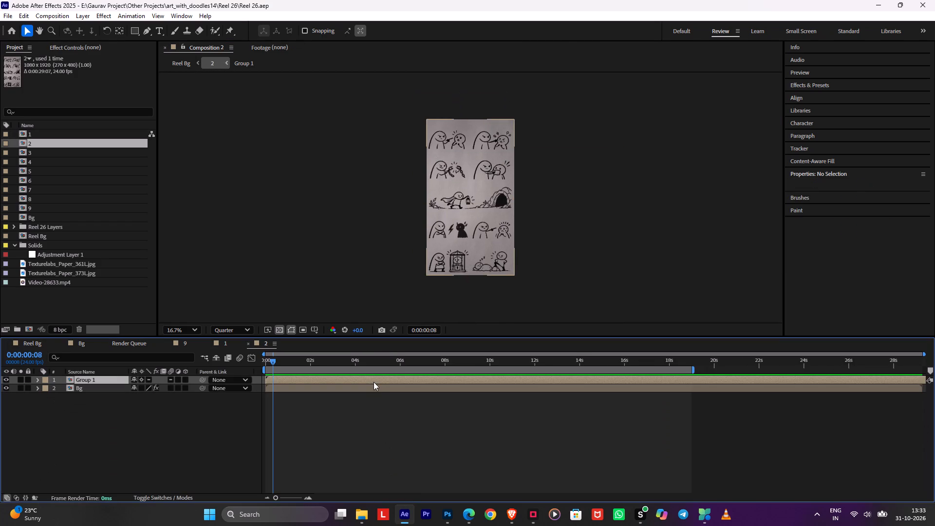
key(ctrl+v)
drag(485, 195, 493, 267)
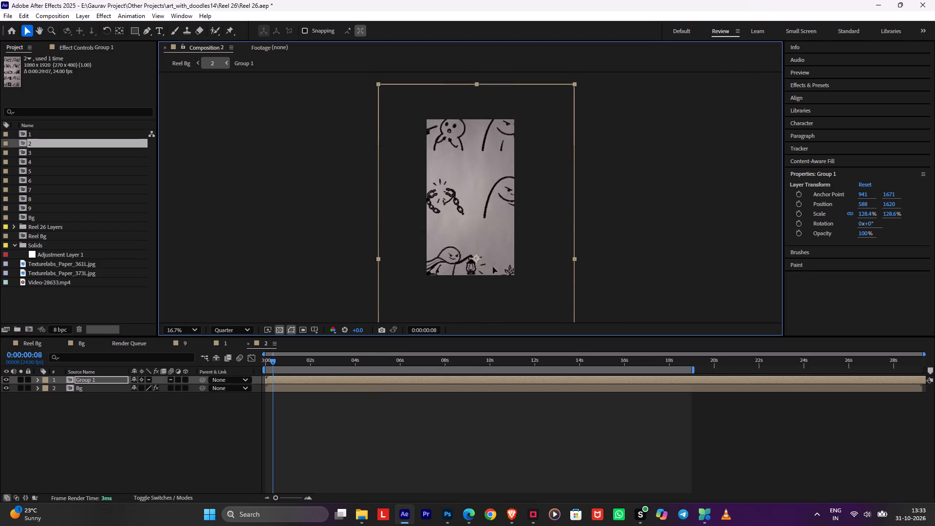
drag(493, 267, 444, 313)
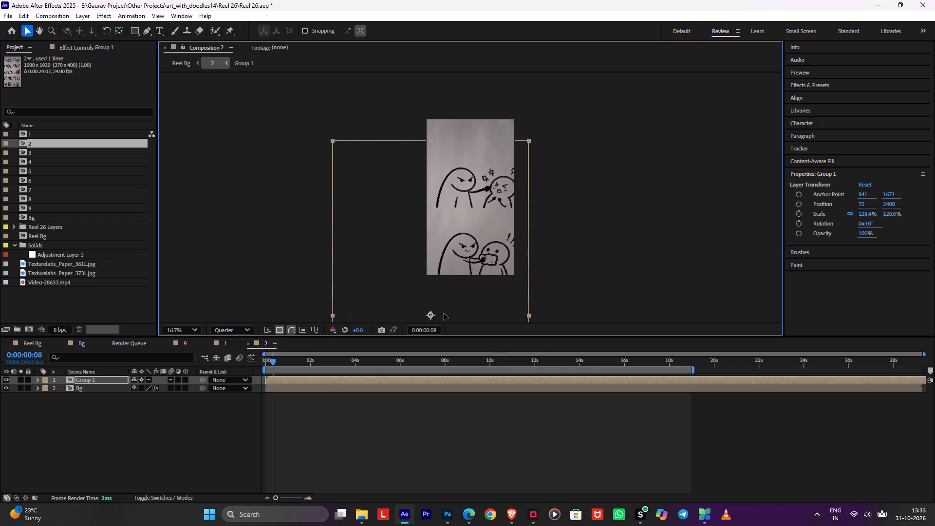
drag(444, 313, 435, 312)
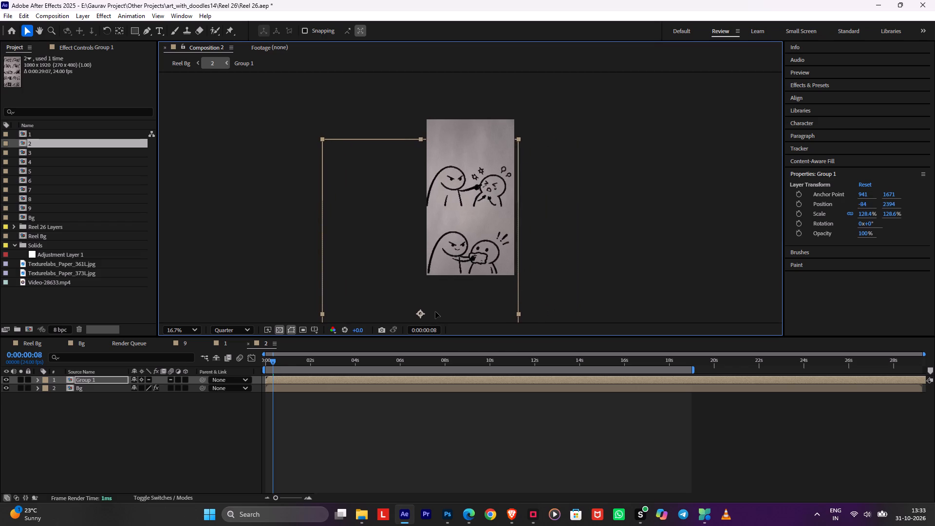
drag(435, 312, 436, 316)
key(Tab)
click(400, 357)
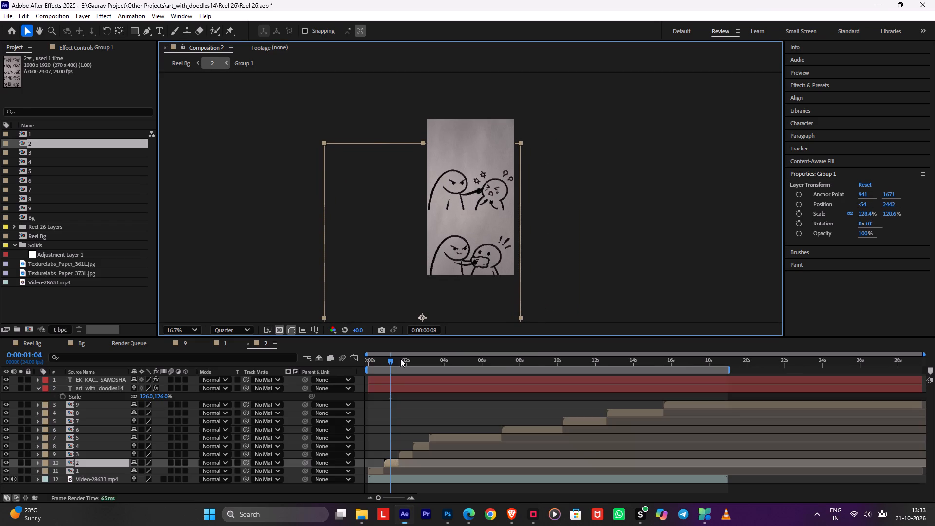
Preview Reel Bg from the start, and in composition 3 paste the scale onto Group 1, positioned at 1224, 1758 to frame the broken-chain doodle.
click(382, 367)
drag(377, 363, 283, 379)
key(space)
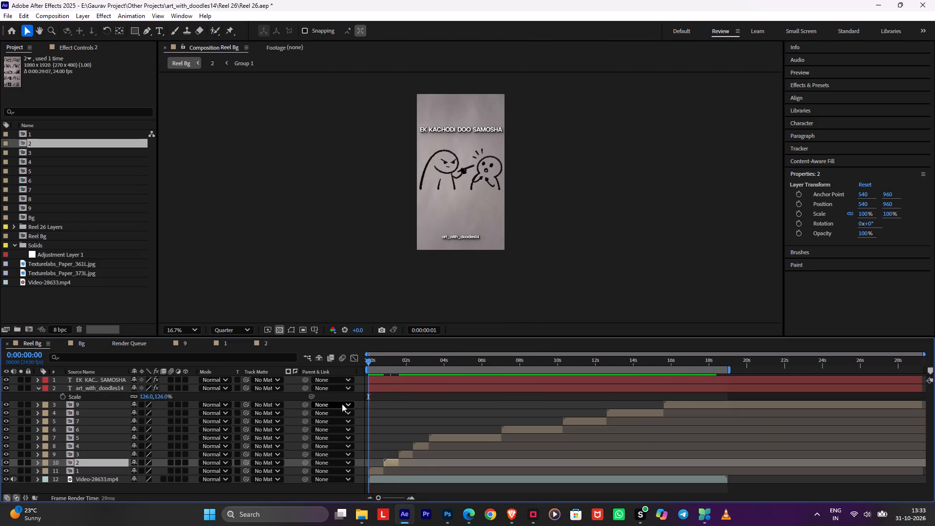
alt+scroll(349, 403, up, 2)
key(space)
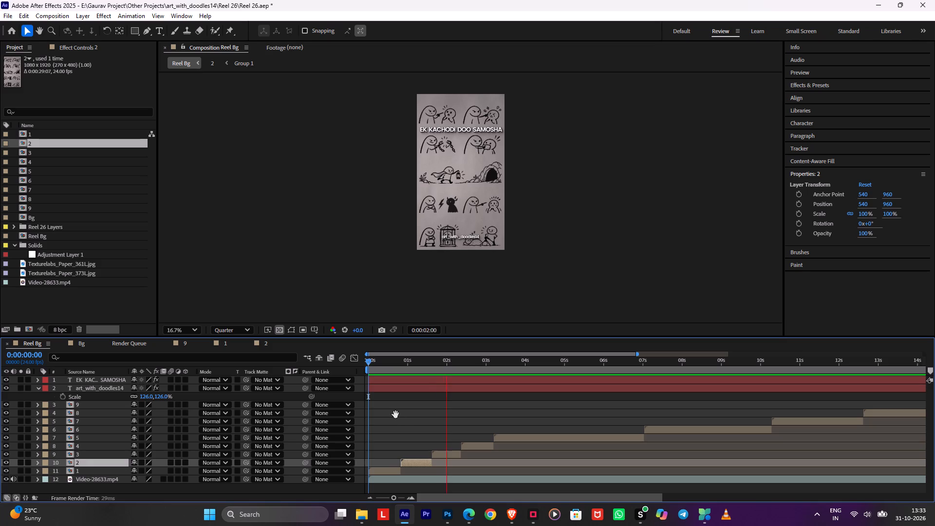
double_click(446, 453)
click(444, 380)
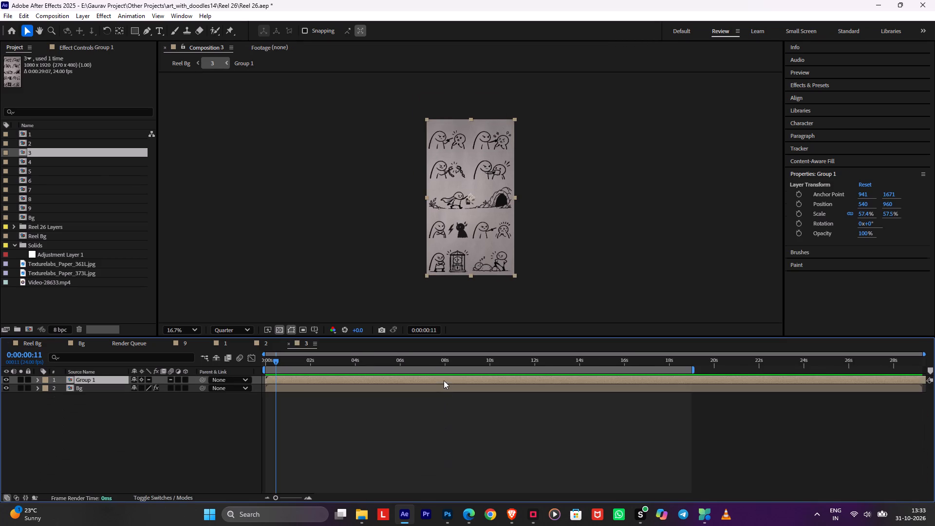
key(ctrl+v)
drag(445, 218, 502, 278)
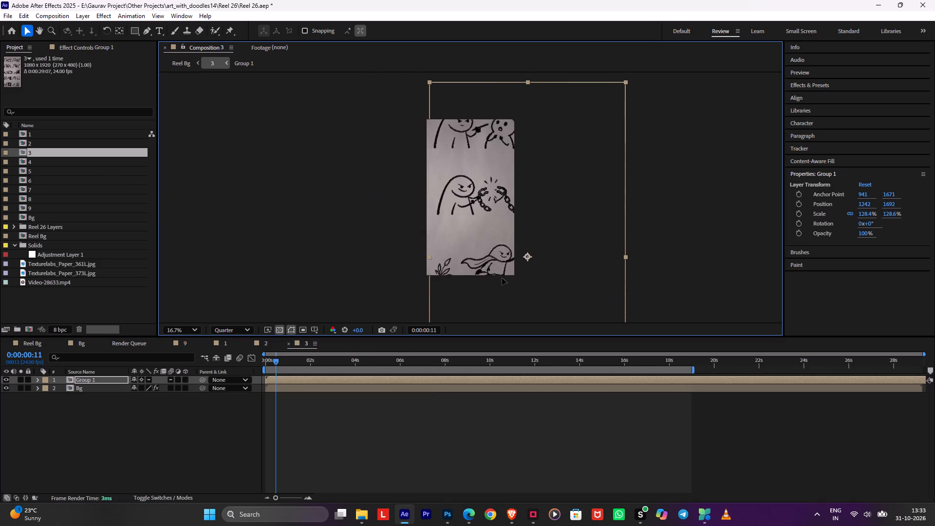
drag(502, 278, 501, 283)
key(Tab)
click(434, 285)
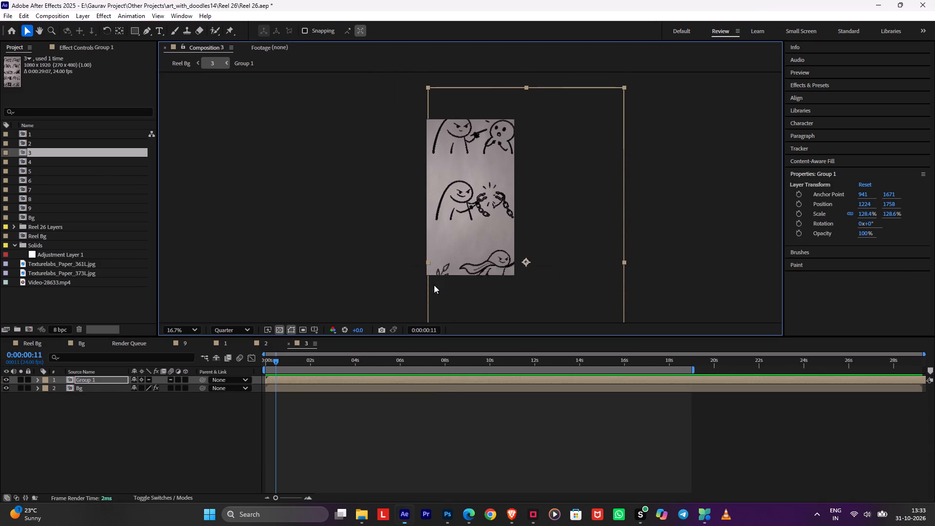
Paste the scale onto Group 1 in composition 4 and position it at -72, 1716 to frame the gagged-figure doodle pair.
click(481, 363)
double_click(484, 445)
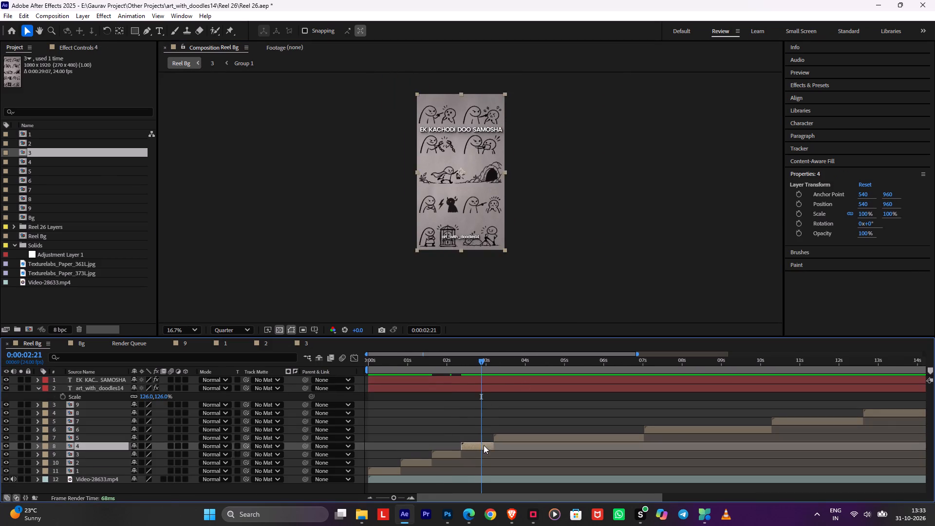
click(458, 376)
key(ctrl+v)
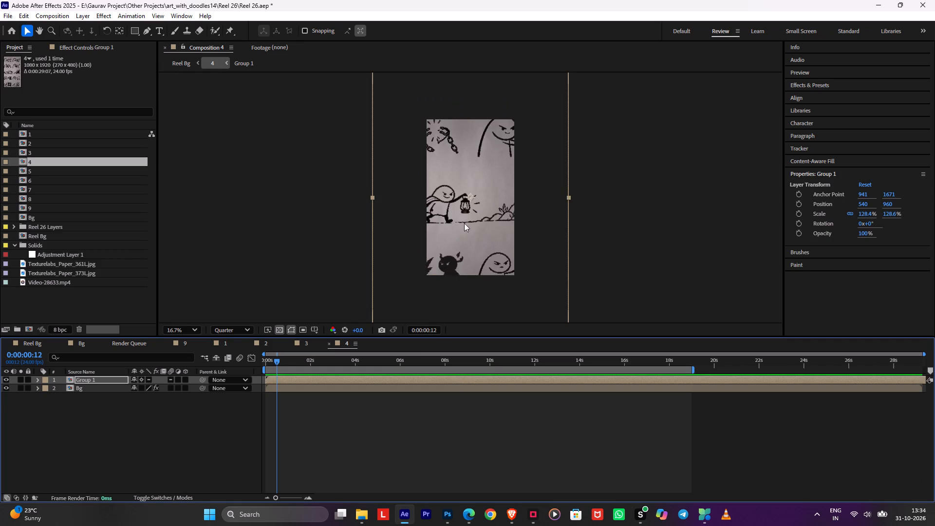
drag(468, 216, 419, 270)
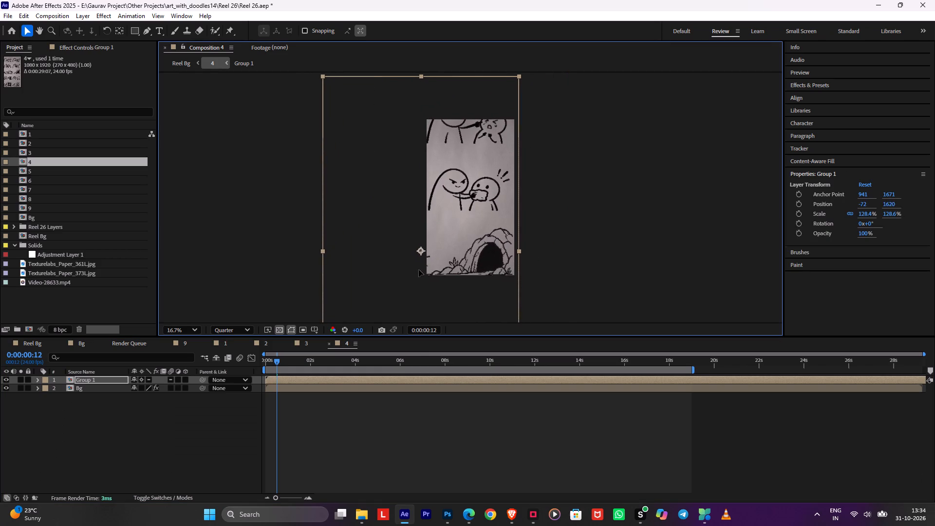
drag(419, 270, 419, 278)
key(Tab)
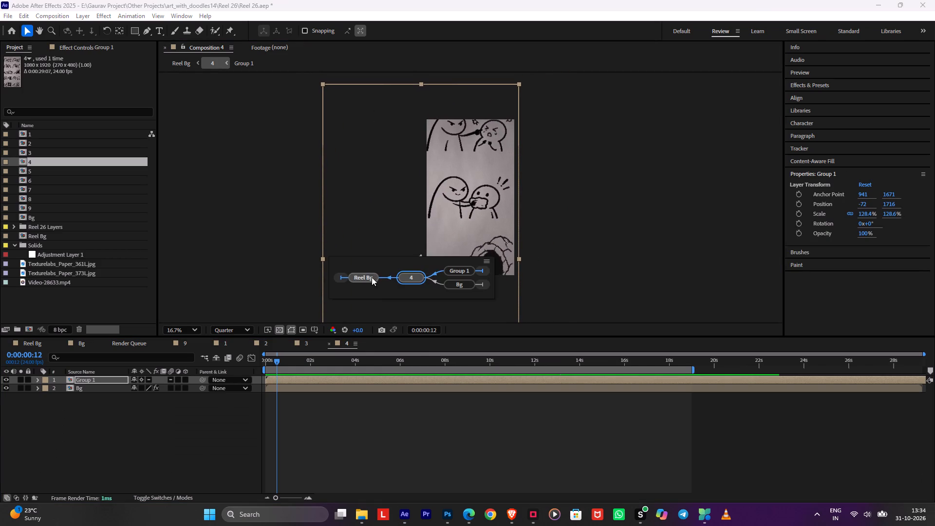
click(370, 278)
Paste the scale onto Group 1 in composition 5 and move it to centre the caped figure carrying the lantern.
click(531, 367)
click(534, 359)
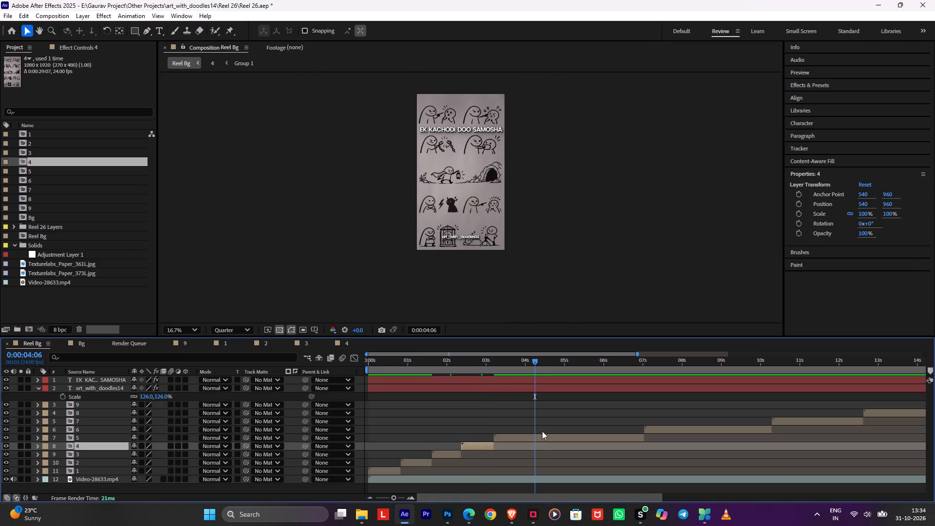
double_click(541, 437)
click(526, 381)
key(ctrl+v)
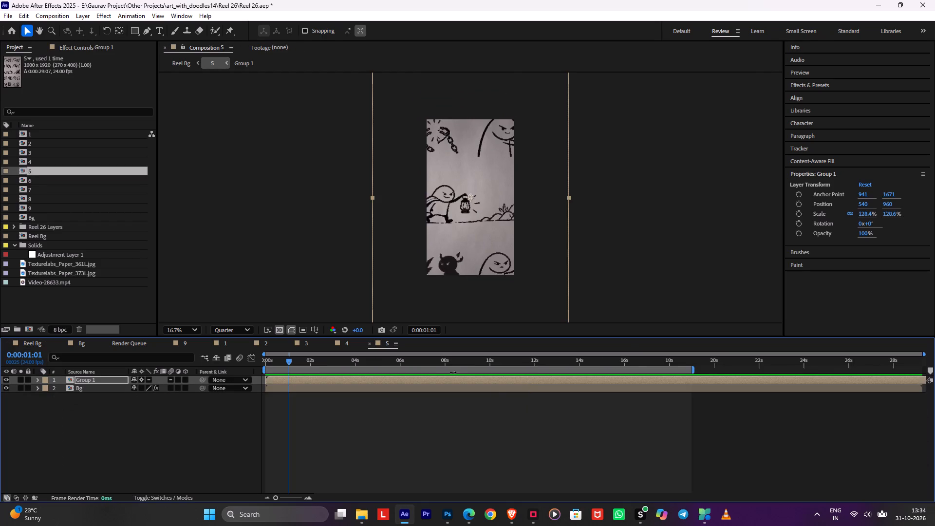
drag(460, 244, 492, 242)
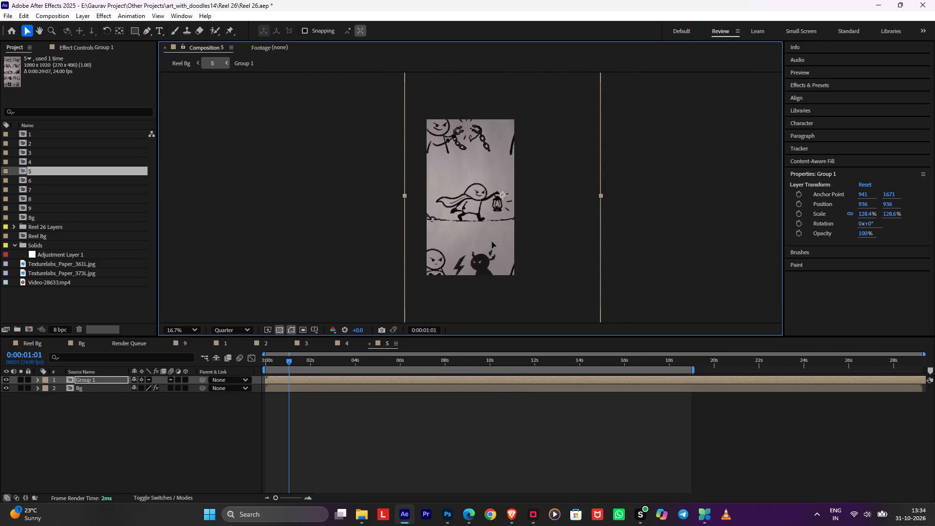
drag(492, 242, 487, 242)
key(Tab)
click(391, 246)
Paste the scale onto Group 1 in composition 6 and position it at 1158, 114 to frame the lightning and horned-shadow doodle.
click(669, 363)
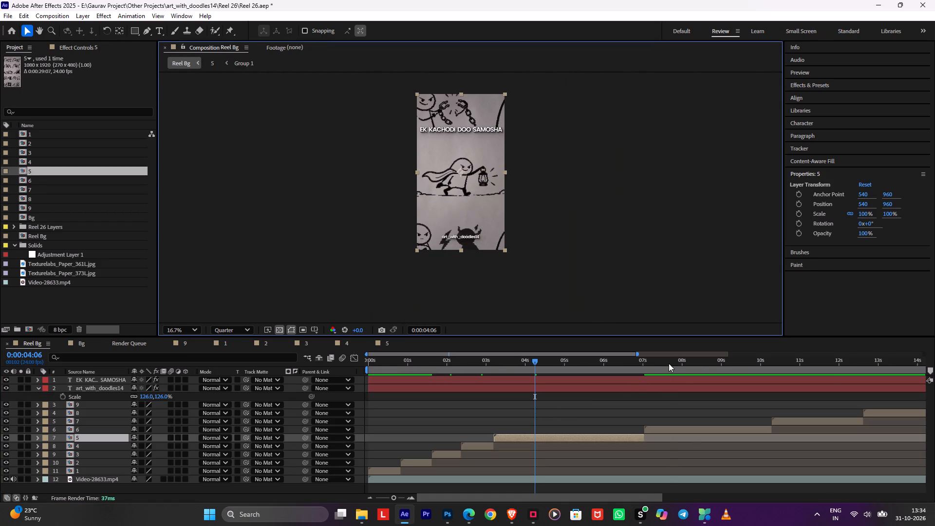
double_click(681, 427)
click(483, 380)
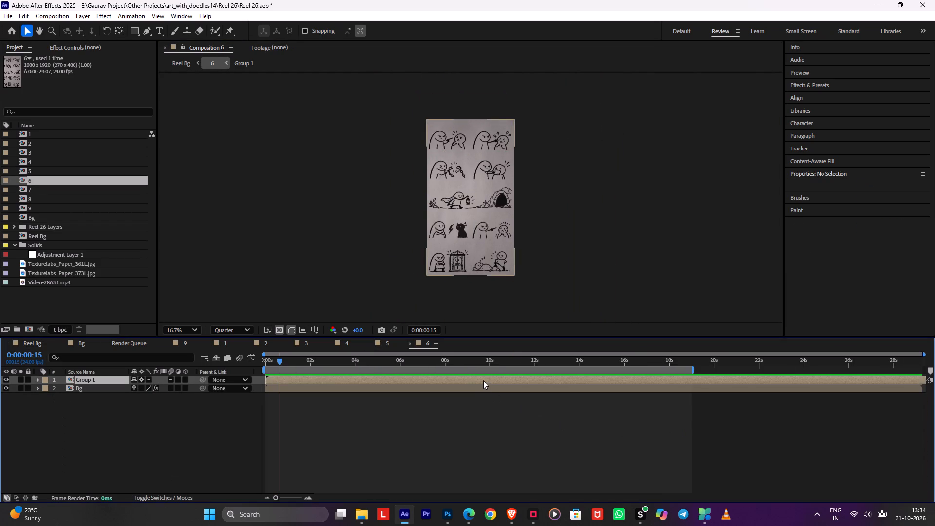
key(ctrl+v)
drag(471, 256, 495, 202)
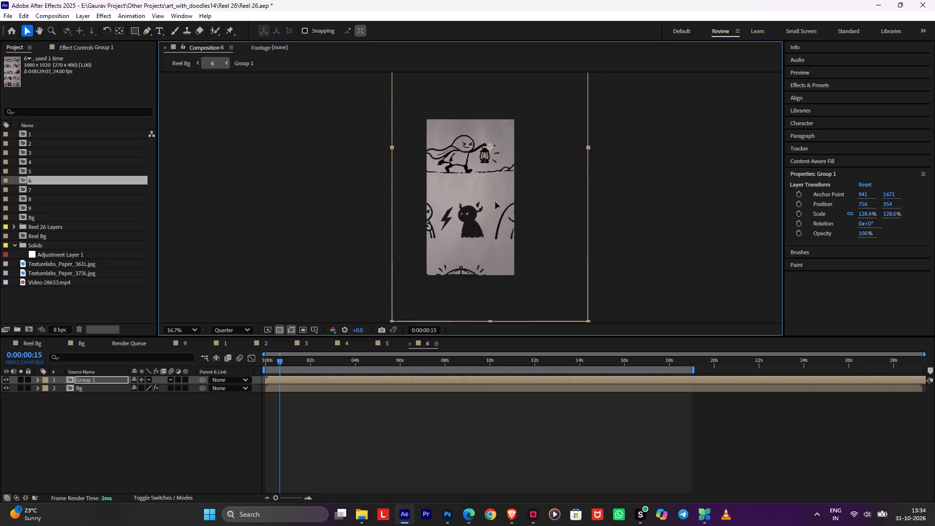
drag(495, 202, 521, 188)
key(Tab)
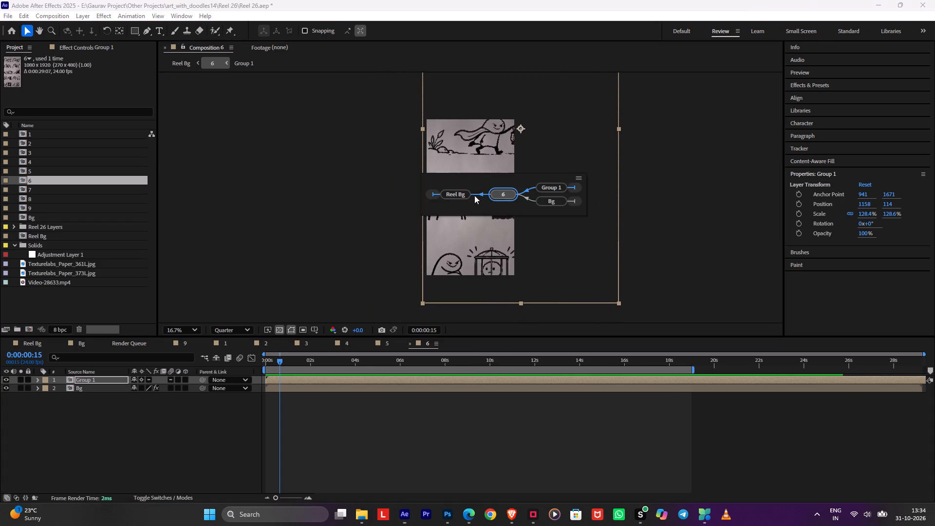
click(465, 193)
Paste the scale onto Group 1 in composition 7 and move it to frame the pointing figure and frightened figure doodle.
click(804, 368)
click(806, 364)
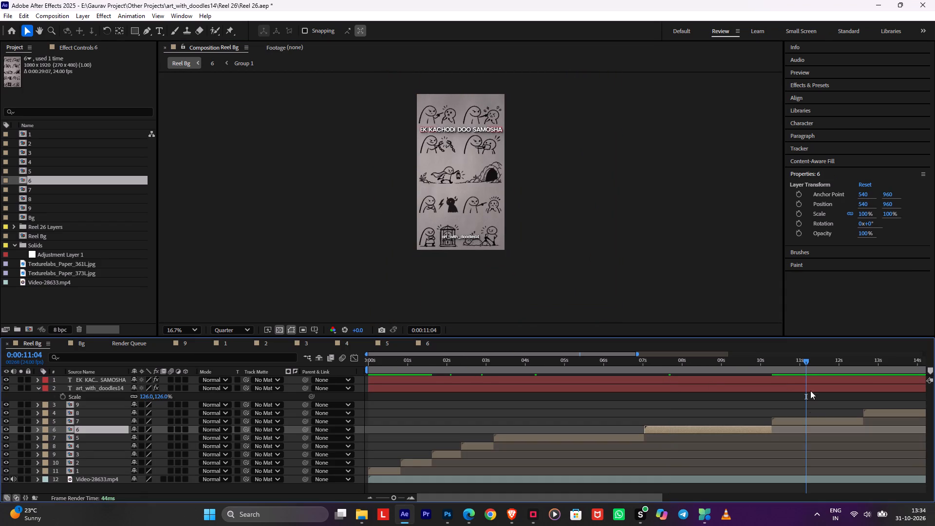
click(810, 417)
double_click(807, 423)
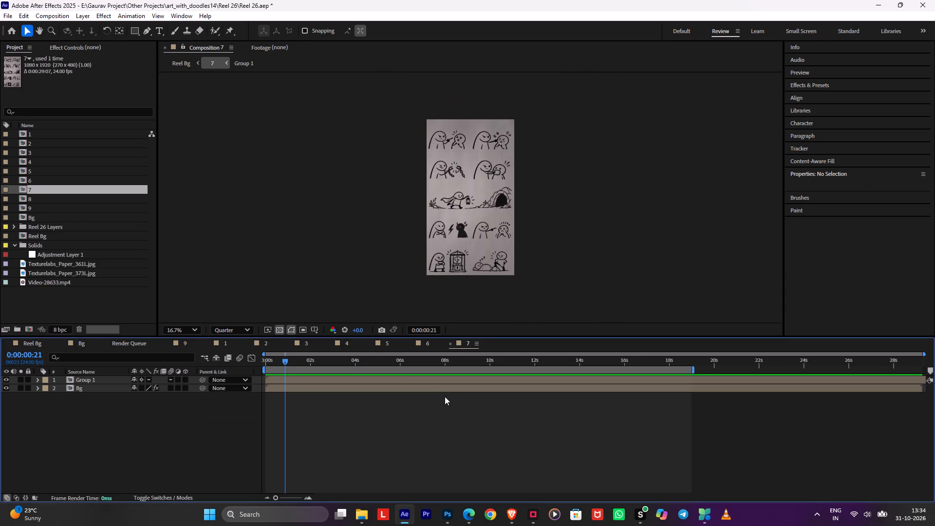
click(438, 383)
key(ctrl+v)
drag(478, 267, 414, 248)
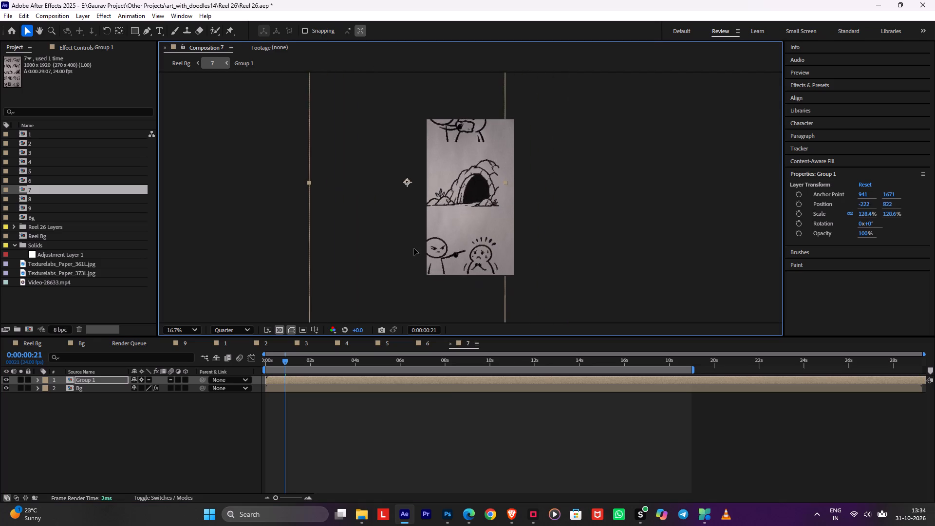
drag(414, 248, 425, 201)
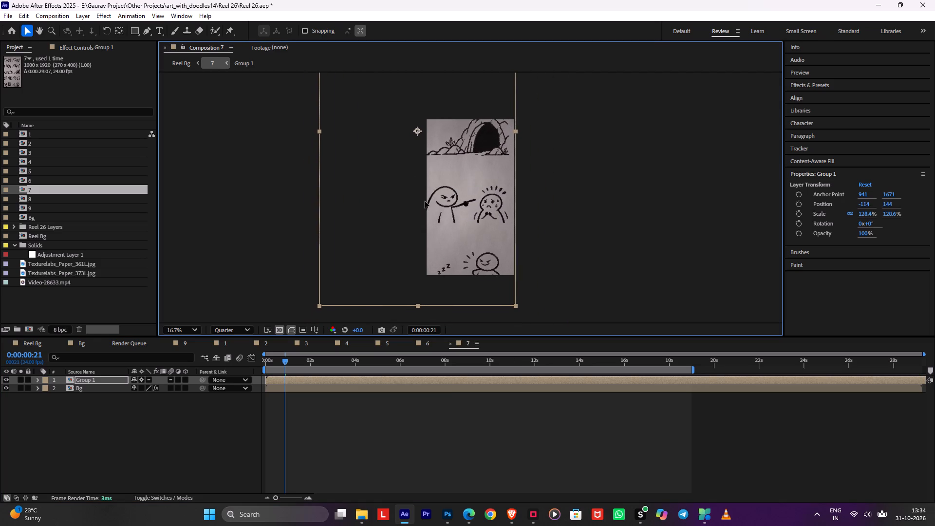
drag(425, 201, 426, 205)
key(Tab)
click(375, 208)
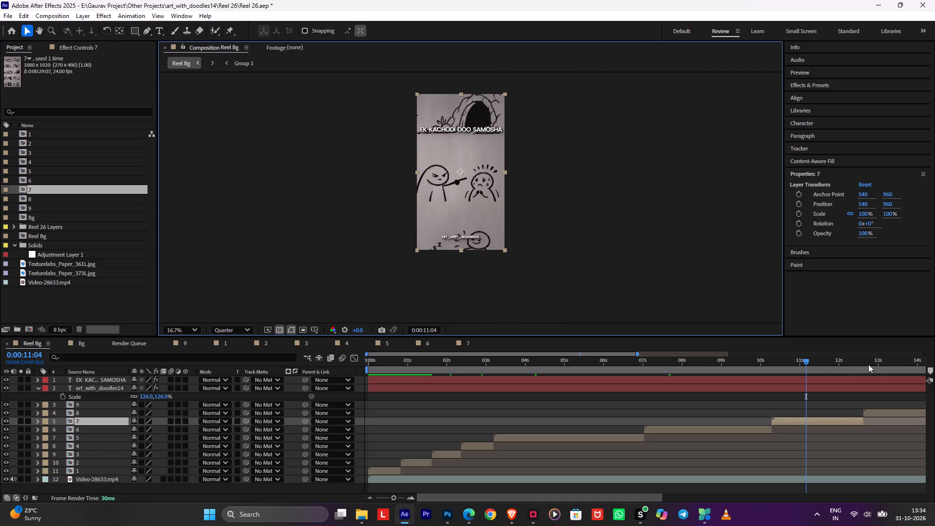
Paste the scale onto Group 1 in composition 8 and move it to frame the crossed-arms figure beside the caged figure.
click(882, 360)
key(space)
drag(862, 403, 581, 403)
double_click(671, 414)
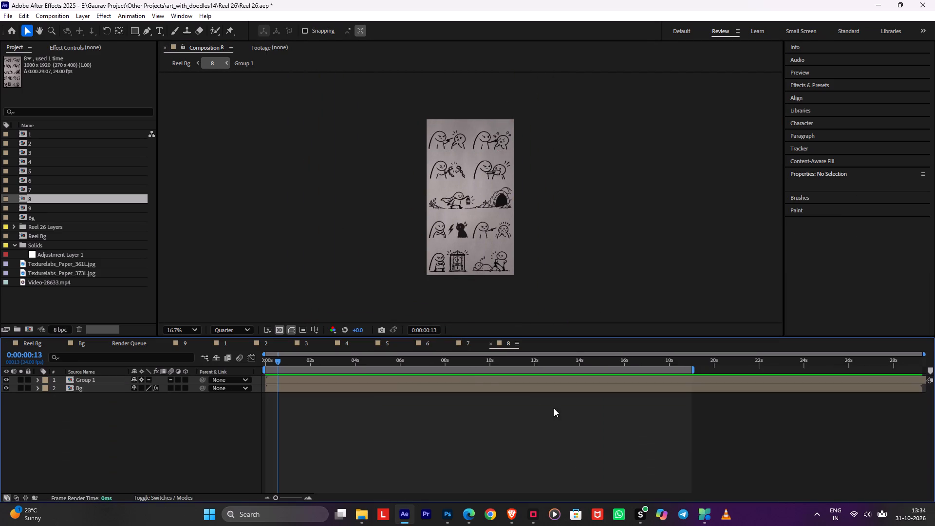
click(467, 376)
click(458, 381)
key(ctrl+v)
drag(456, 261, 482, 164)
drag(479, 243, 504, 215)
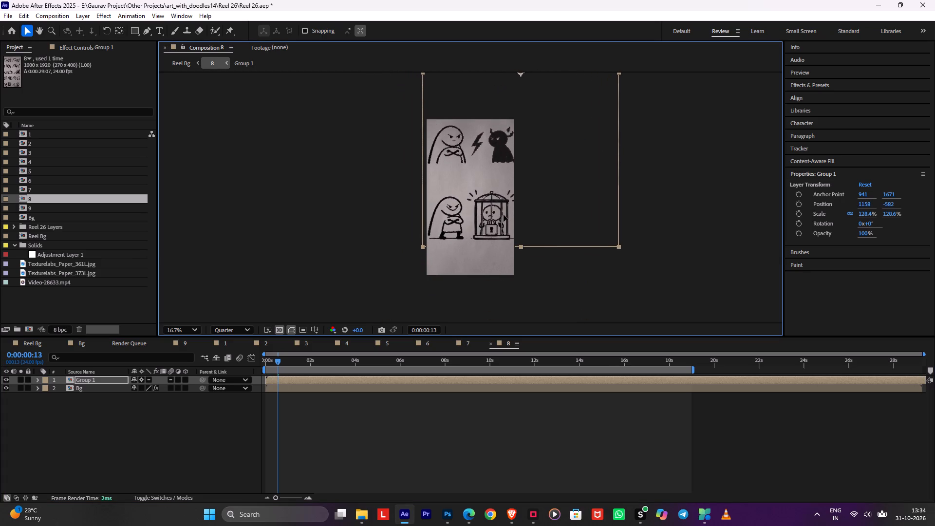
drag(504, 215, 502, 201)
key(Tab)
click(455, 204)
Paste the scale onto Group 1 in composition 9, move it to frame the sleeping figure and standing figure doodle, and save the project.
click(764, 363)
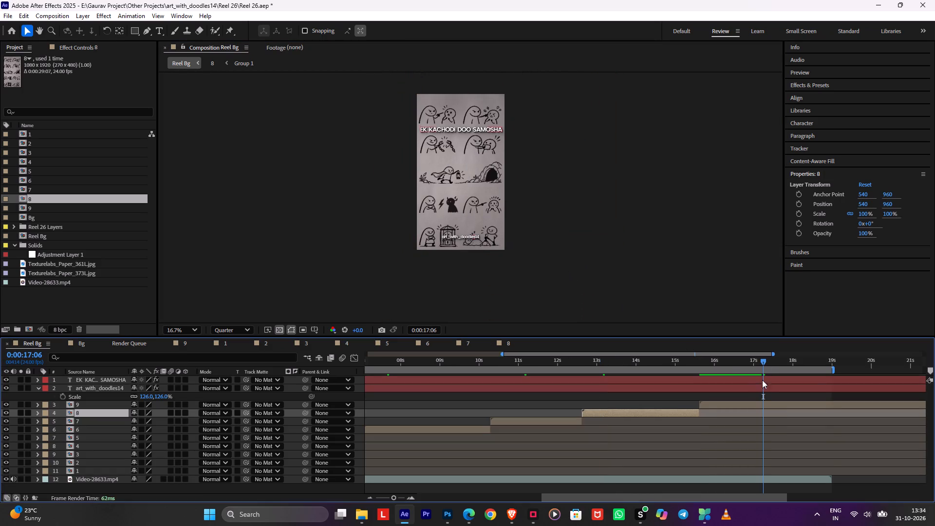
double_click(753, 408)
click(552, 380)
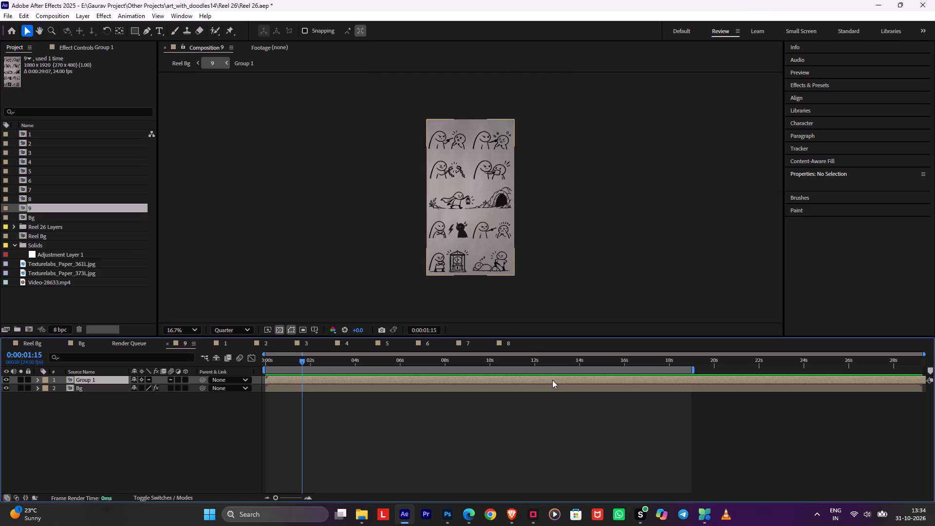
key(ctrl+v)
drag(485, 235, 460, 150)
drag(484, 263, 470, 211)
drag(473, 223, 467, 227)
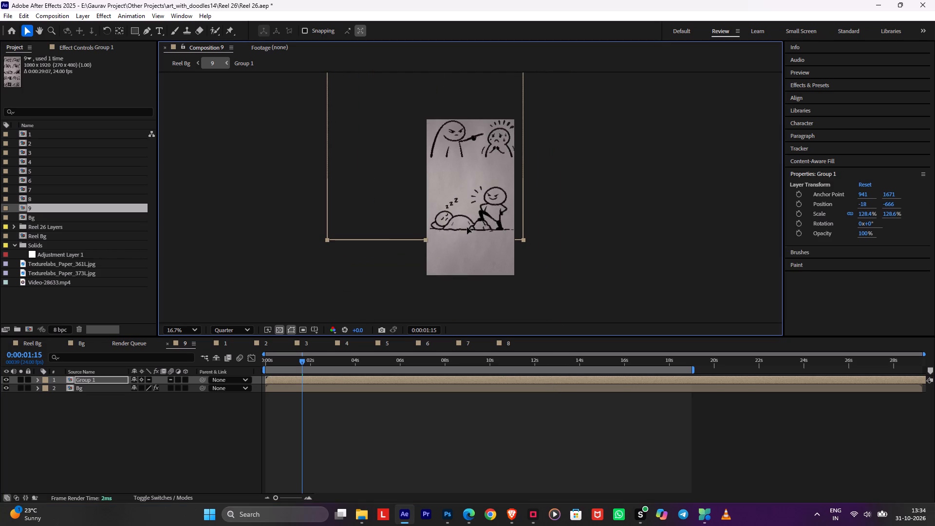
drag(467, 227, 463, 216)
key(Tab)
click(400, 222)
key(ctrl+s)
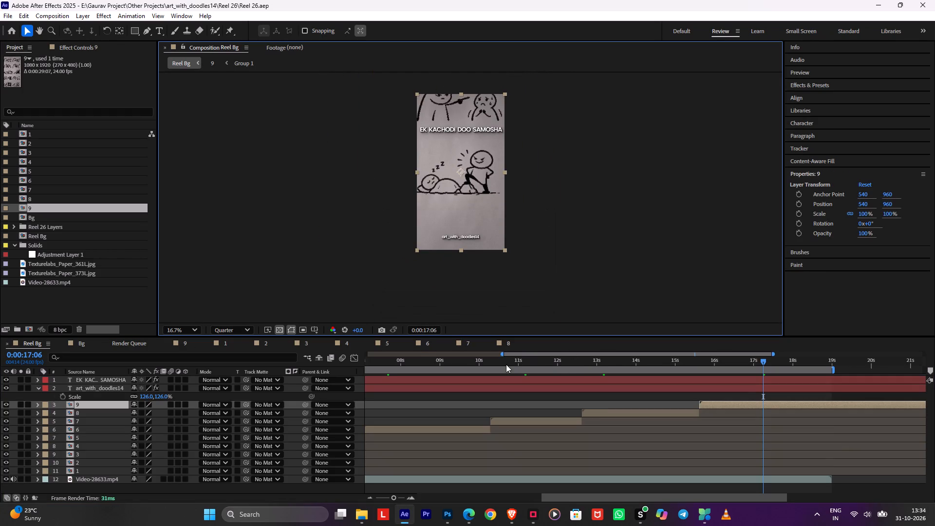
Fit the Reel Bg preview to the viewer, lower Group 1 in composition 1 to position 600.8, 962.4, and save.
drag(506, 364, 183, 395)
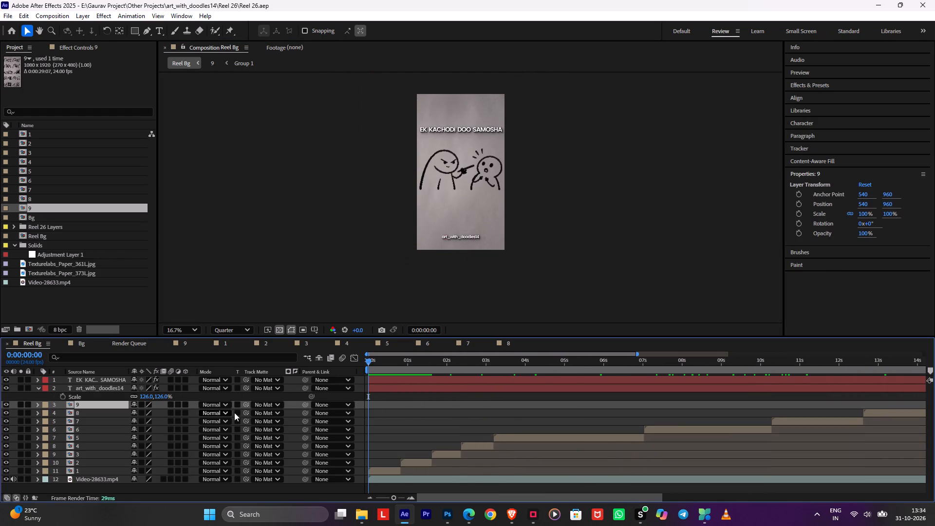
click(374, 469)
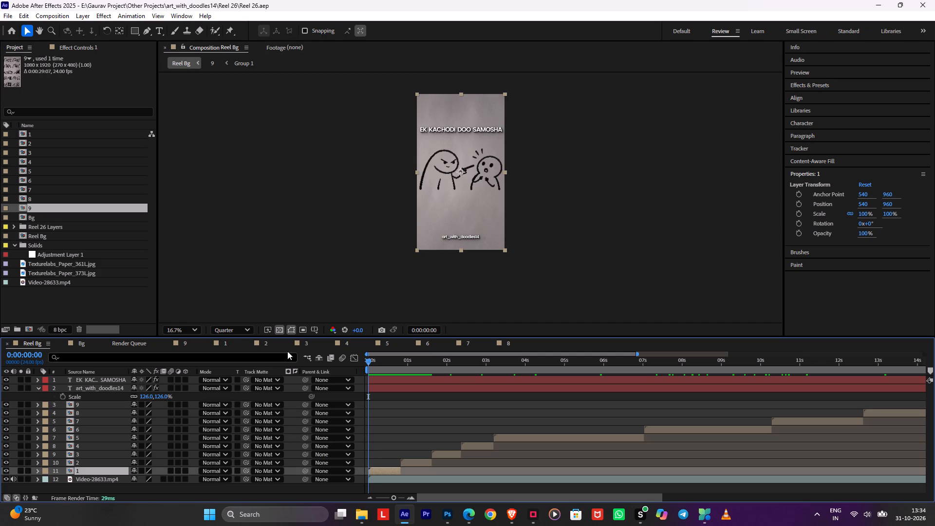
click(218, 331)
click(171, 335)
click(181, 327)
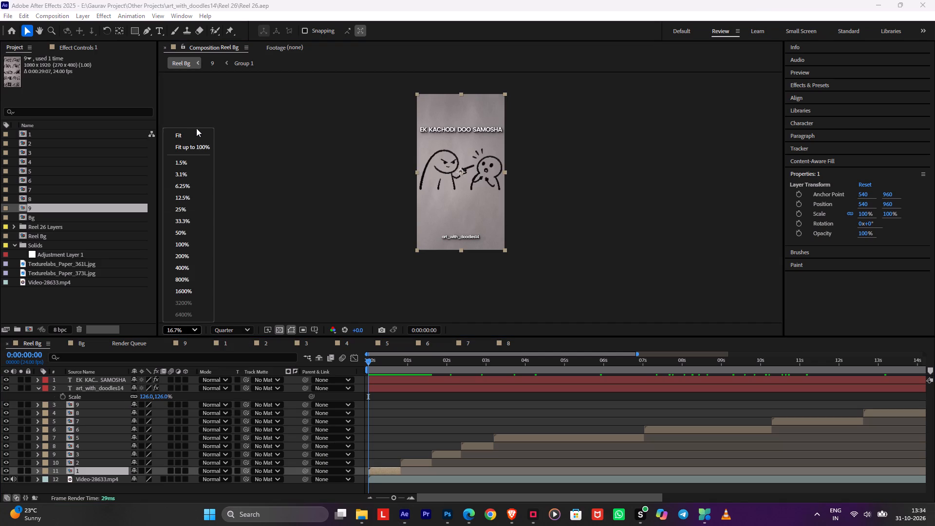
double_click(193, 129)
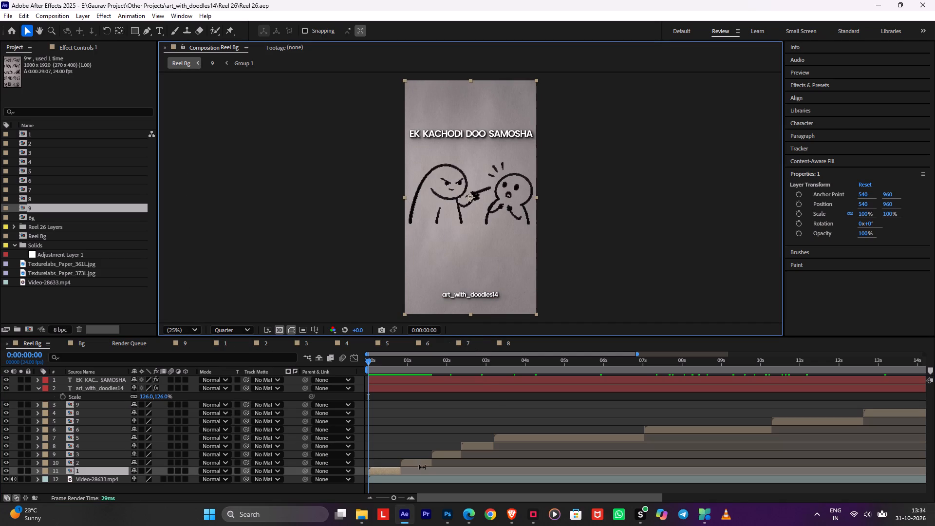
double_click(396, 469)
click(400, 382)
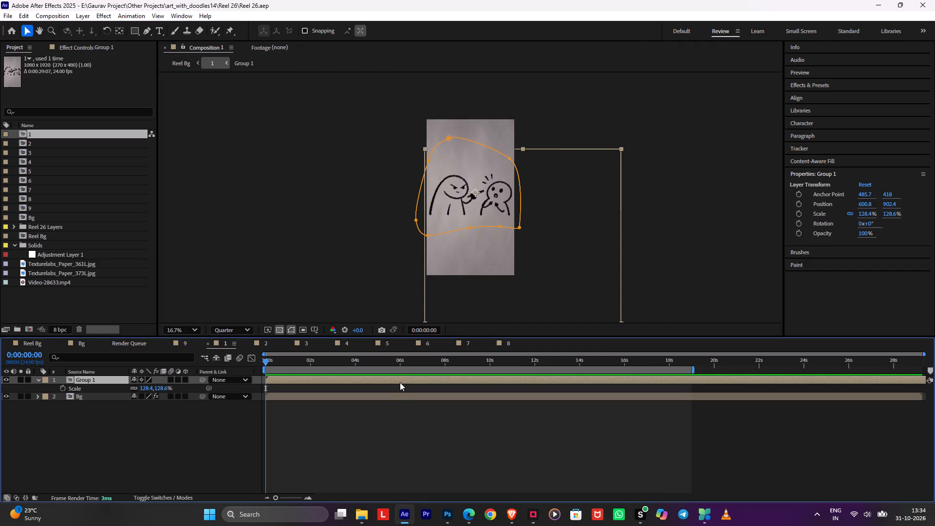
key(shift+Down)
key(Down)
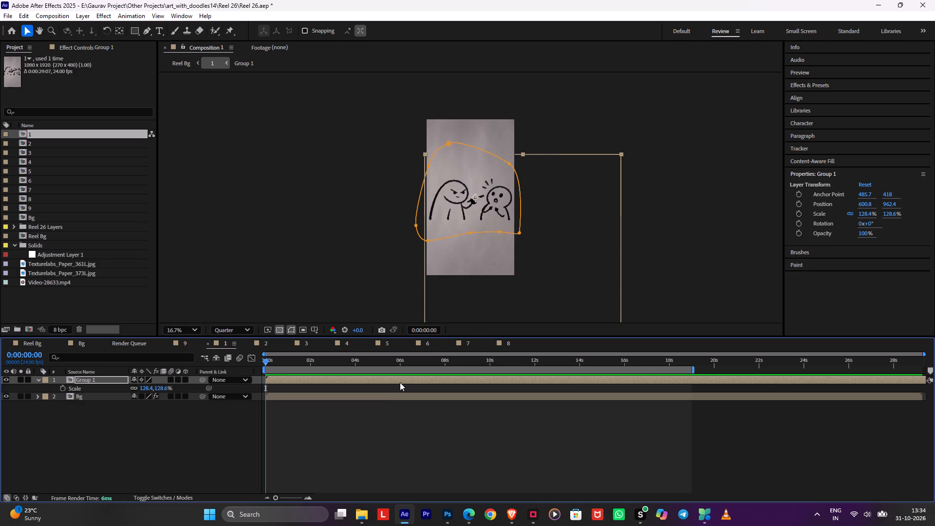
key(Up)
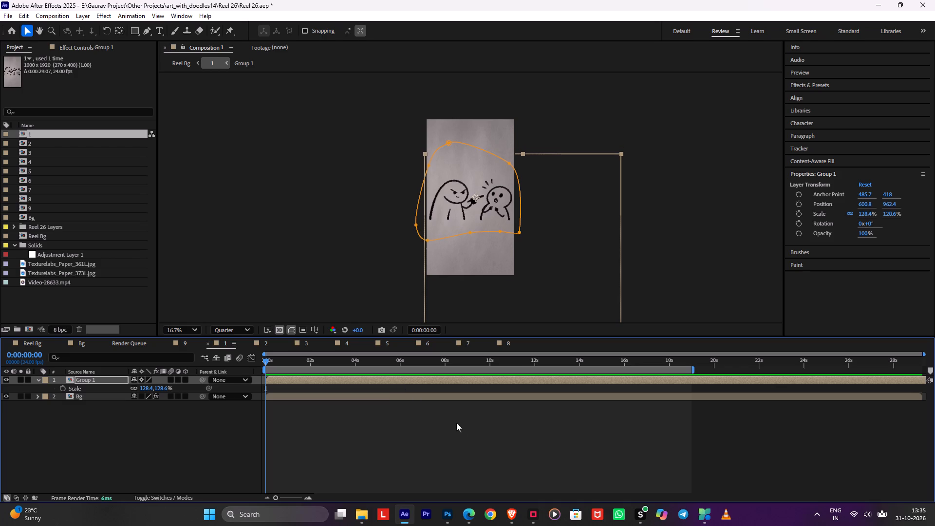
click(445, 447)
key(ctrl+s)
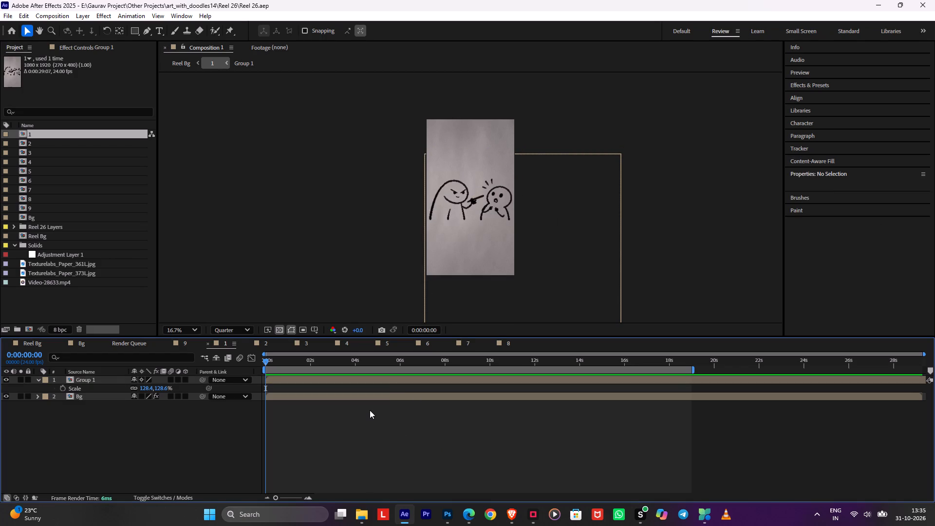
Add a null and a 50mm two-node camera to composition 1, make the null, Group 1 and Bg 3D, and parent the camera to the null.
key(ctrl+alt+shift+y)
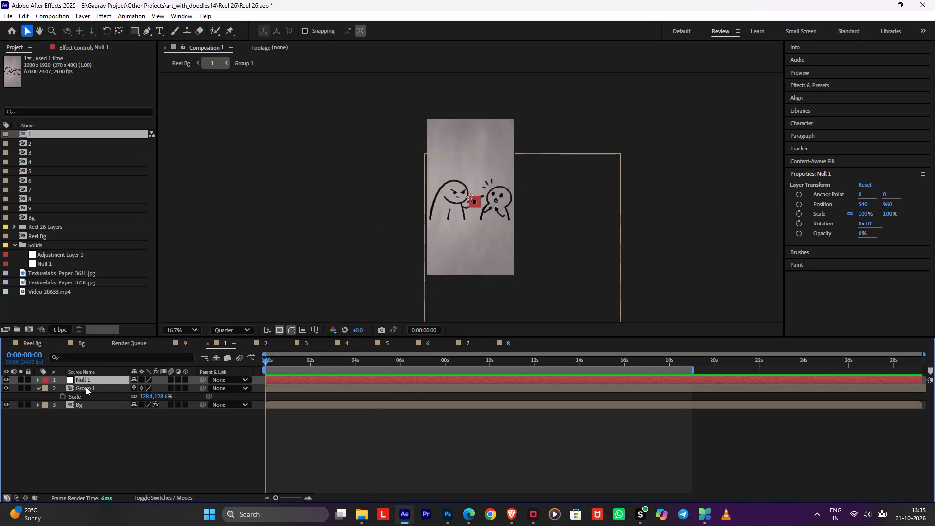
key(ctrl+alt+shift+c)
key(Return)
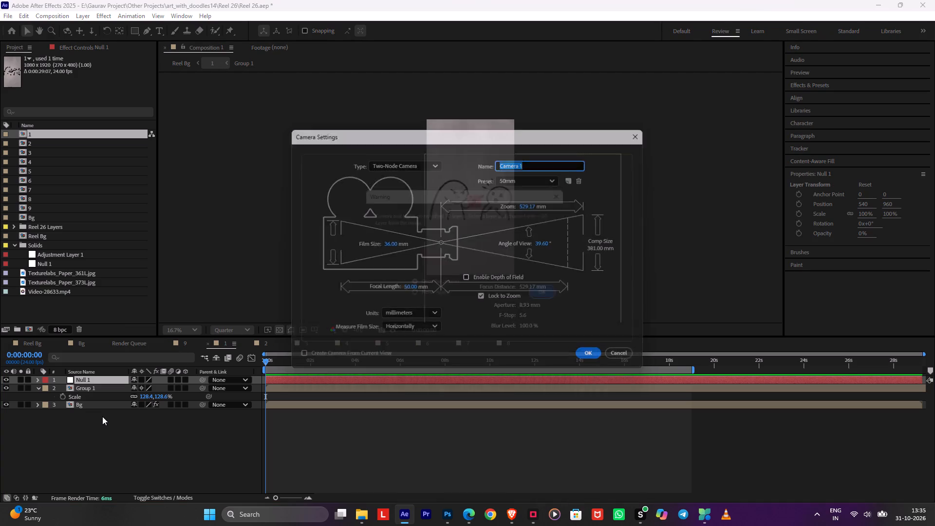
key(Return)
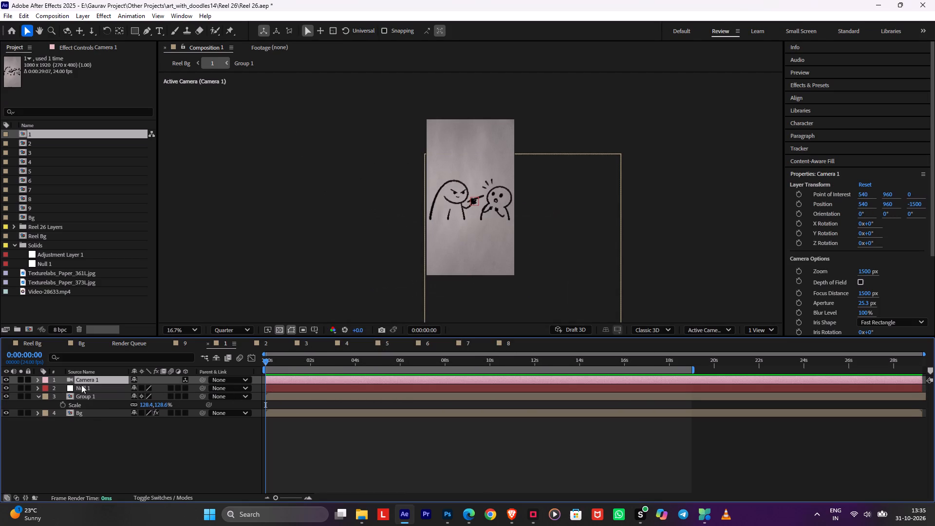
drag(85, 380, 86, 389)
drag(187, 379, 177, 456)
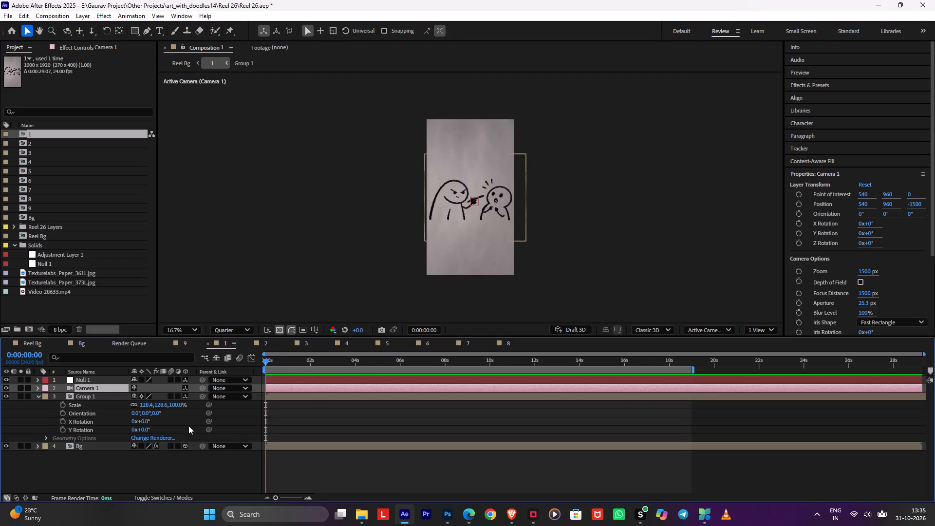
drag(202, 389, 189, 381)
click(320, 434)
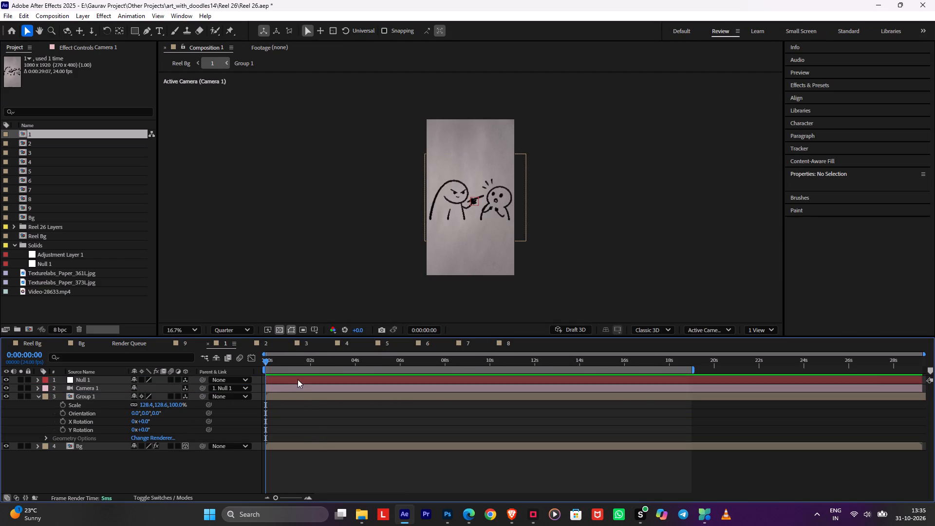
Start Position keyframing on the null at 0:00:00:00, try shifting its Z position, and undo that shift.
click(298, 379)
click(300, 391)
click(292, 414)
key(p)
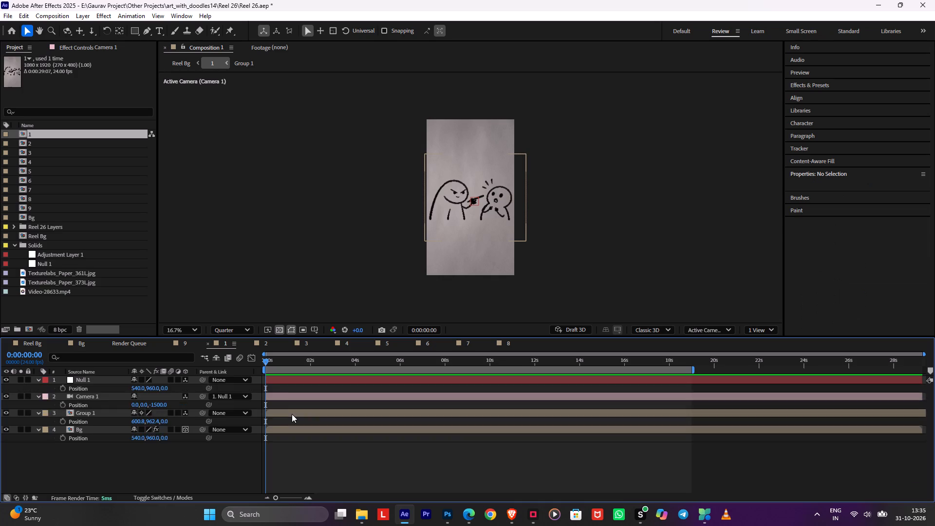
key(p)
click(288, 380)
key(p)
key(p)
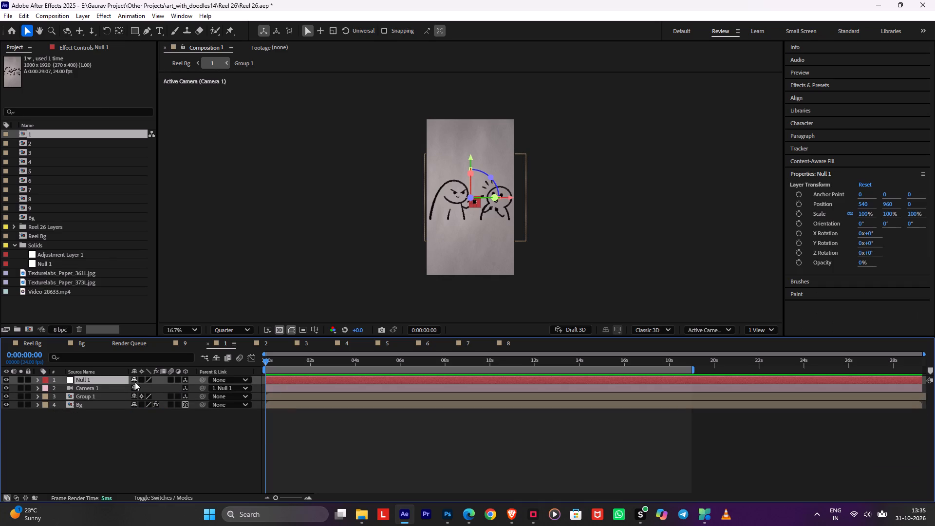
click(65, 388)
drag(162, 390, 357, 379)
key(ctrl+z)
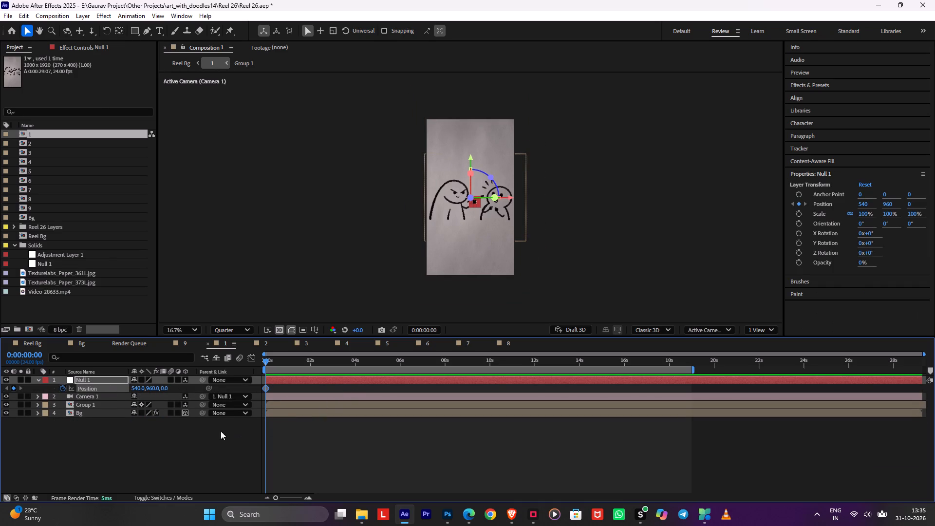
Turn off Collapse Transformations for Group 1 in composition 1.
click(176, 421)
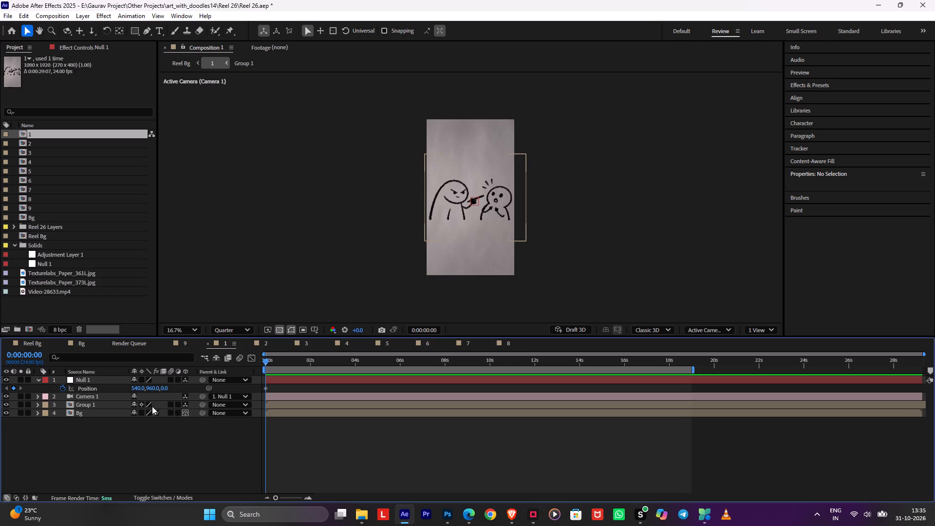
click(142, 405)
Keyframe the null's Z position from 206 at 0:00:00:00 to 0 at 0:00:04:16, and apply Easy Ease to the second keyframe.
drag(168, 388, 280, 381)
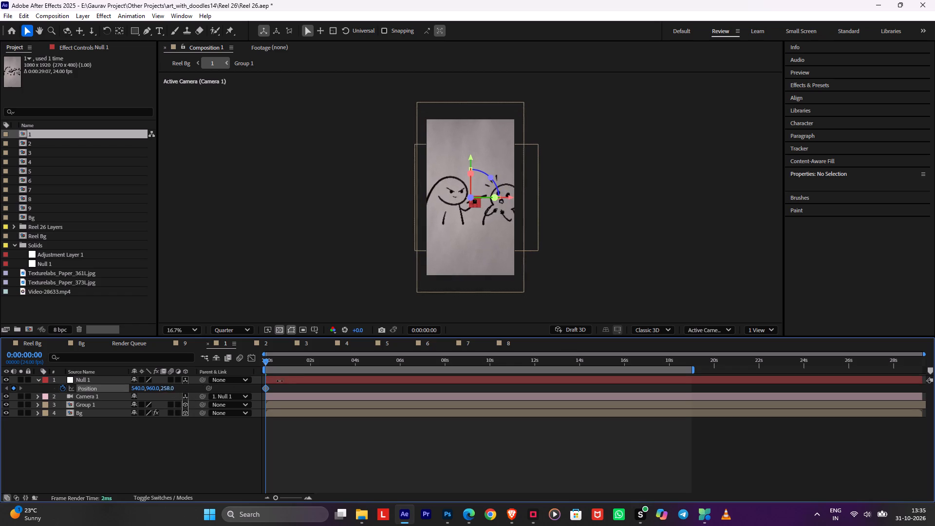
drag(280, 381, 262, 382)
drag(331, 361, 370, 362)
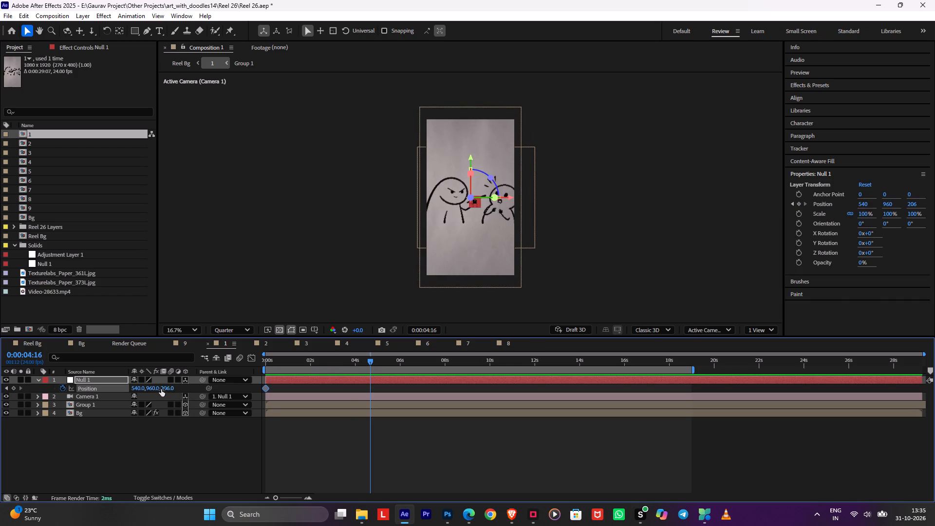
click(170, 389)
key(0)
click(378, 450)
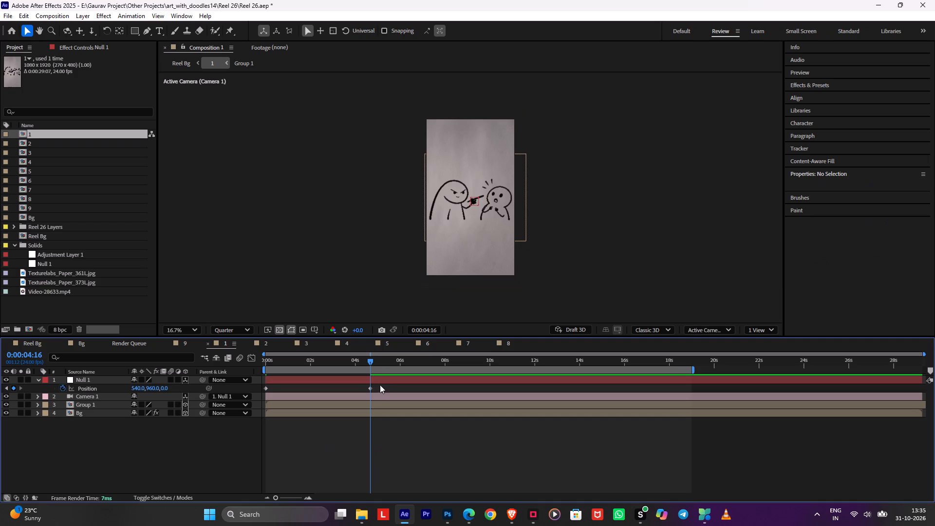
drag(379, 387, 338, 398)
key(F9)
click(334, 439)
Preview the camera move in Reel Bg from the start and save the project.
key(Tab)
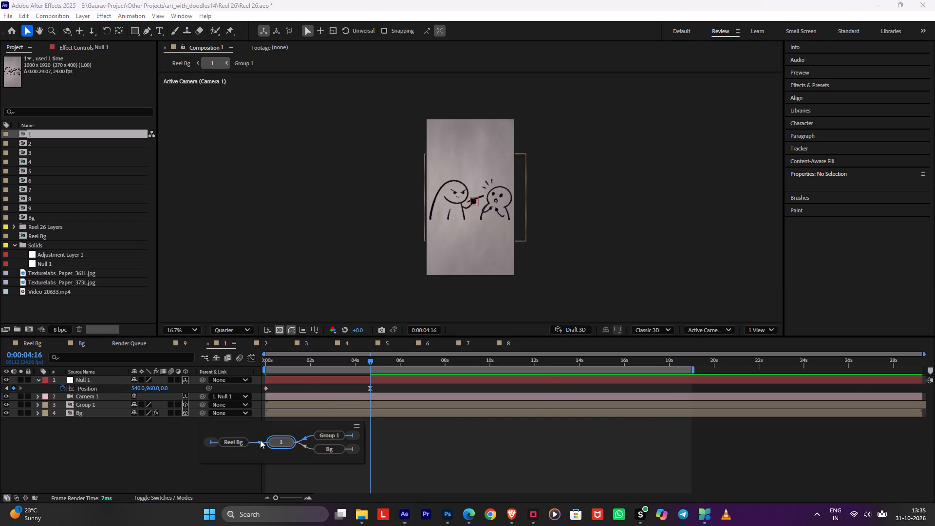
click(236, 441)
drag(373, 360, 232, 394)
key(space)
key(ctrl+s)
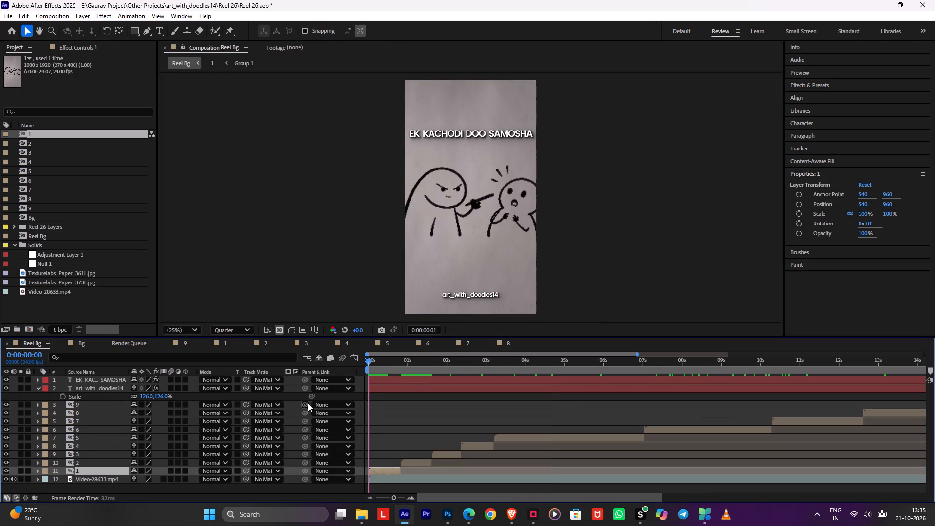
key(space)
drag(391, 361, 396, 367)
Rebuild the null's Position keyframes in composition 1: X 464 at 0:00:00:00 and X 612 at 0:00:02:00, with Easy Ease on the second.
double_click(401, 469)
drag(299, 362, 199, 376)
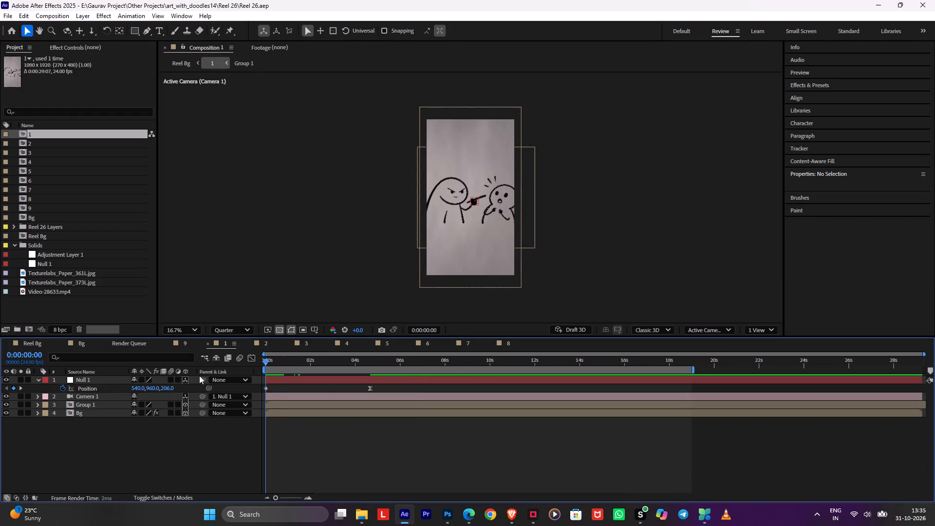
double_click(65, 389)
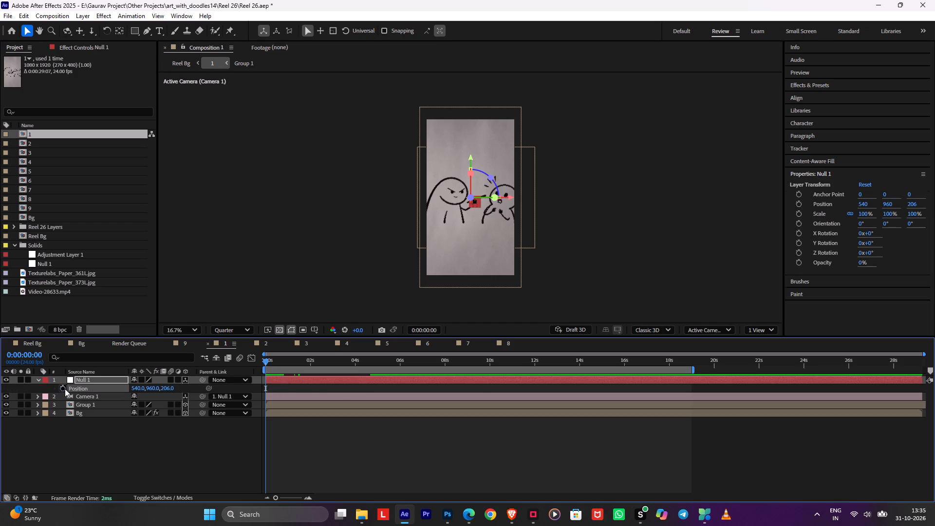
click(310, 365)
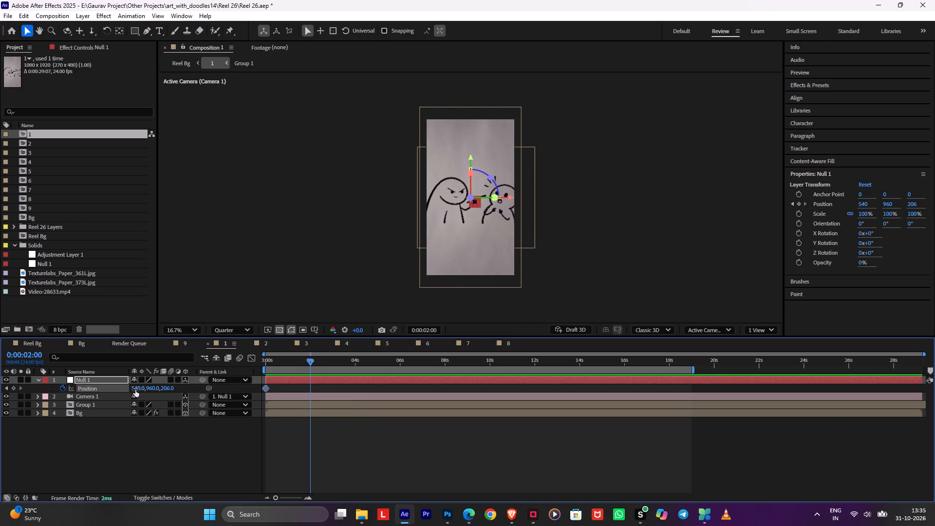
drag(135, 390, 170, 390)
drag(280, 364, 275, 367)
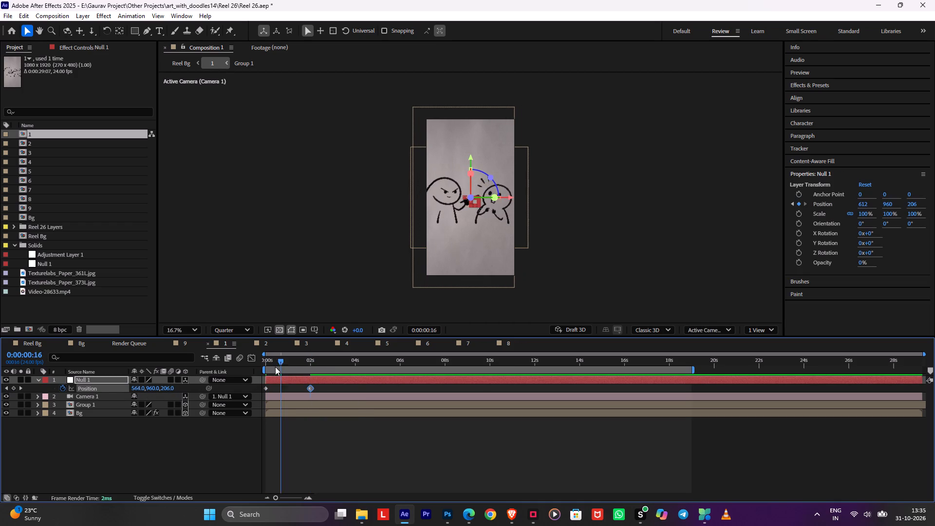
drag(275, 367, 214, 372)
drag(140, 386, 109, 392)
drag(299, 388, 320, 393)
key(F9)
click(299, 468)
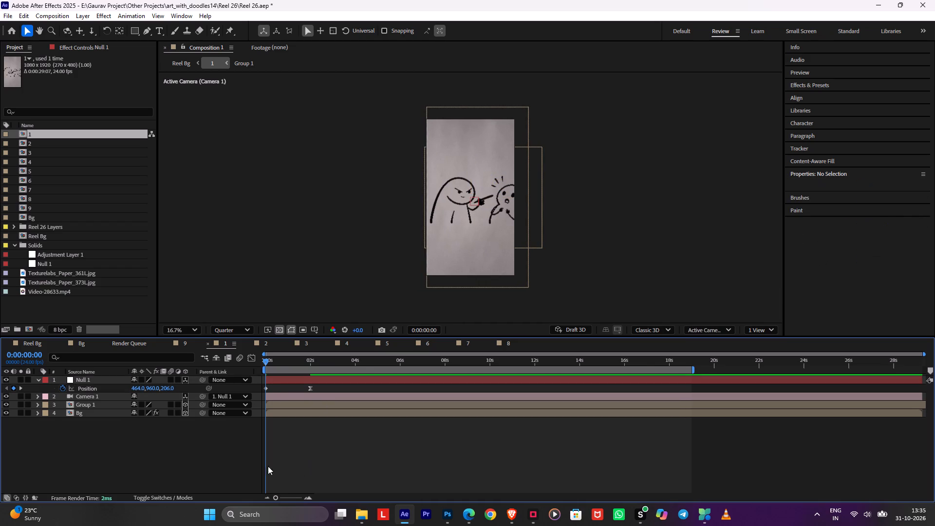
Preview the revised sideways camera move in Reel Bg from the start and save the project.
key(Tab)
click(223, 463)
key(space)
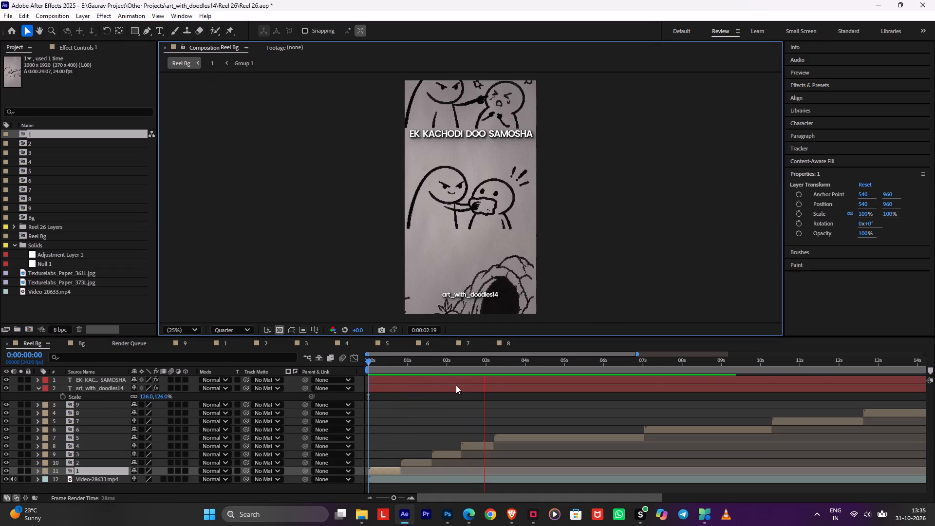
key(space)
drag(555, 407, 453, 415)
click(482, 418)
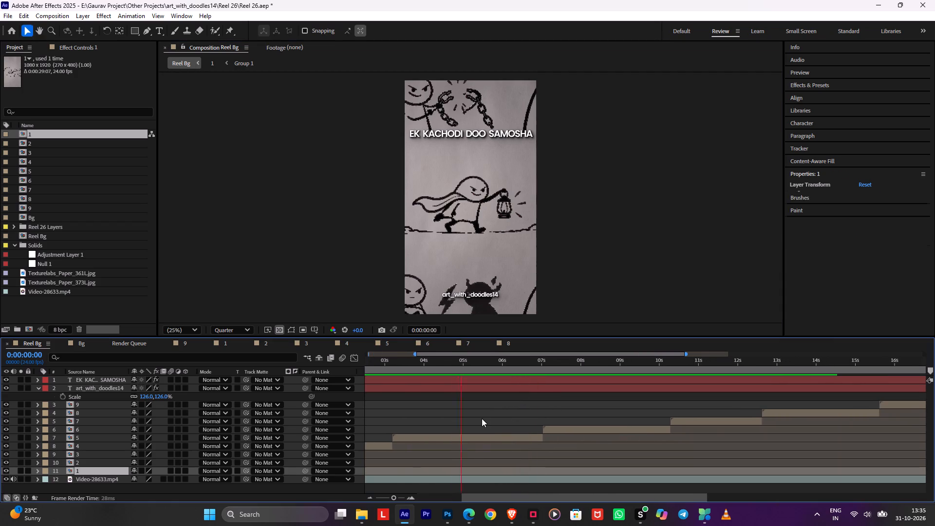
key(ctrl+s)
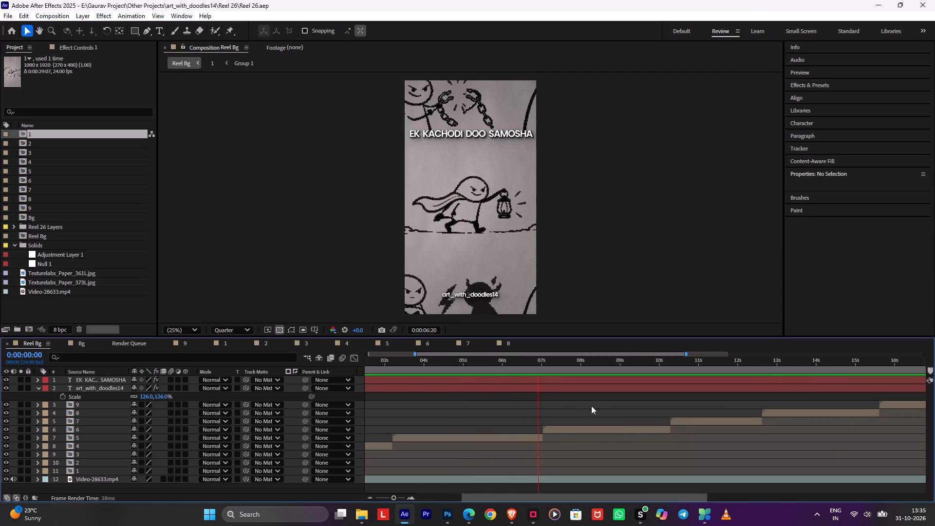
Play through the following scenes in Reel Bg and scrub the opening scene to check its framing.
key(space)
key(space)
key(space)
key(space)
key(space)
key(space)
key(space)
key(space)
key(space)
key(space)
drag(581, 408, 449, 414)
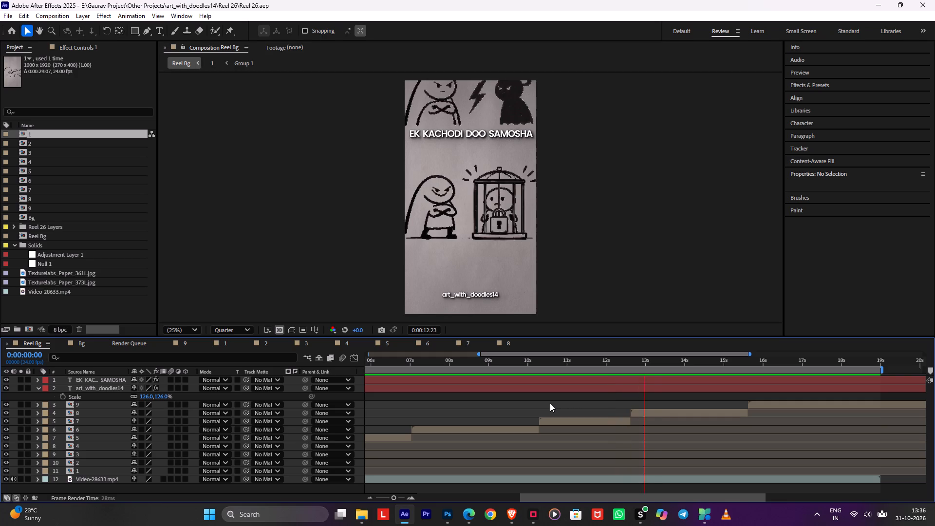
key(space)
drag(480, 358, 306, 388)
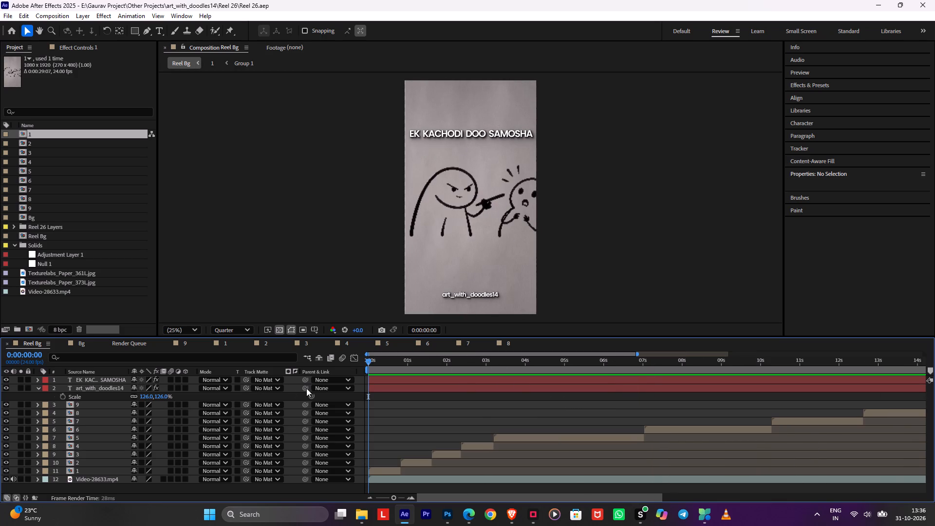
drag(306, 388, 403, 395)
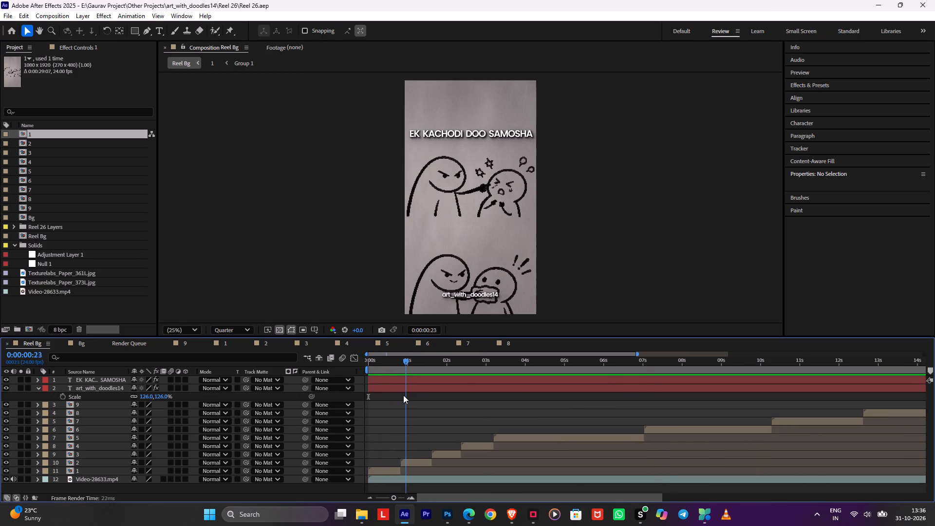
drag(403, 395, 393, 397)
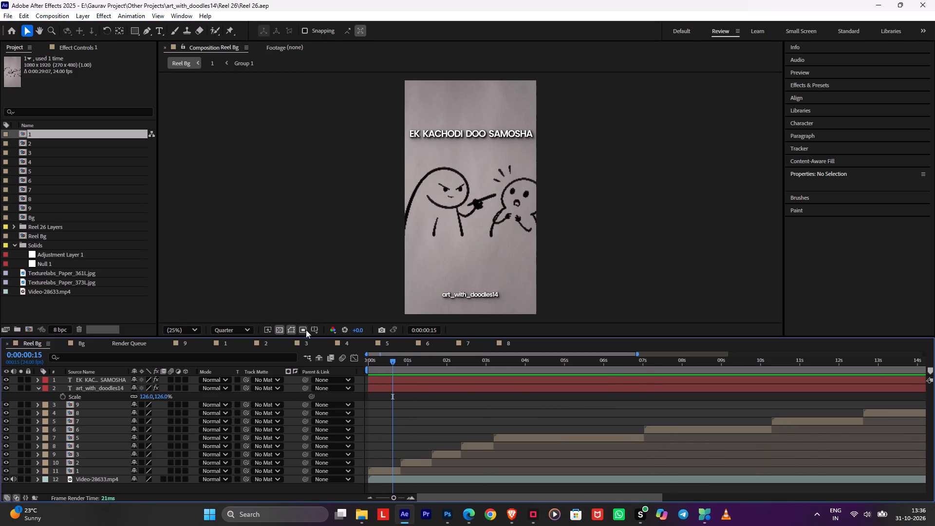
Show the rulers and centre guides over the Reel Bg frame, leaving the grid off, and save the project.
click(312, 329)
click(345, 368)
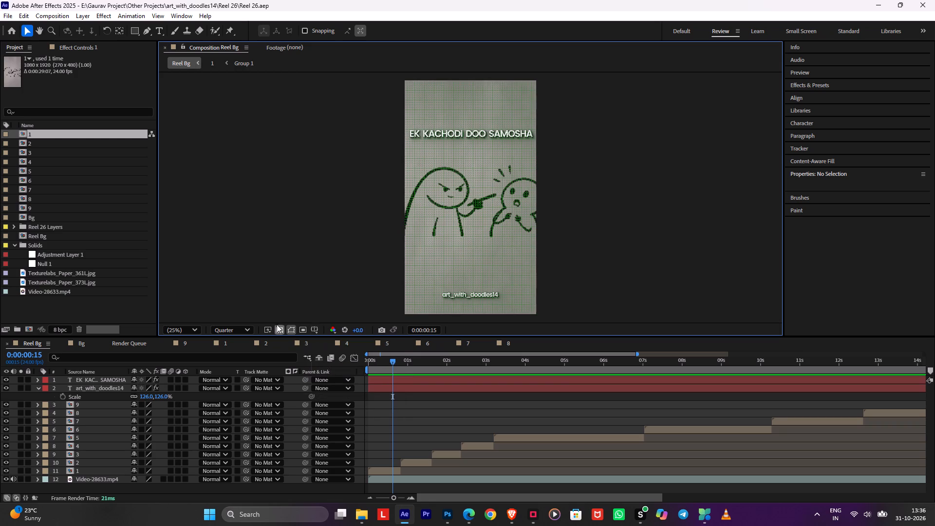
click(312, 328)
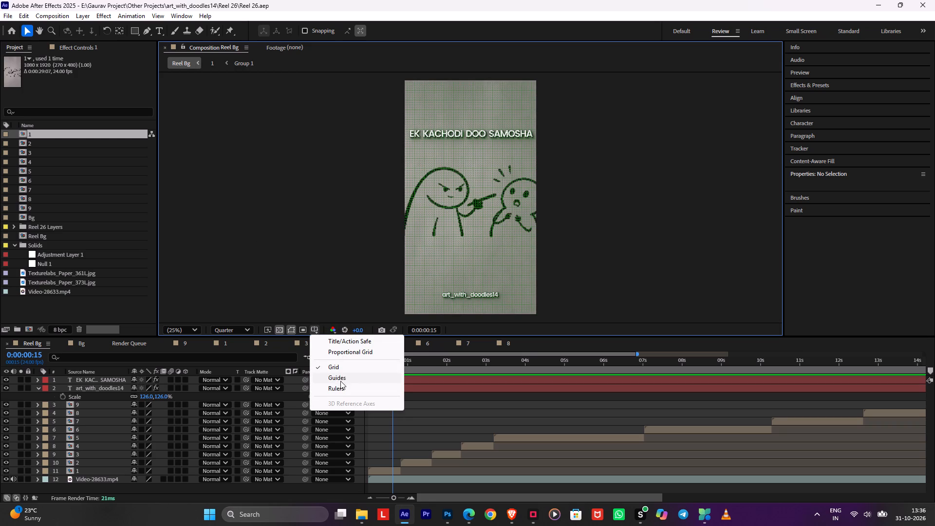
click(340, 386)
drag(253, 77, 253, 114)
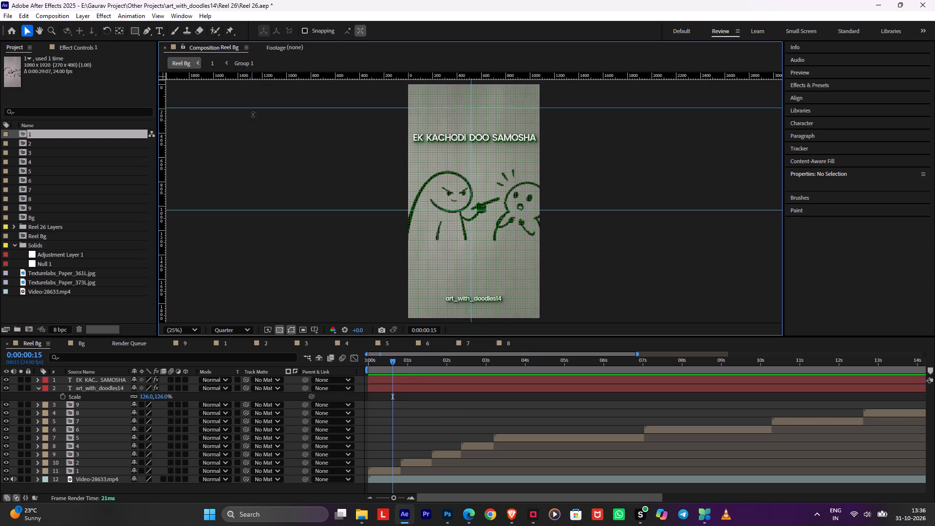
drag(253, 114, 246, 57)
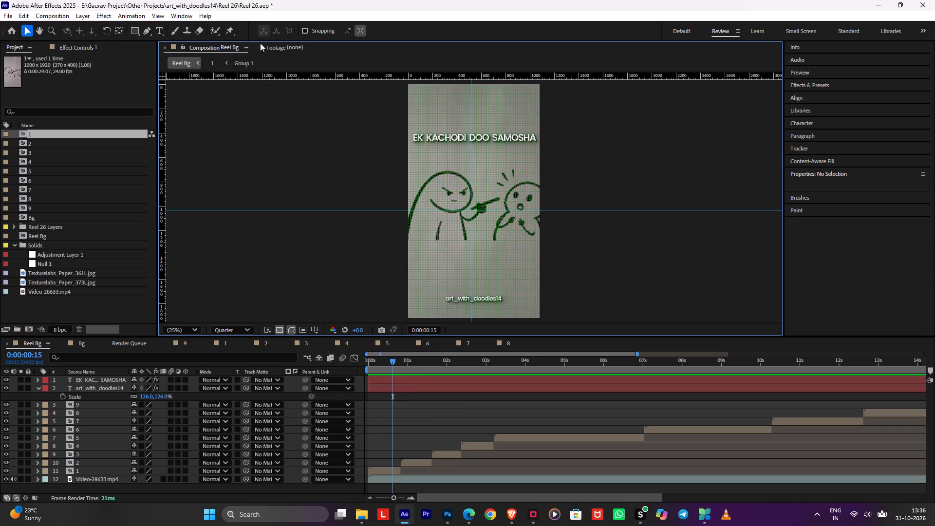
click(314, 332)
click(337, 368)
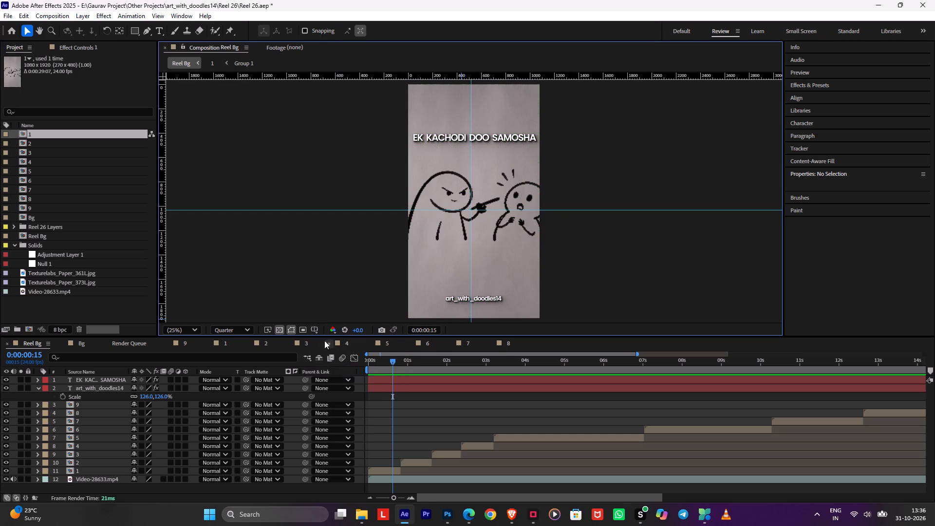
click(317, 332)
click(331, 374)
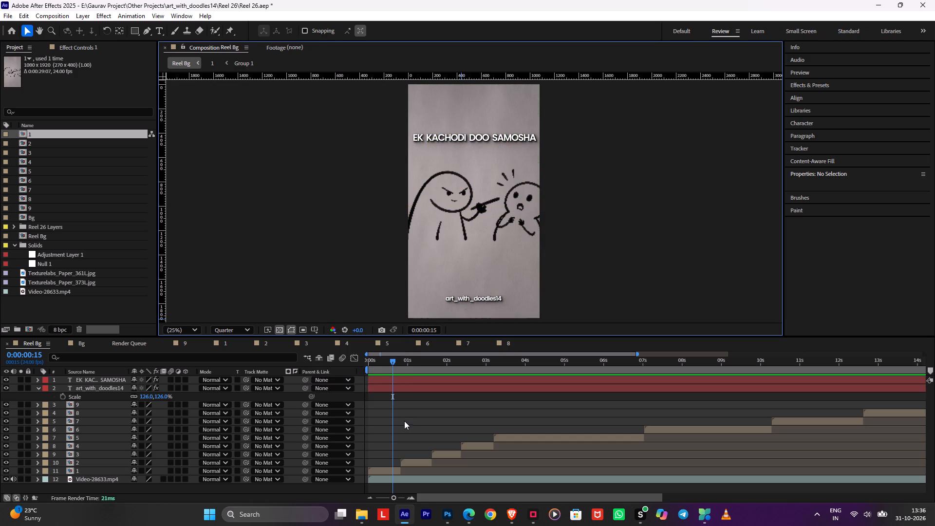
click(315, 331)
click(330, 375)
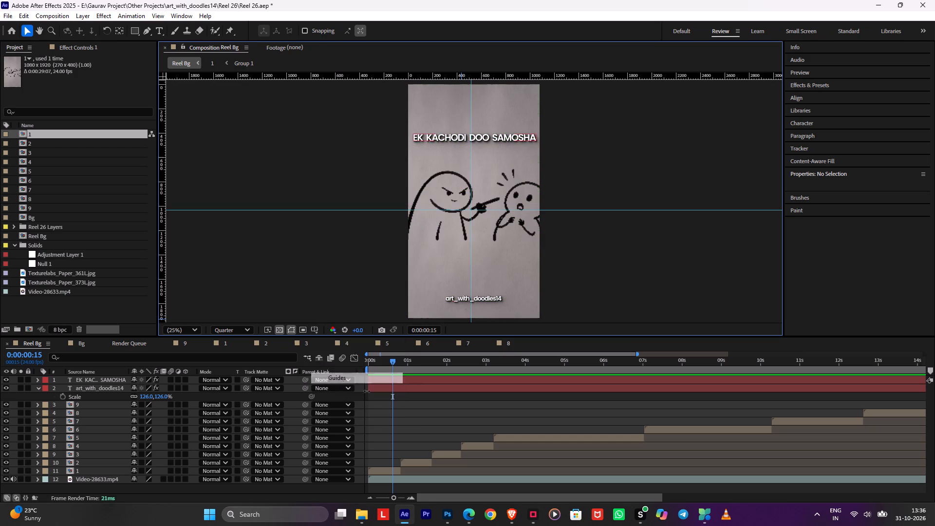
click(396, 410)
key(ctrl+s)
In composition 2, show the guides and lower Group 1 to a Y position of 2562 so the upper doodle meets the centre guide.
key(space)
key(space)
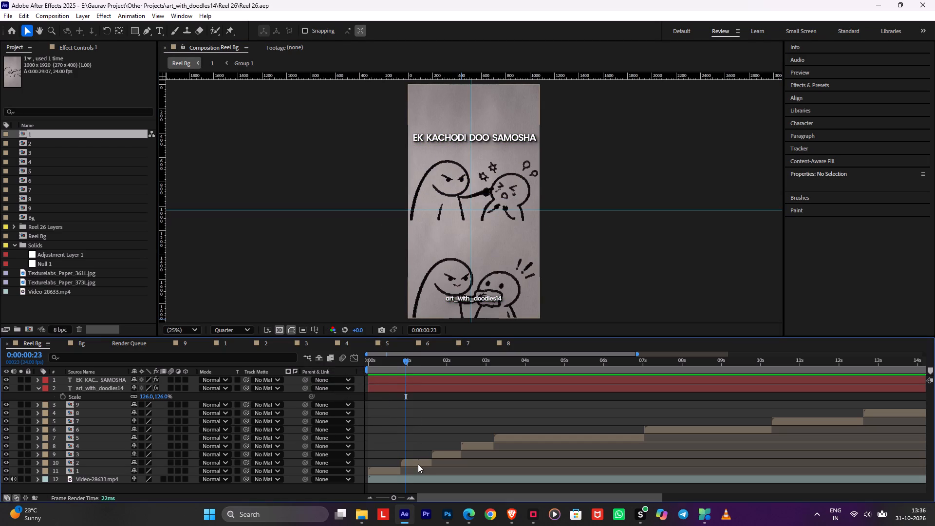
double_click(418, 462)
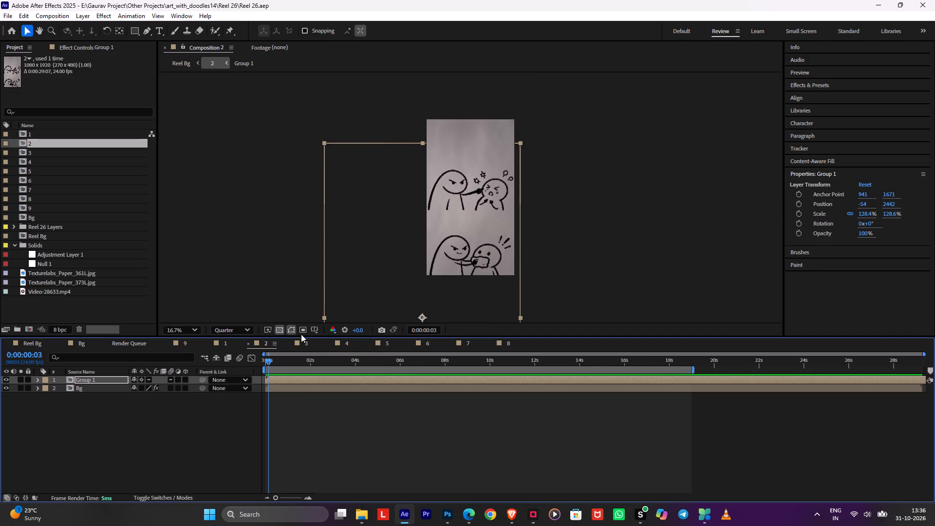
click(316, 327)
click(338, 377)
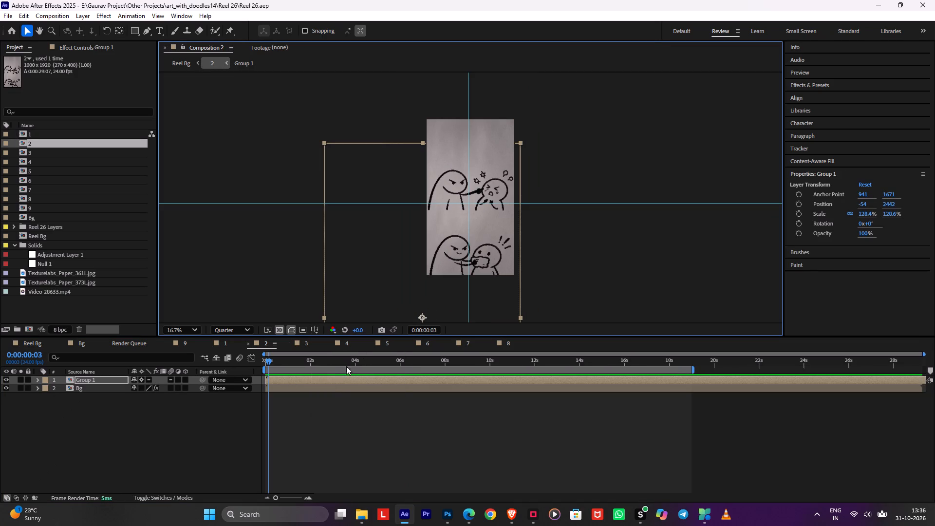
click(386, 416)
click(362, 376)
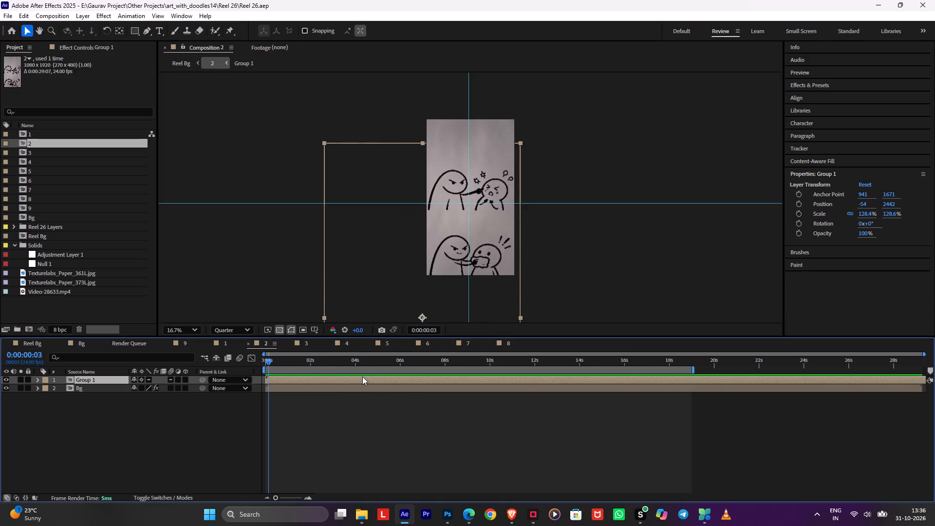
key(shift+Down)
key(shift+Down)
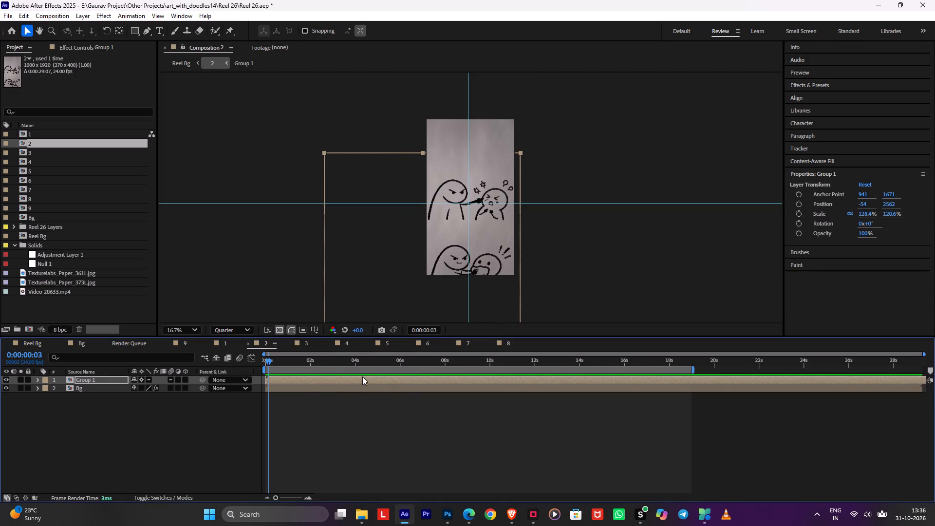
Add a null and a default camera to composition 2, placing the null above the camera in the layer stack.
key(ctrl+alt+shift+y)
key(ctrl+alt+shift+c)
key(Return)
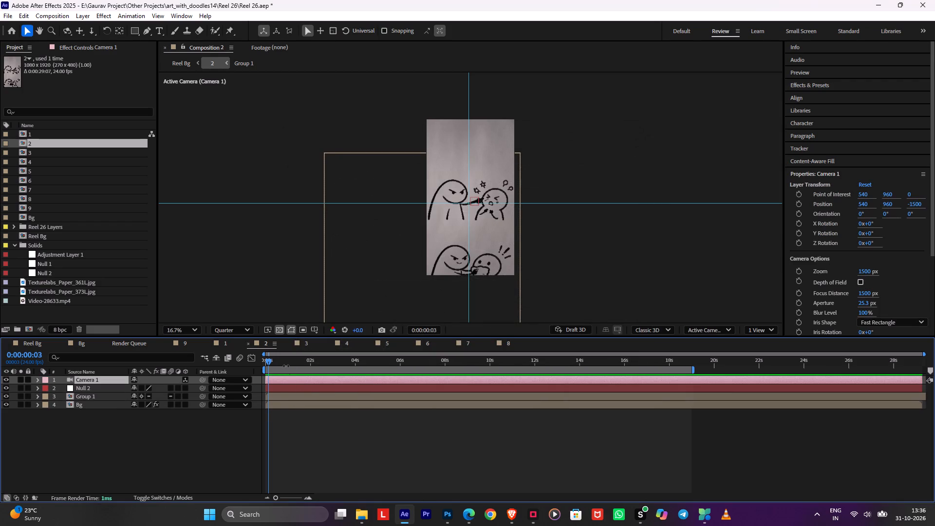
drag(286, 365, 201, 380)
drag(83, 382, 83, 390)
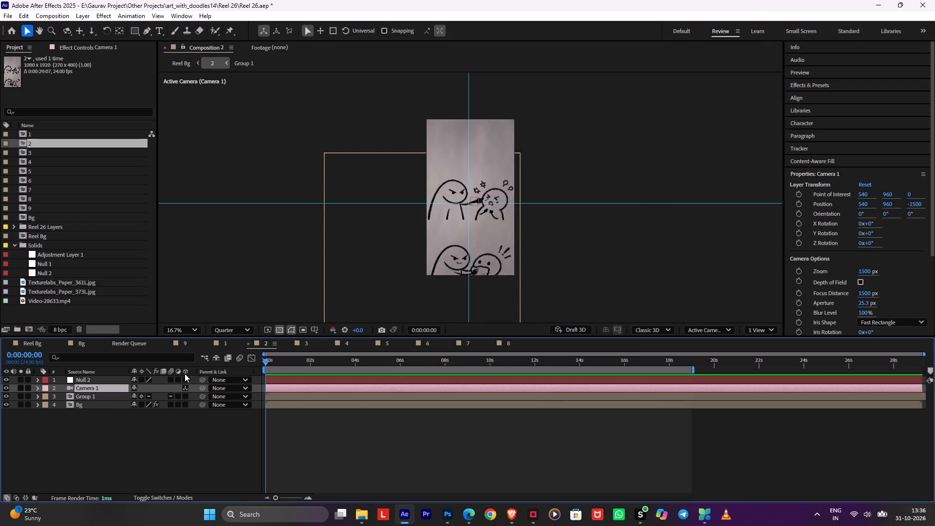
Turn off Collapse Transformations for Group 1, make the null, Group 1 and Bg 3D, parent the camera to the null, and save.
click(141, 396)
drag(184, 378, 186, 426)
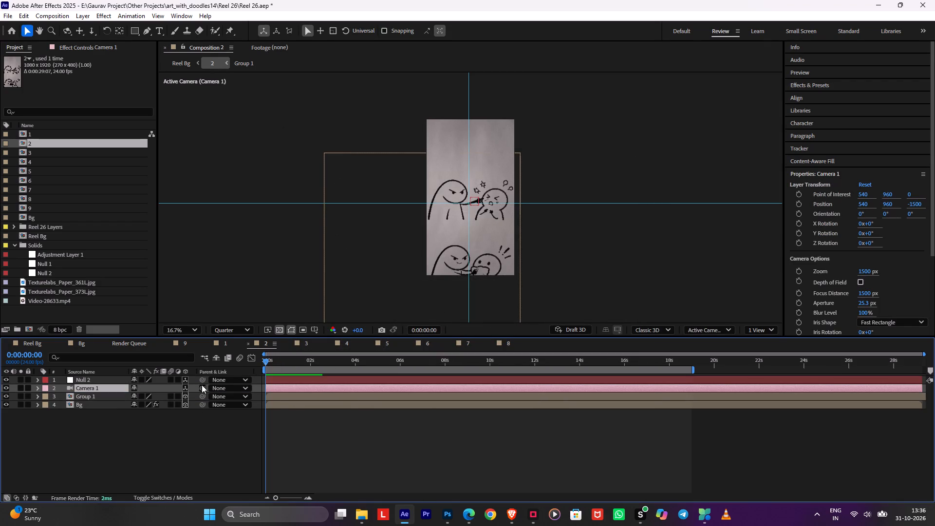
drag(204, 389, 186, 380)
click(289, 411)
key(ctrl+s)
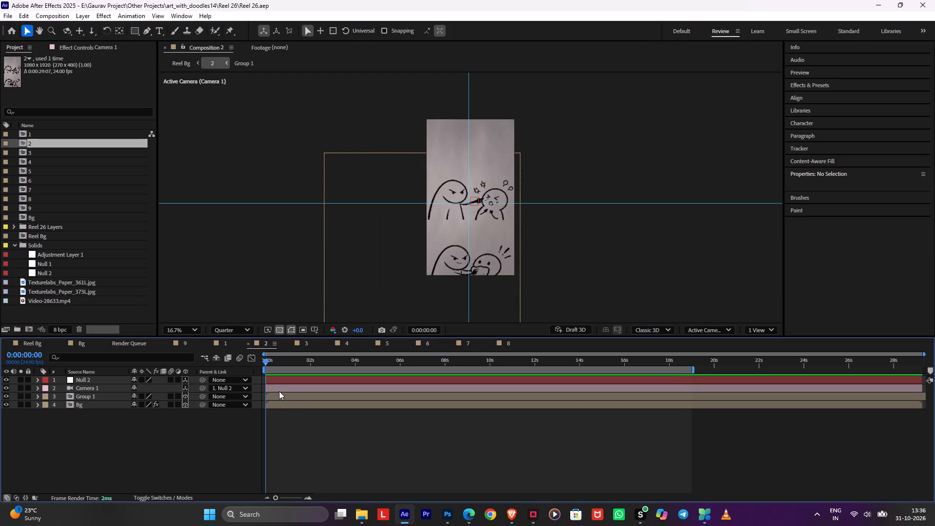
Draw a closed curved Pen mask on Group 1 around the upper two-character doodle in composition 2, and save the project.
click(277, 394)
click(143, 33)
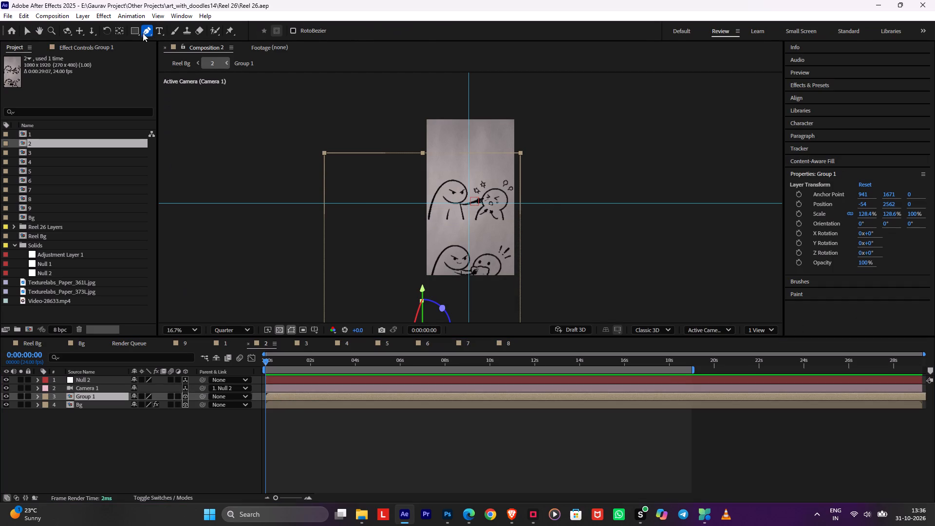
click(488, 150)
drag(512, 161, 516, 175)
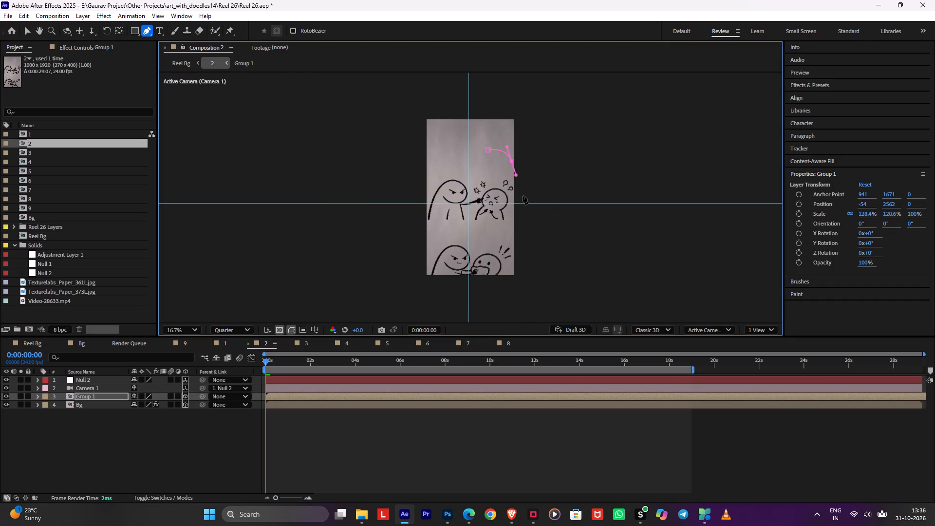
drag(517, 207, 514, 216)
drag(506, 229, 499, 233)
drag(443, 235, 432, 237)
drag(400, 227, 398, 222)
drag(404, 186, 414, 173)
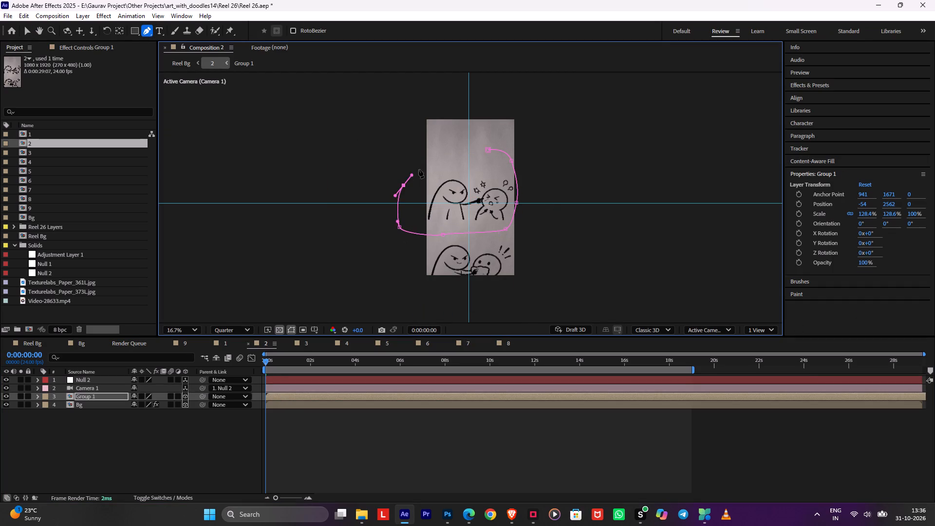
drag(430, 162, 445, 156)
click(488, 150)
click(376, 431)
key(ctrl+s)
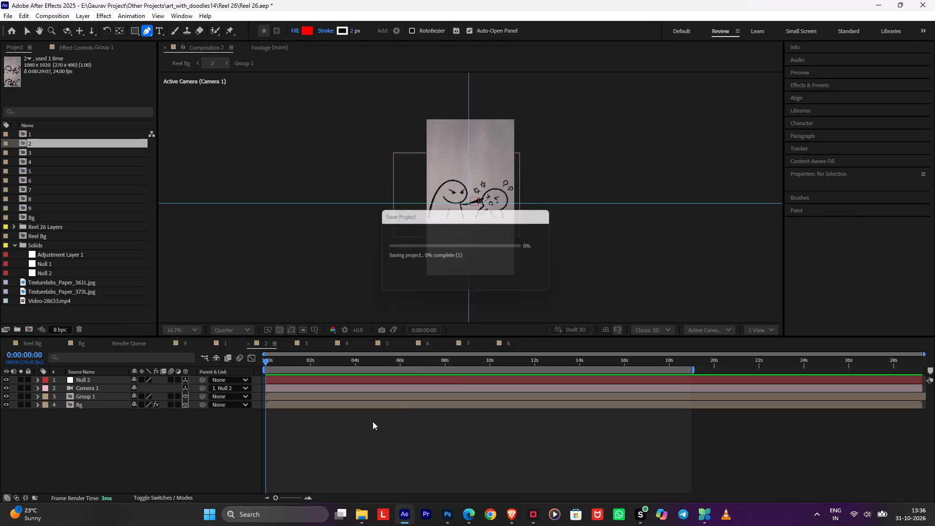
Enable Position keyframing on Null 2 at 0 seconds in composition 2.
scroll(520, 228, up, 1)
key(v)
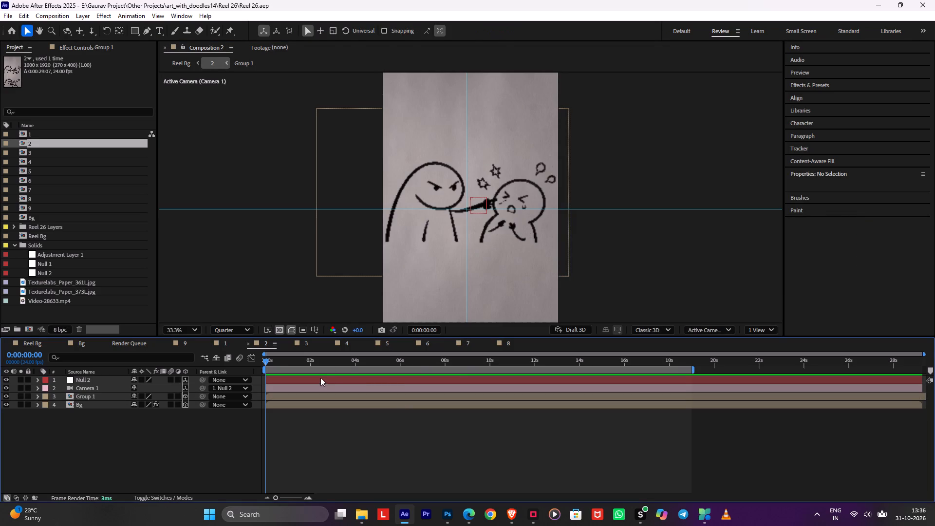
click(317, 379)
key(p)
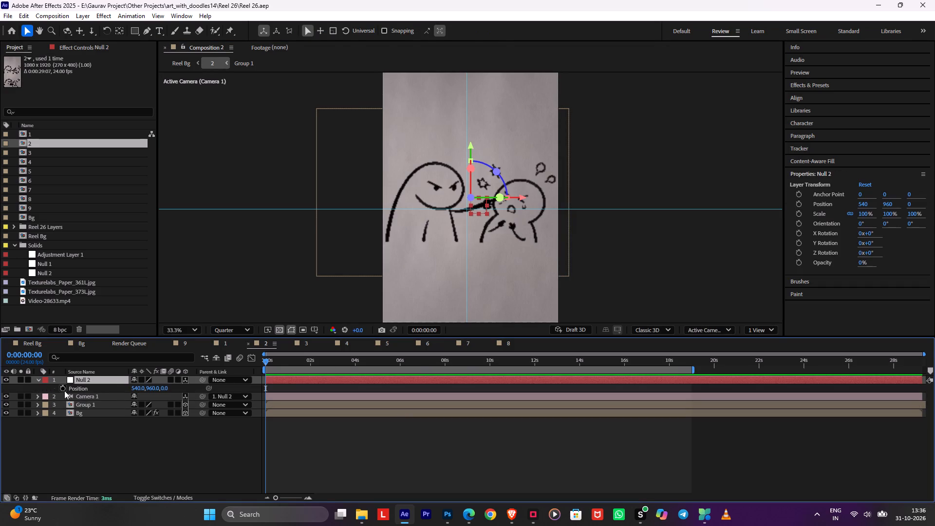
click(64, 389)
drag(137, 389, 150, 389)
key(ctrl+z)
Scale the Bg layer in composition 2 up to 243%.
click(79, 411)
key(s)
drag(148, 421, 212, 416)
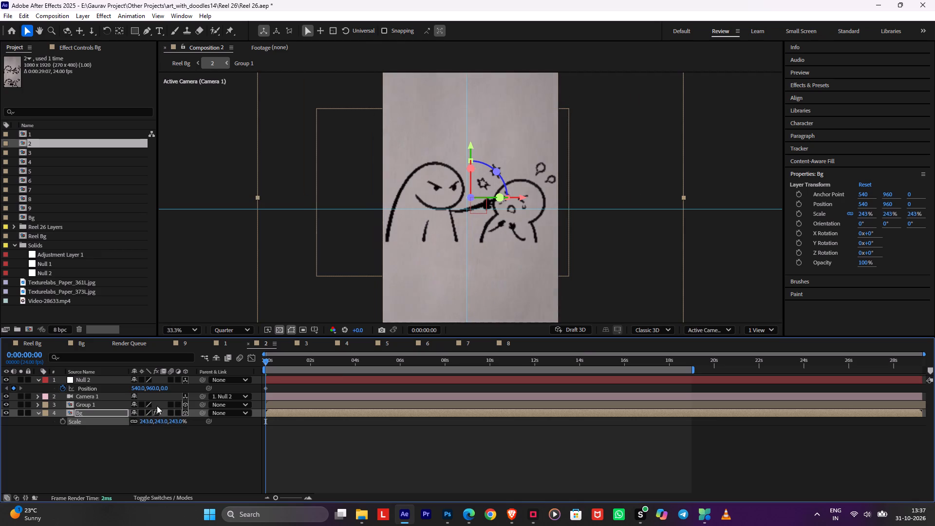
Set Null 2's X position to 600 on the keyframe at 0 seconds.
drag(142, 389, 171, 390)
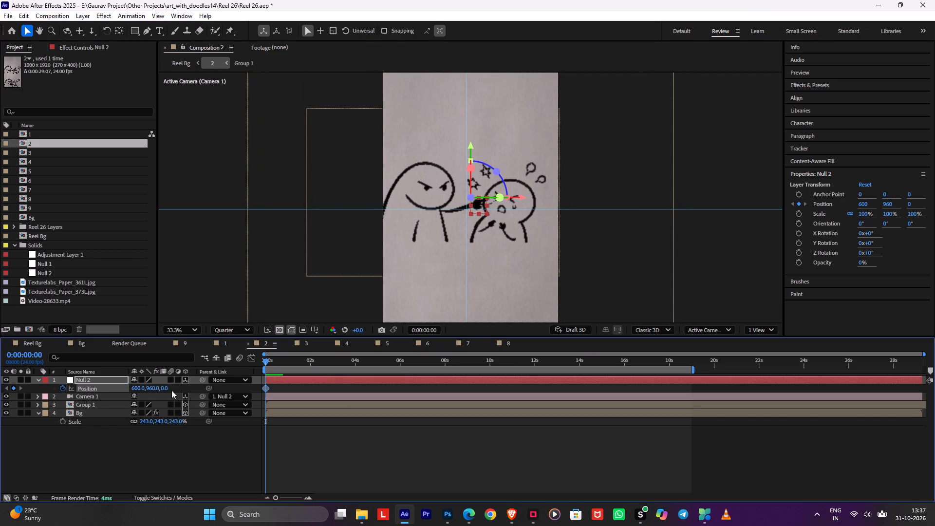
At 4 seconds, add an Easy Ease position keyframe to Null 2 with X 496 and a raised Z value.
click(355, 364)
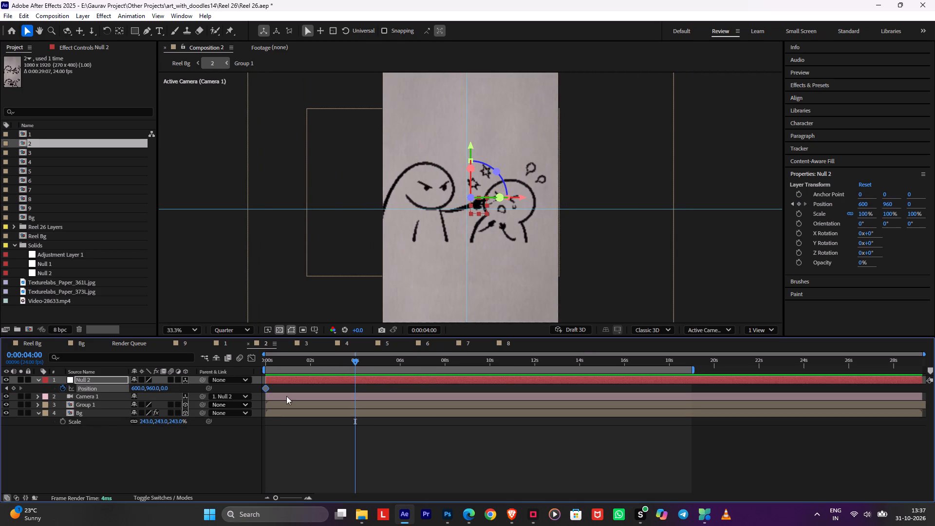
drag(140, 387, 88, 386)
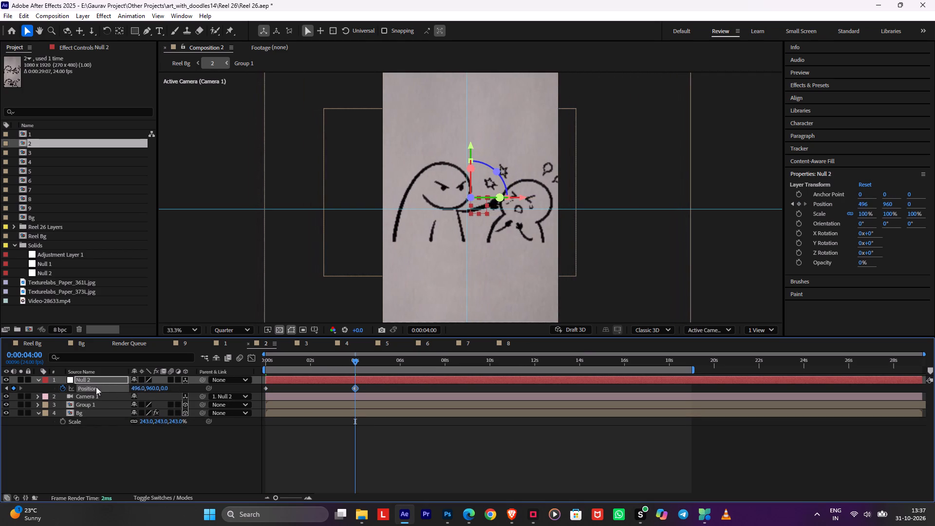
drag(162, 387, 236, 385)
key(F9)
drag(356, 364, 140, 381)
Preview composition 2's camera move within Reel Bg and save the project.
key(Tab)
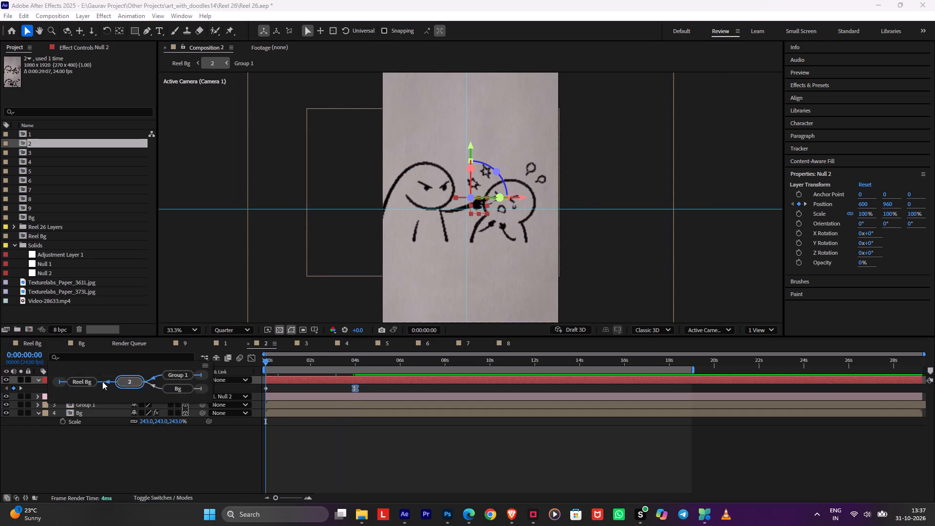
click(84, 379)
key(space)
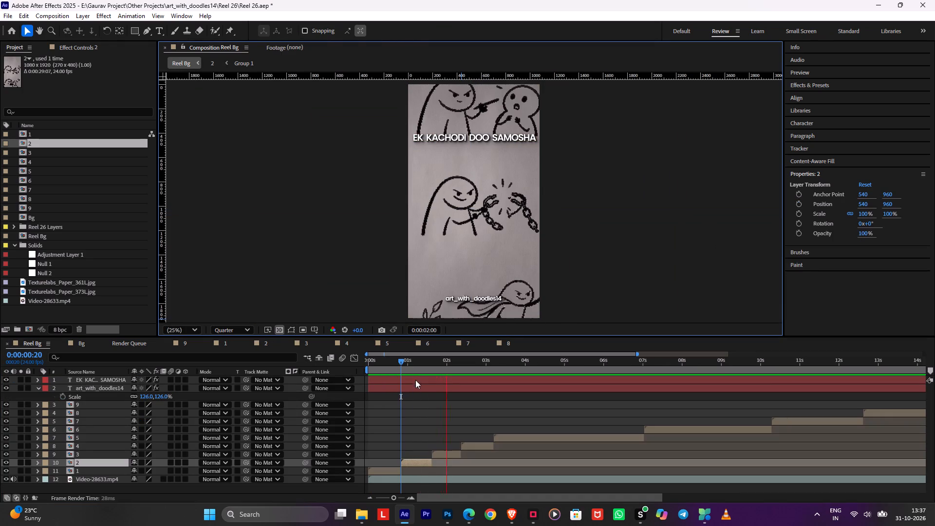
drag(399, 360, 259, 387)
key(space)
key(ctrl+s)
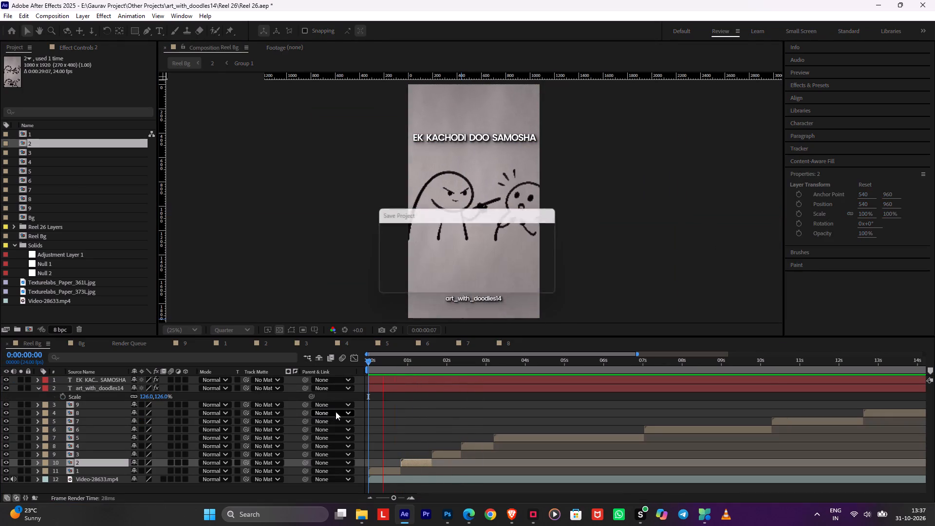
key(space)
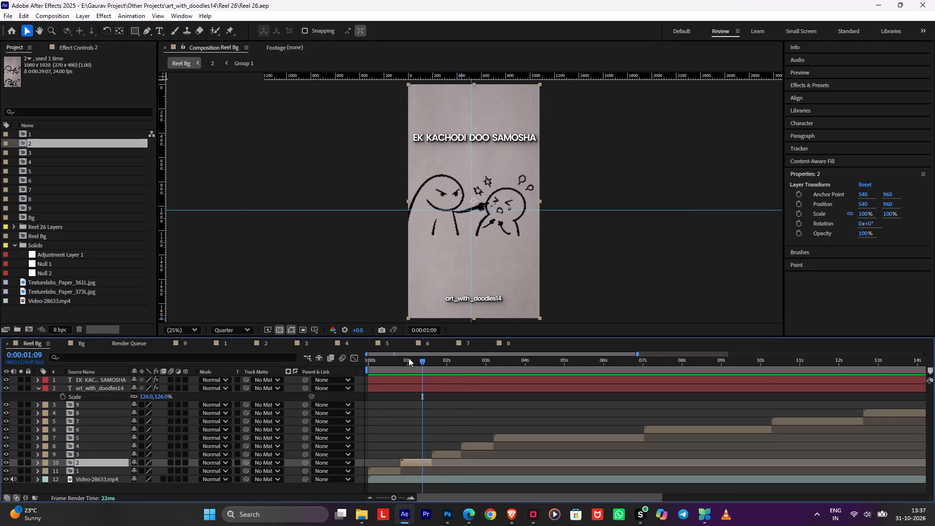
drag(404, 362, 394, 367)
key(space)
key(space)
In composition 2, replace Null 2's 4-second position keyframe with an Easy Ease keyframe that has X 496 and Z 0.
double_click(425, 462)
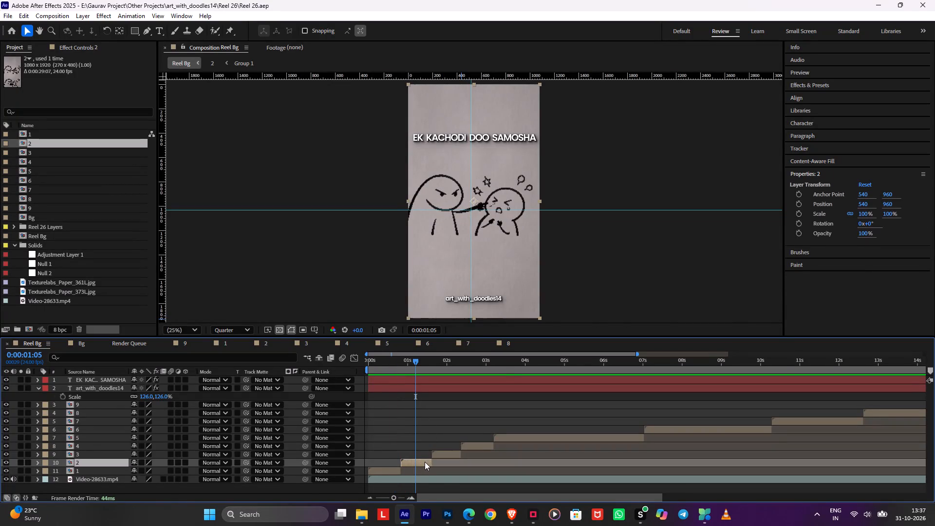
click(355, 365)
key(Delete)
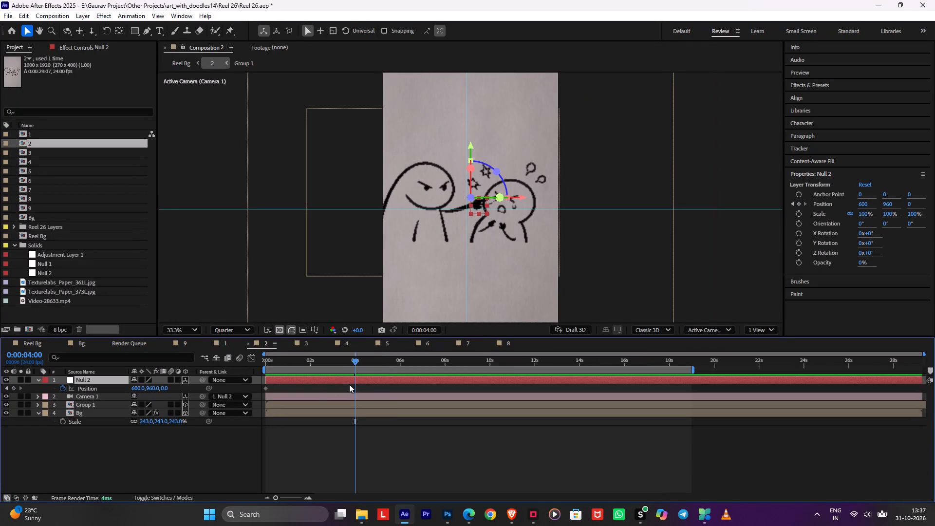
drag(136, 388, 85, 384)
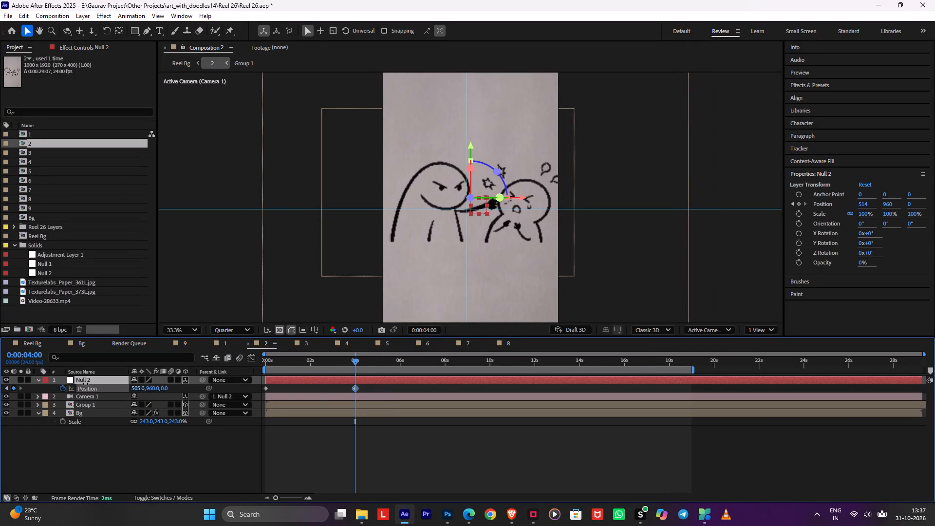
drag(85, 384, 81, 384)
key(F9)
Slide Null 2 about 2.8 seconds earlier and move its end position keyframe to 0:00:02:19.
drag(318, 361, 222, 374)
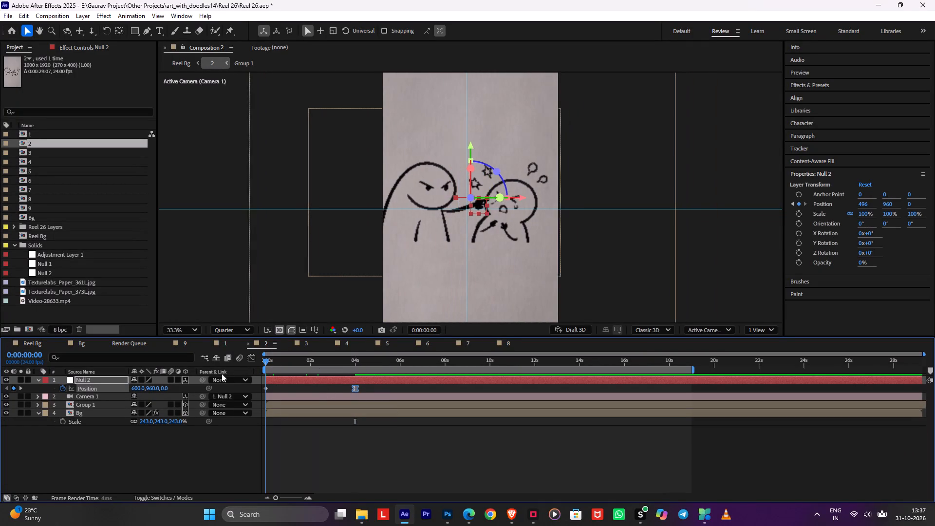
drag(222, 374, 204, 375)
drag(302, 380, 240, 381)
drag(289, 390, 317, 388)
drag(292, 389, 324, 389)
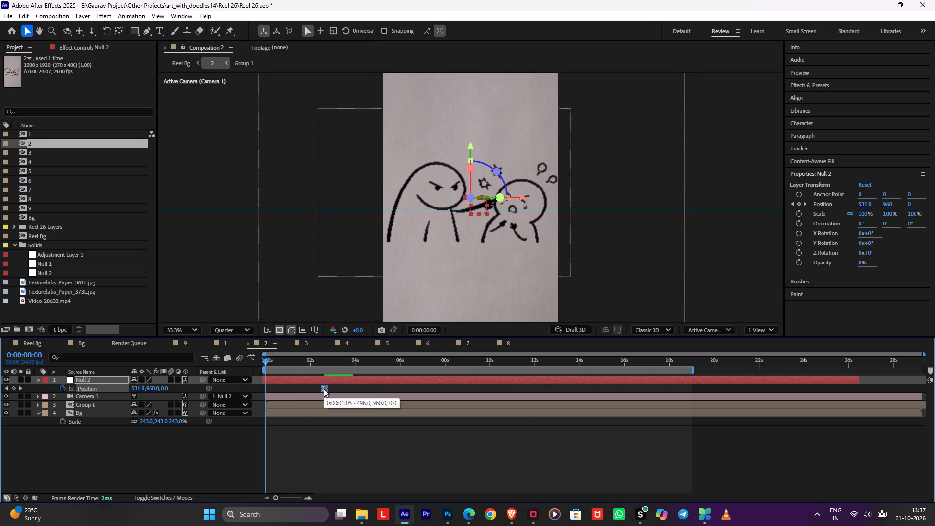
drag(324, 389, 328, 389)
Set Null 2's X position to 444 on the keyframe at 0:00:02:19.
click(329, 361)
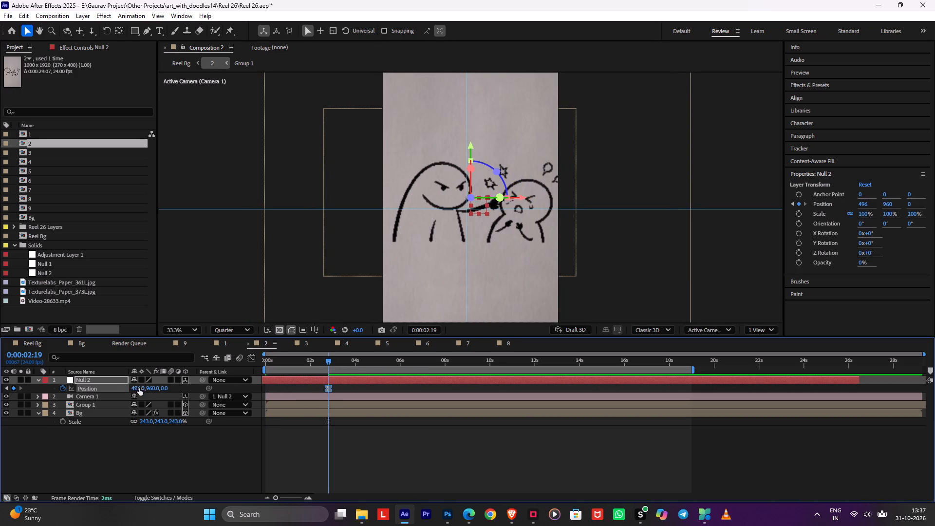
drag(139, 388, 115, 389)
Preview the retimed camera move of composition 2 within Reel Bg and save the project.
key(Tab)
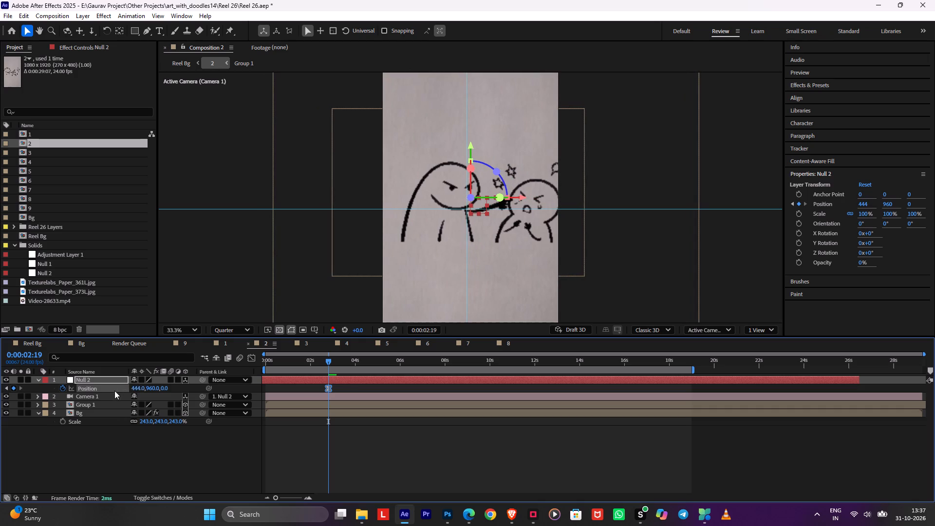
drag(73, 390, 85, 390)
drag(382, 363, 220, 391)
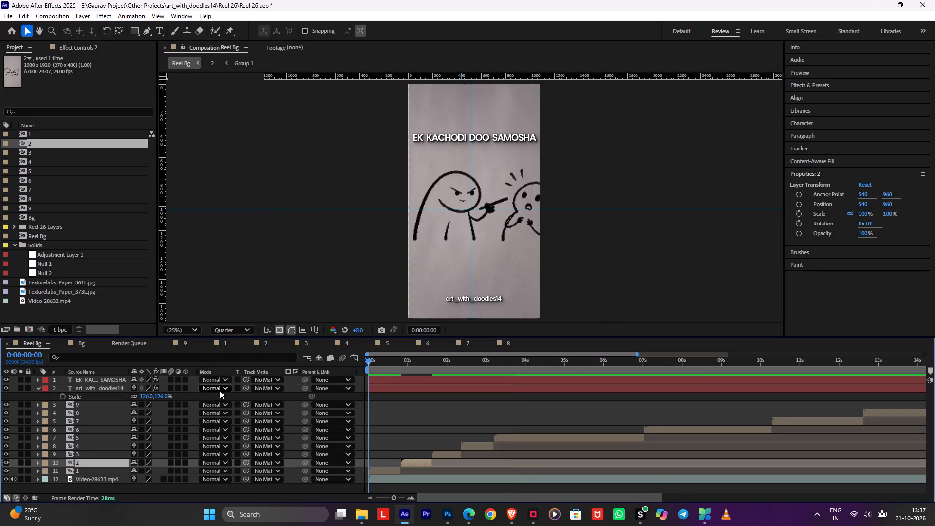
key(space)
key(ctrl+s)
key(space)
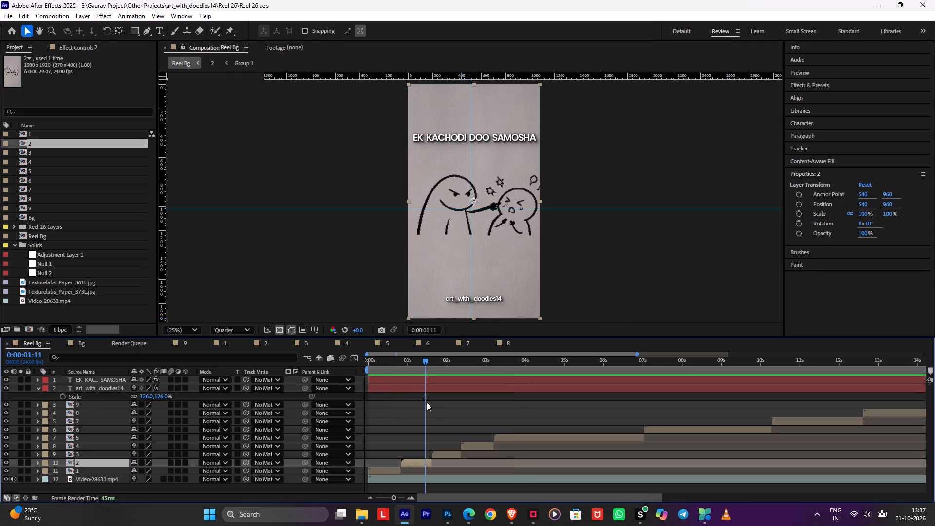
key(space)
drag(420, 359, 409, 364)
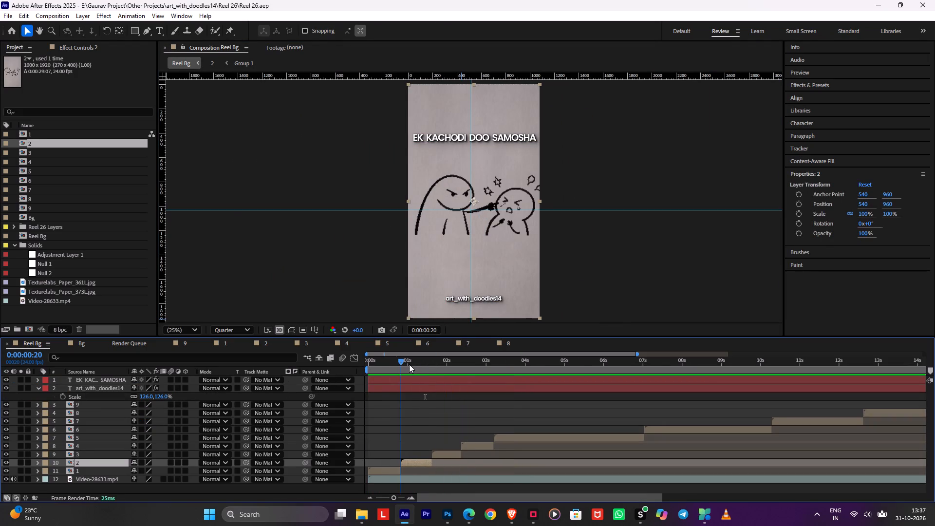
drag(409, 364, 409, 368)
In composition 2, add a position keyframe to Null 2 at 0 seconds with a Z value of 123.
double_click(402, 460)
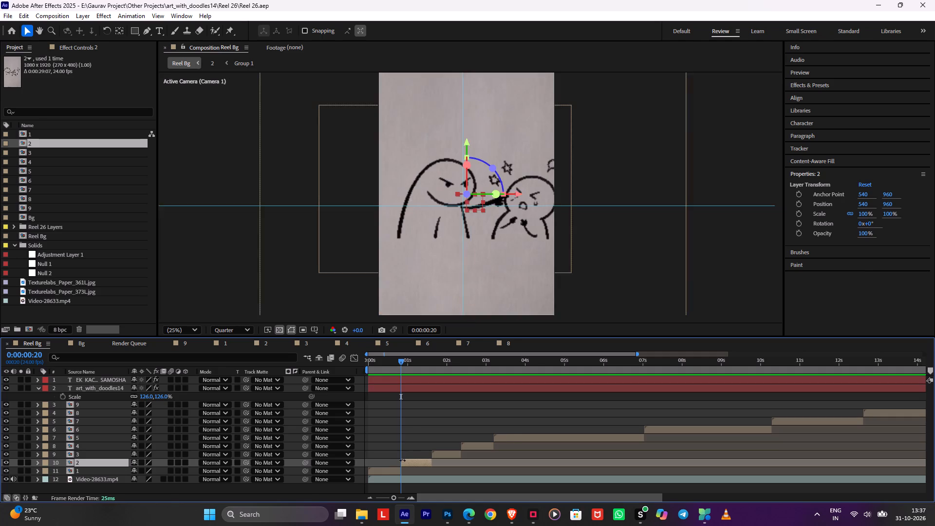
click(89, 388)
drag(163, 389, 179, 390)
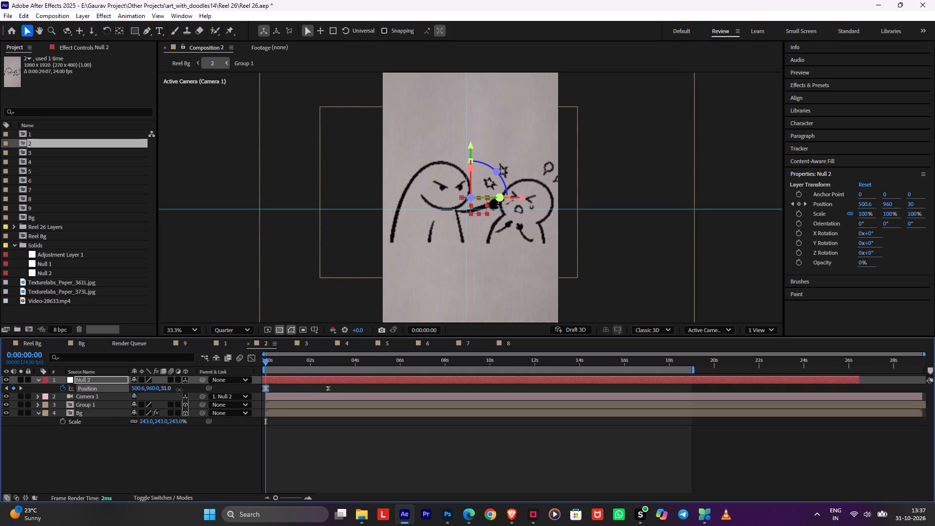
drag(179, 390, 223, 389)
click(335, 457)
key(Tab)
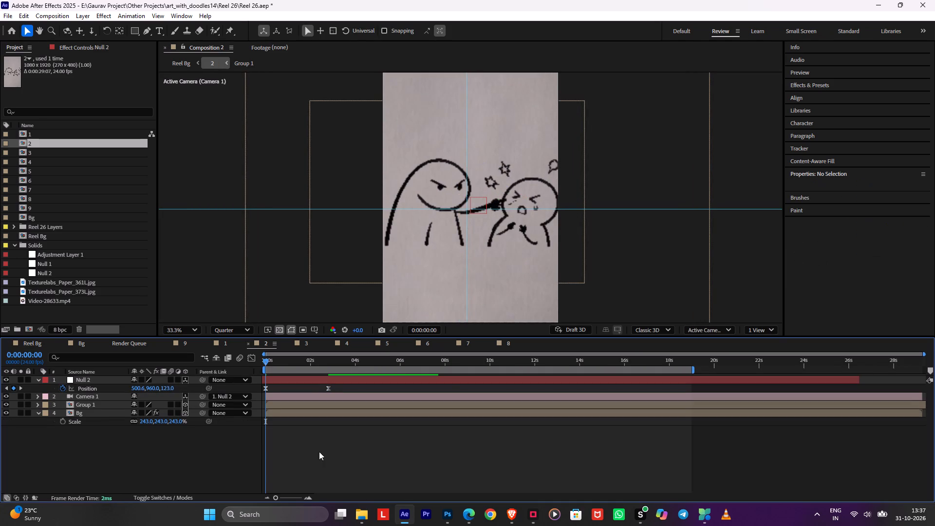
Convert Null 2's position keyframe at 0 seconds from eased to linear.
ctrl+click(268, 390)
ctrl+click(267, 390)
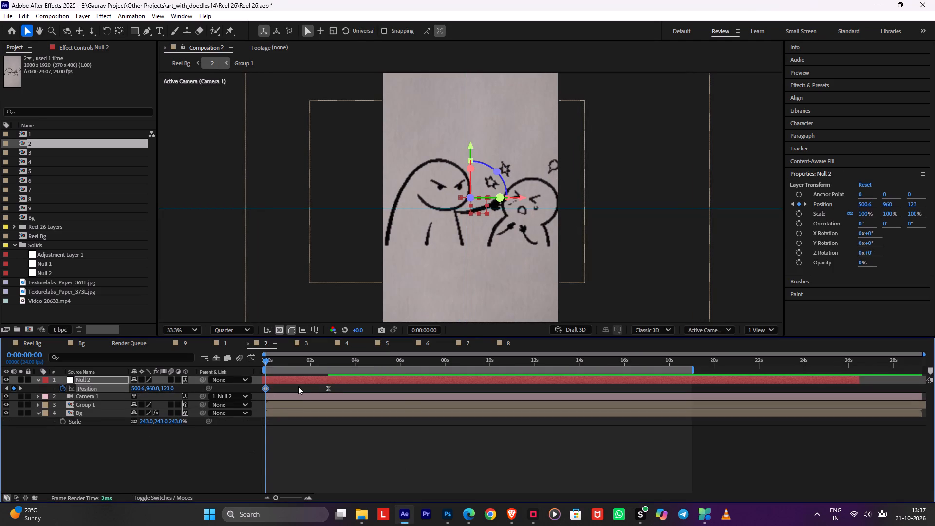
drag(303, 373, 318, 374)
key(ctrl+z)
Set Null 2's Z position to 123 on the keyframe at 0:00:02:19.
shift+drag(317, 362, 325, 365)
click(165, 388)
text(123)
click(340, 466)
key(Tab)
click(272, 453)
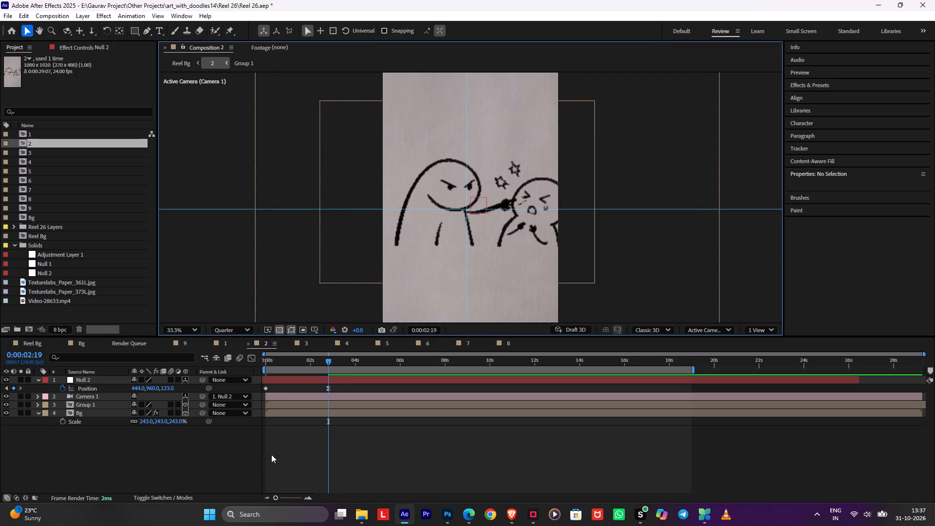
Preview composition 2's move with the new depth values within Reel Bg and save the project.
key(Tab)
click(172, 454)
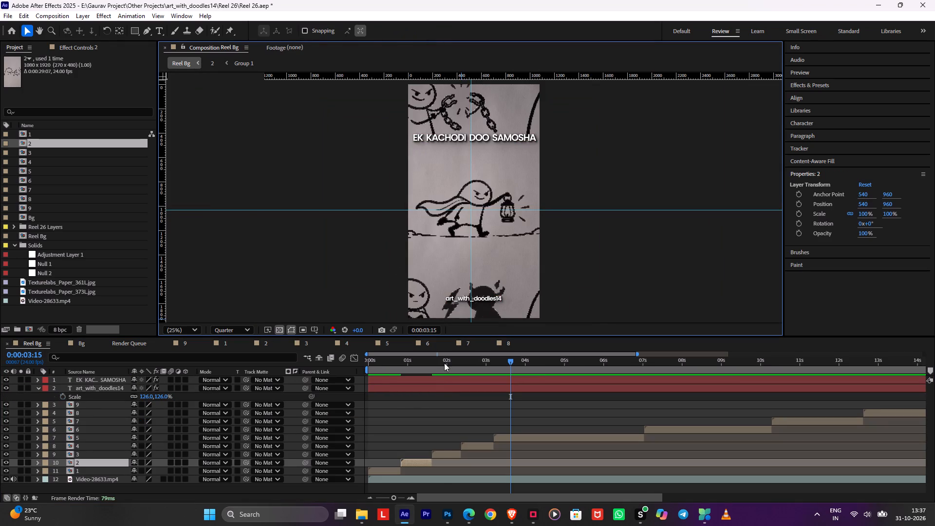
drag(444, 362, 334, 388)
key(space)
key(ctrl+s)
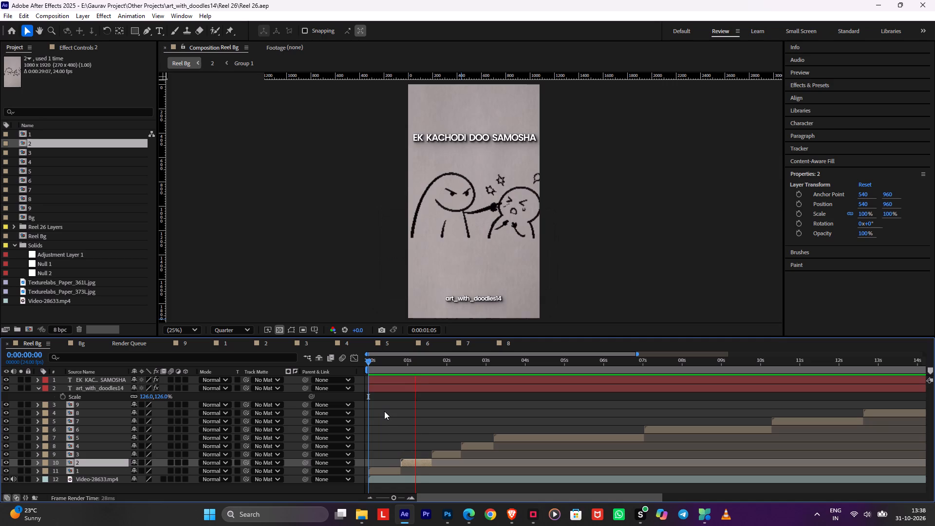
key(space)
key(space)
key(space)
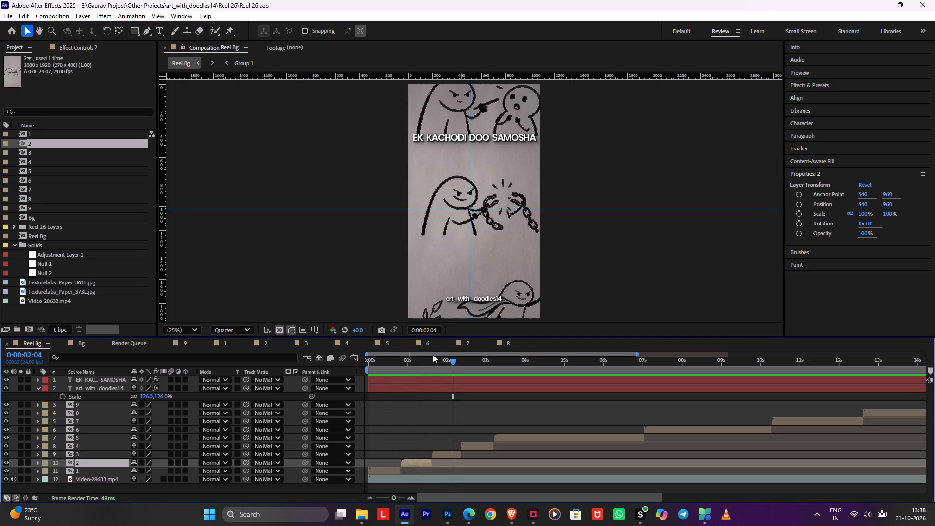
drag(430, 357, 287, 387)
In Photoshop, mask out the stub behind the first doodle's pointing hand on Layer 0 copy 3, using a 32 px black brush.
click(438, 512)
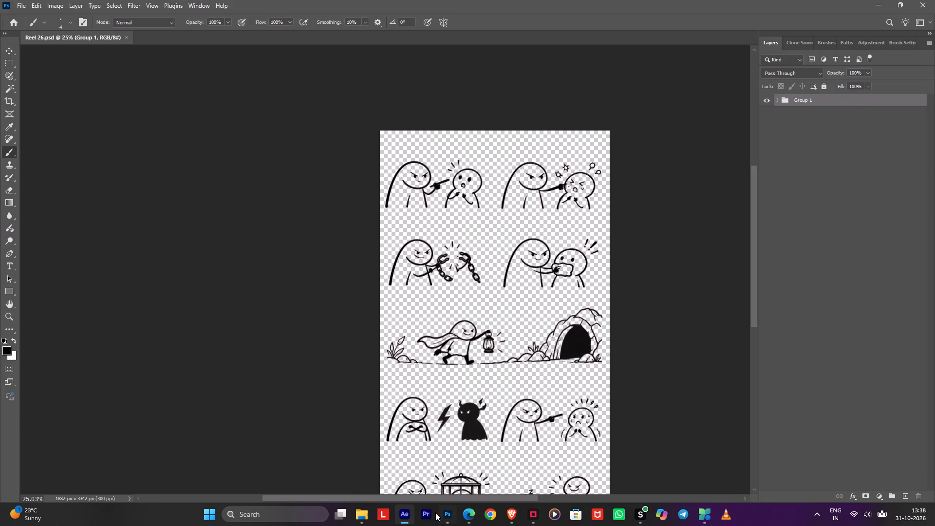
alt+scroll(434, 188, up, 4)
alt+scroll(430, 184, down, 1)
alt+scroll(430, 184, up, 19)
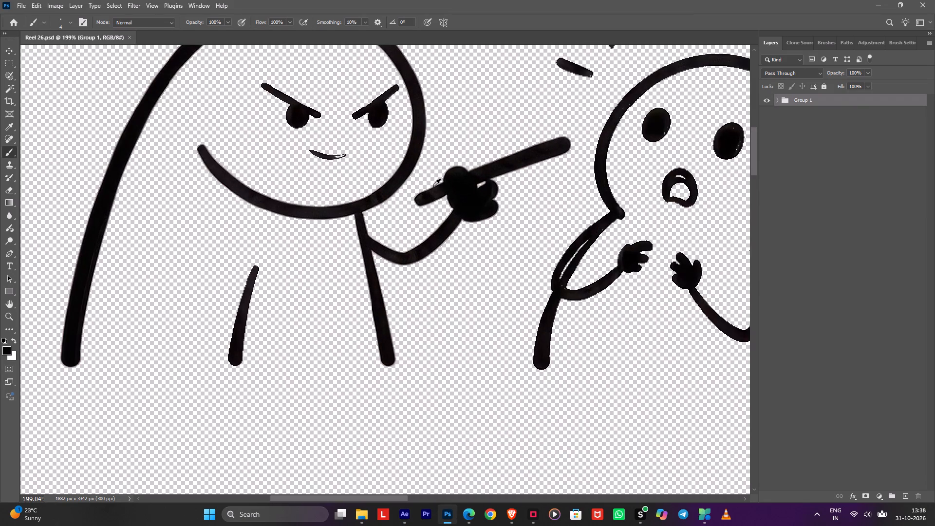
drag(435, 181, 434, 201)
click(458, 196)
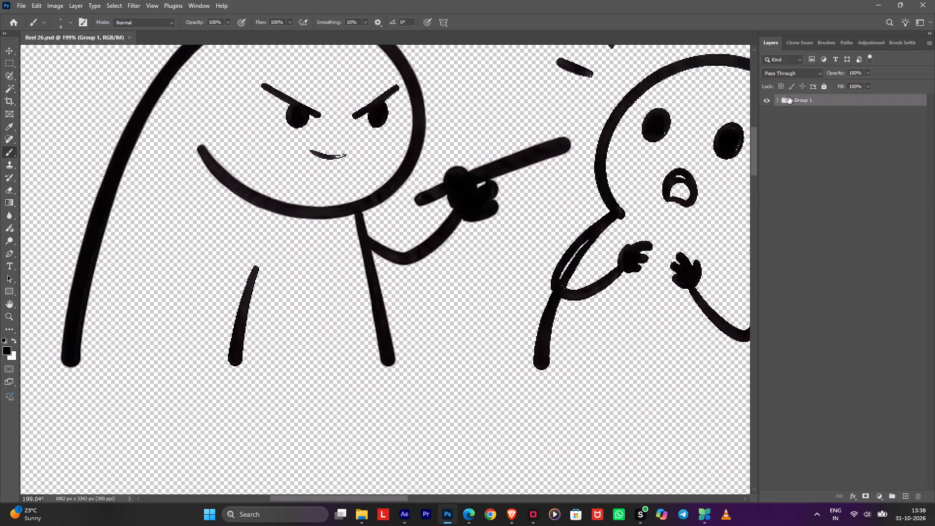
click(778, 99)
click(805, 116)
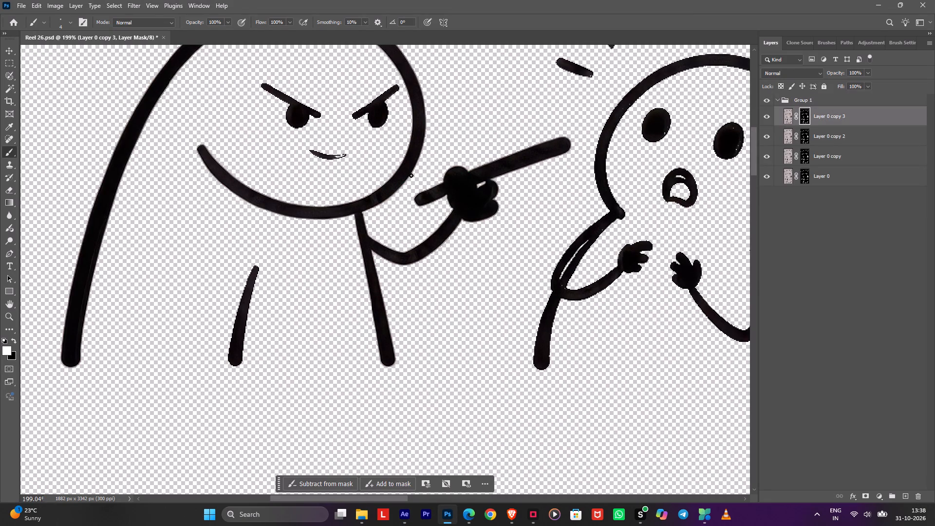
key(x)
click(430, 184)
alt+right_drag(416, 190, 419, 193)
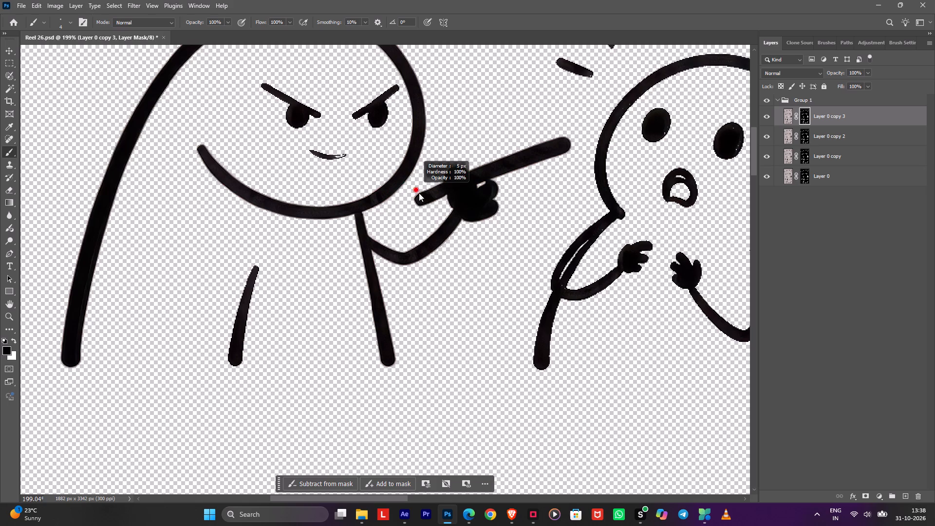
alt+right_drag(419, 193, 433, 193)
drag(429, 190, 428, 197)
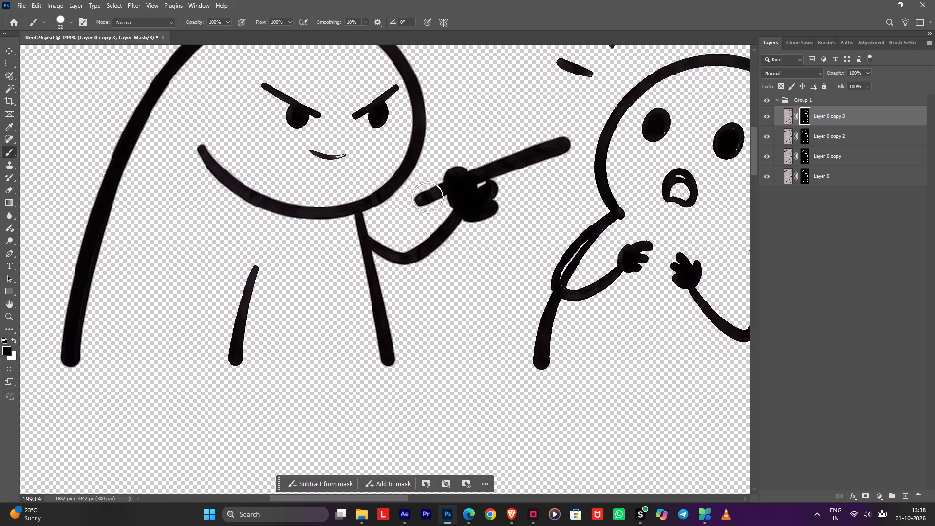
drag(428, 197, 423, 204)
Paint out the same stub on the layer masks of Layer 0 copy 2, Layer 0 copy and Layer 0.
click(806, 135)
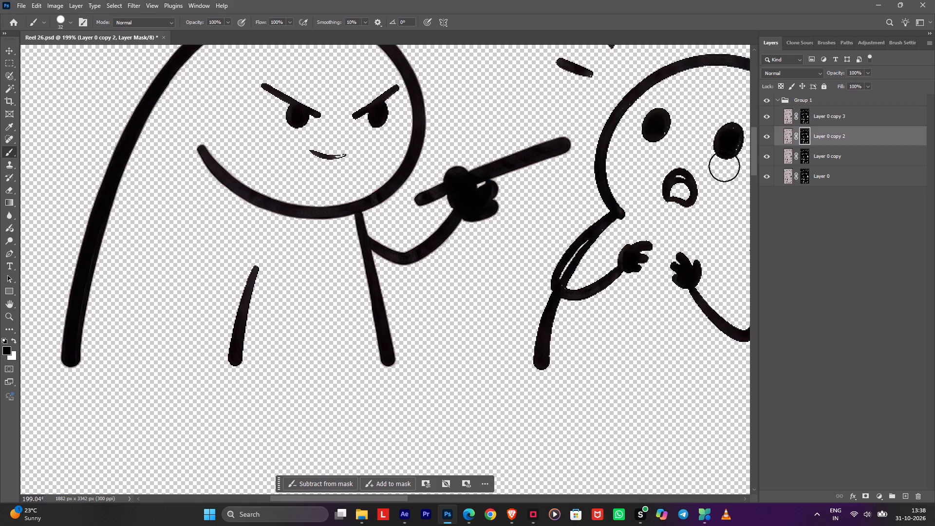
drag(429, 189, 420, 205)
click(803, 155)
drag(429, 190, 429, 190)
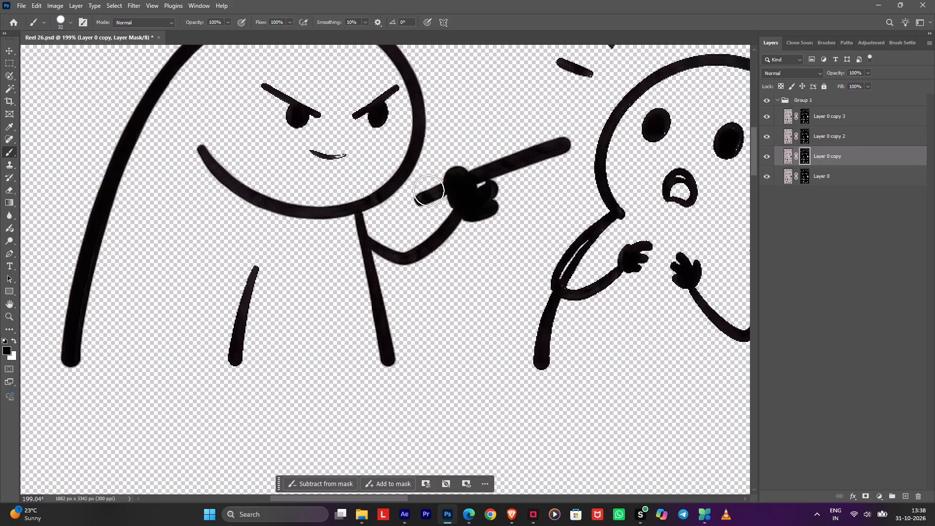
drag(429, 190, 415, 211)
click(806, 179)
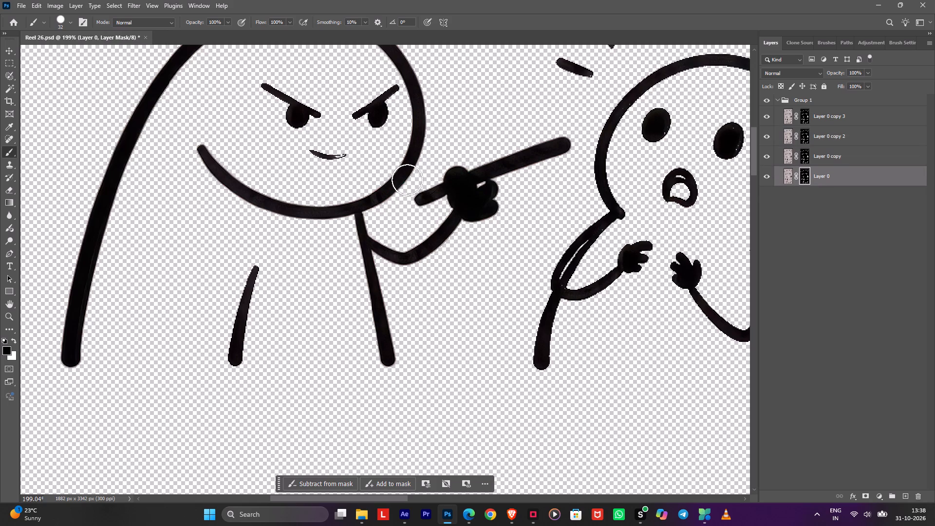
drag(425, 192, 418, 207)
drag(427, 188, 430, 190)
drag(430, 190, 418, 208)
Trim the back edge of the pointing hand on Layer 0's mask with a 5 px brush and save the document.
alt+scroll(427, 188, up, 9)
alt+right_drag(470, 186, 437, 190)
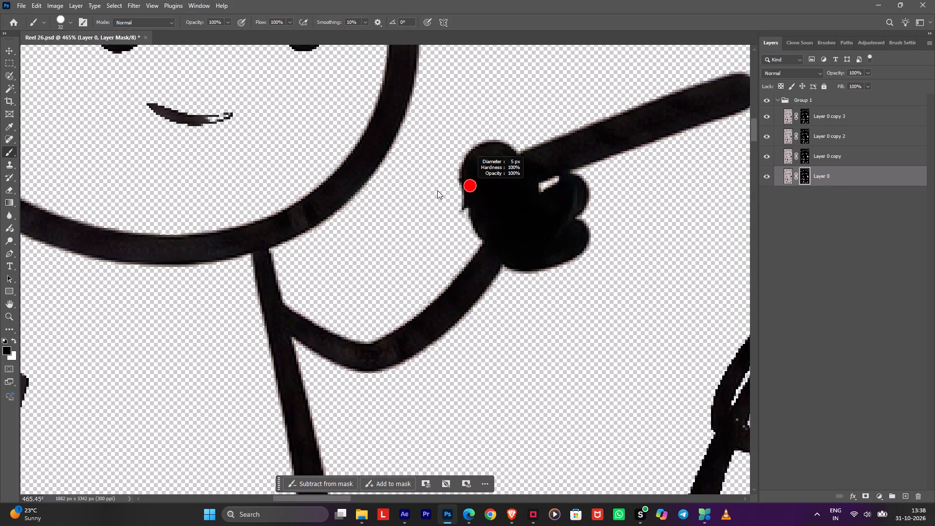
alt+right_drag(437, 190, 437, 191)
drag(451, 169, 461, 210)
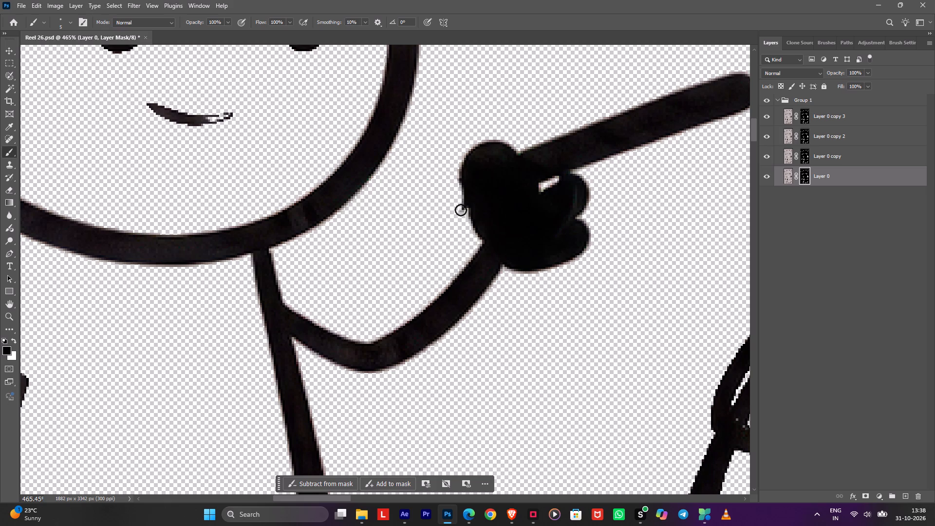
drag(461, 210, 462, 225)
key(ctrl+s)
Switch to After Effects and open composition 1 from the Reel Bg timeline.
key(alt+Tab)
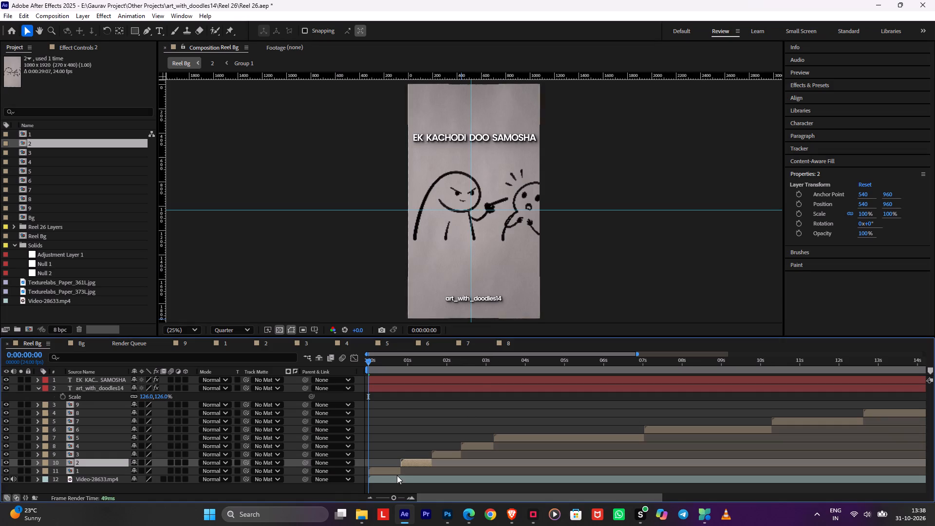
double_click(389, 470)
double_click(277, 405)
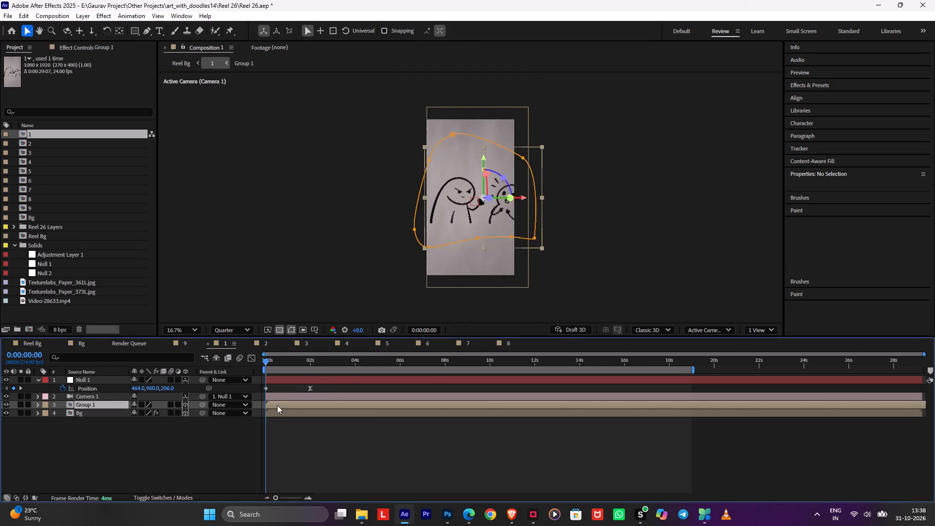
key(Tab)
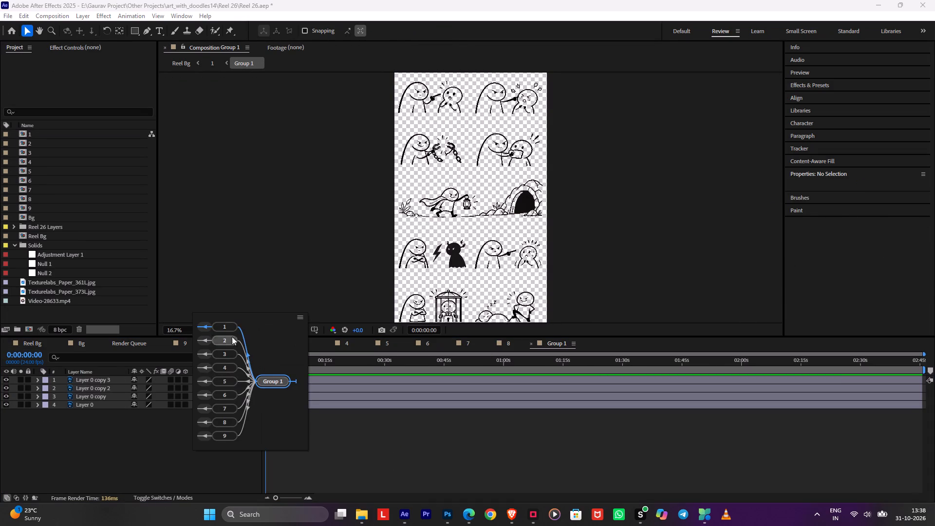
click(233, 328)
On composition 1's Group 1 layer, erase the leftover edge behind the pointing hand using the Eraser tool at size 11.
click(196, 27)
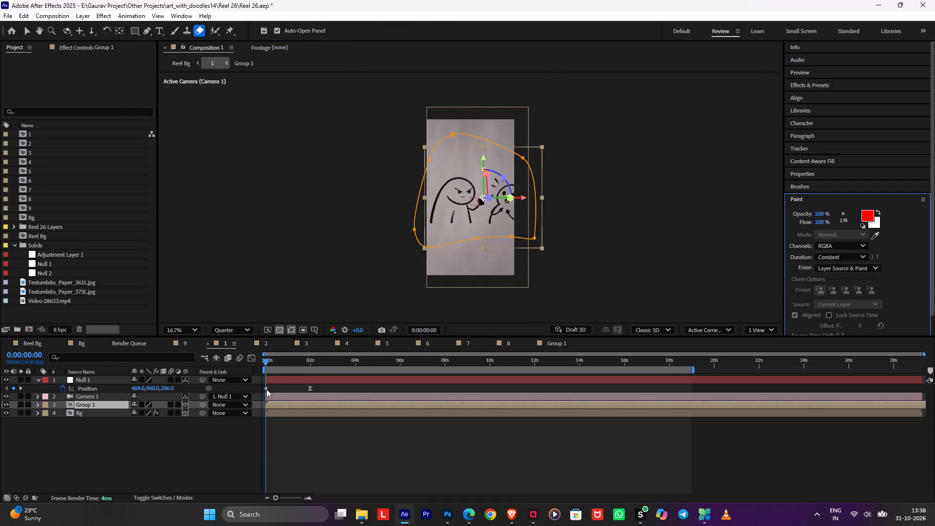
double_click(274, 404)
scroll(444, 94, up, 2)
key(space)
key(space)
key(space)
key(space)
key(space)
key(space)
key(space)
key(space)
key(space)
key(space)
key(space)
key(space)
key(space)
key(space)
key(space)
key(space)
key(space)
key(space)
key(space)
key(space)
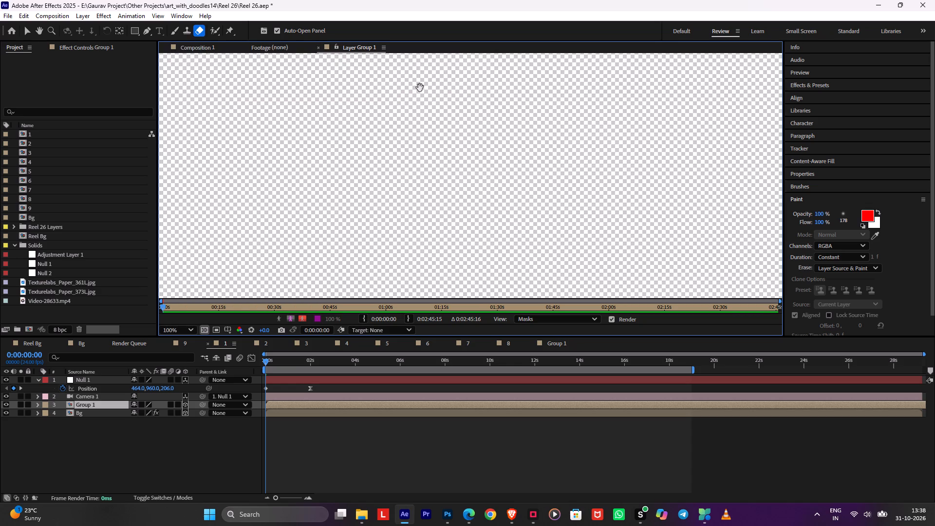
drag(419, 92, 470, 214)
drag(433, 121, 483, 219)
drag(428, 130, 522, 228)
key(space)
key(space)
key(space)
key(space)
key(space)
key(space)
key(space)
key(space)
key(space)
key(space)
key(space)
key(space)
key(space)
key(space)
key(space)
key(space)
key(space)
key(space)
key(space)
key(space)
drag(358, 135, 405, 276)
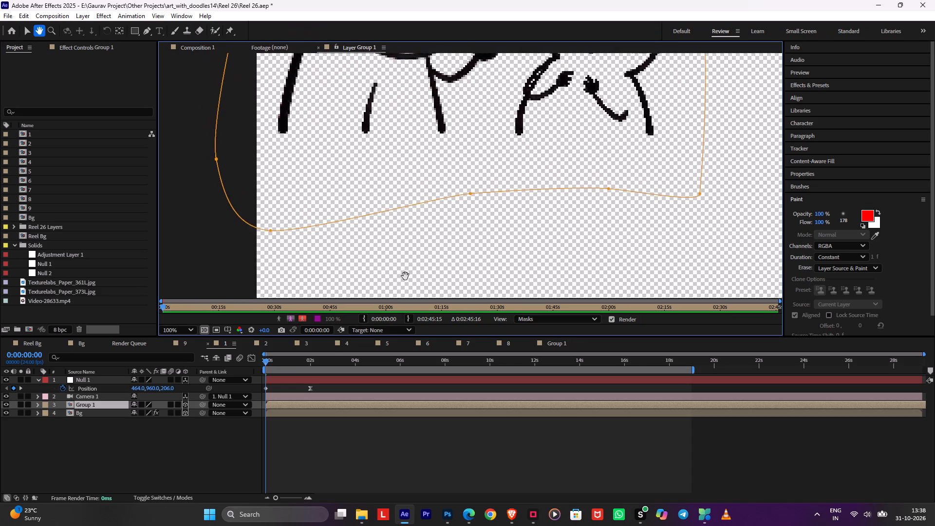
drag(405, 276, 406, 277)
drag(392, 146, 413, 252)
drag(497, 150, 495, 199)
scroll(485, 236, up, 1)
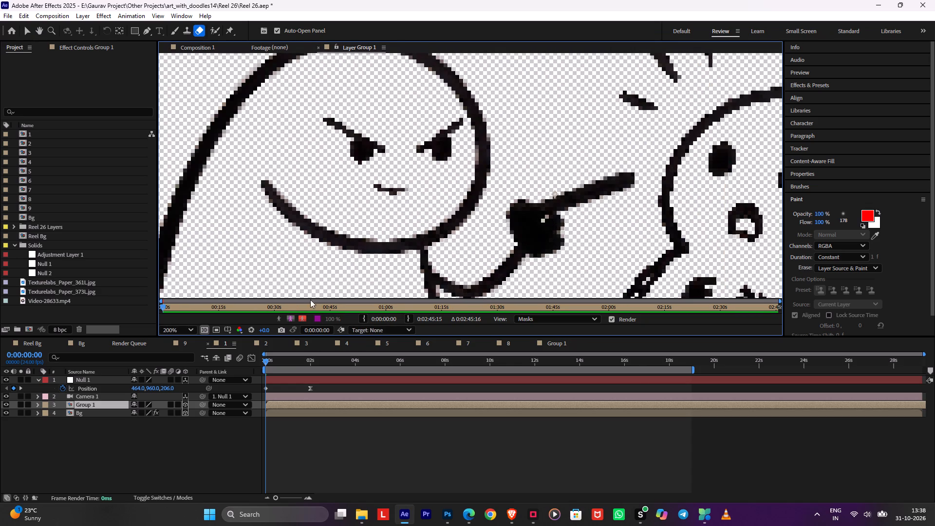
alt+right_drag(517, 219, 453, 226)
ctrl+drag(524, 213, 487, 213)
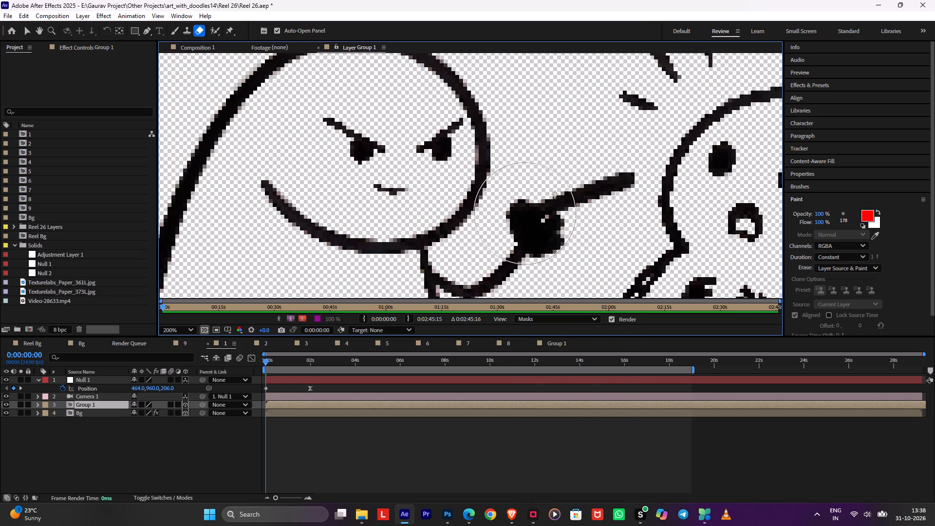
ctrl+drag(487, 213, 385, 222)
scroll(450, 214, up, 1)
drag(528, 234, 524, 282)
key(ctrl+z)
ctrl+drag(528, 246, 510, 253)
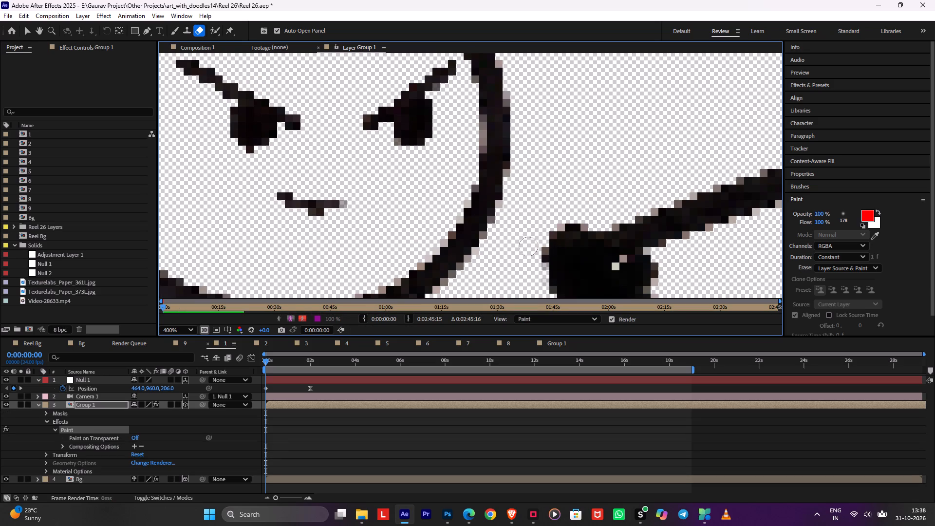
ctrl+drag(510, 253, 508, 255)
drag(536, 239, 531, 268)
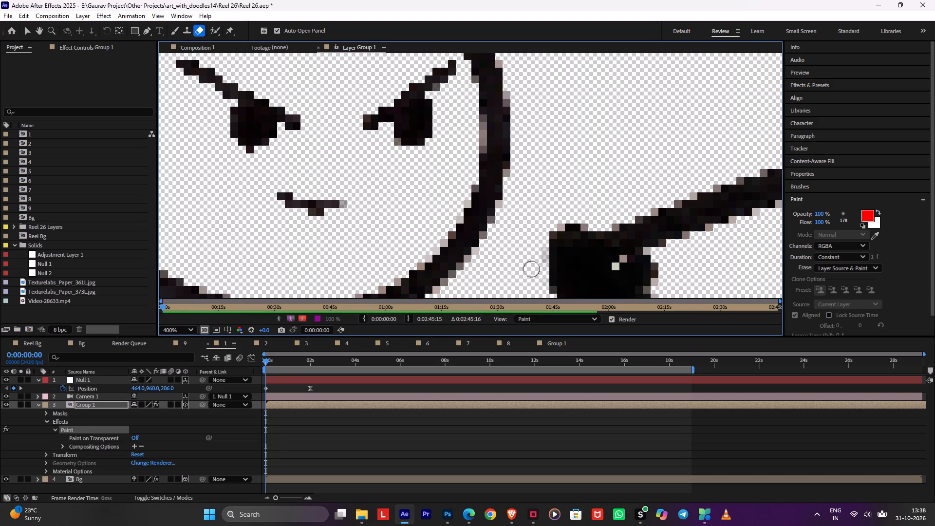
drag(531, 268, 531, 276)
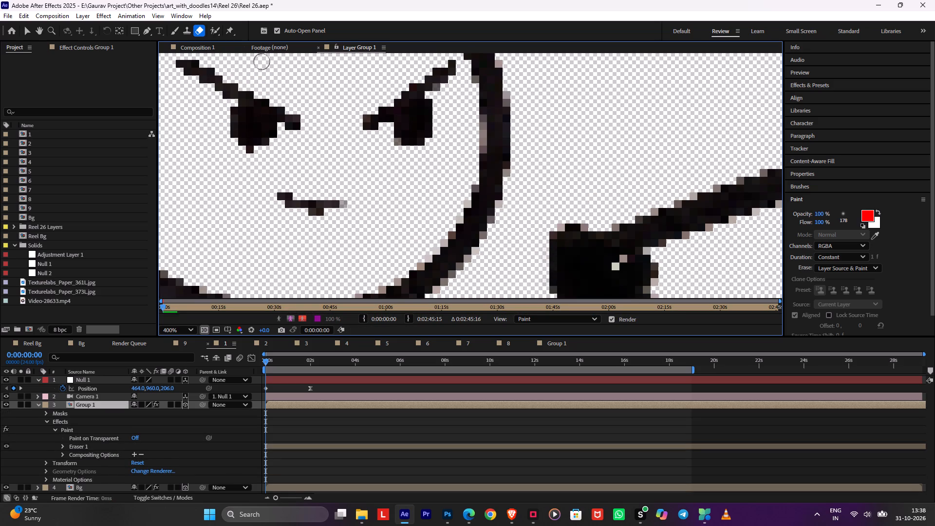
click(315, 50)
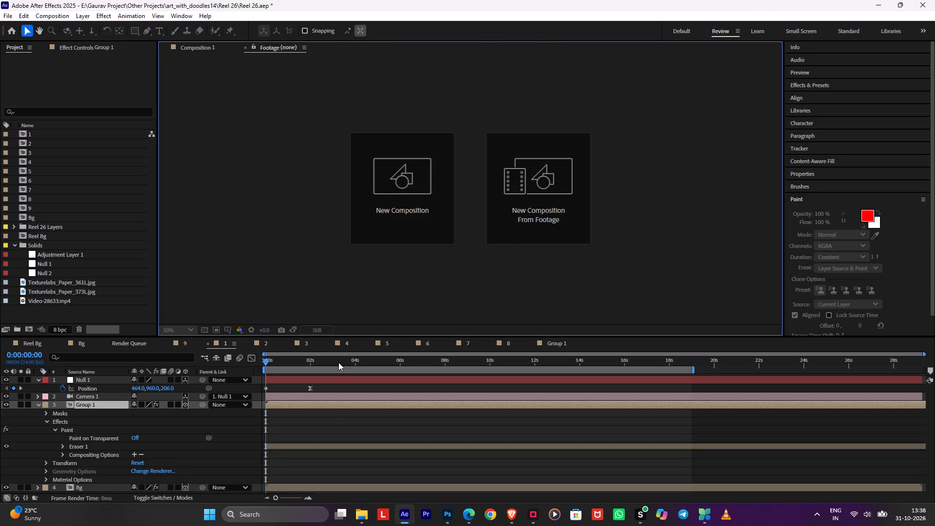
Check the erased hand in composition 1 at 0 seconds, set the preview resolution to Full and save the project.
click(338, 362)
drag(338, 362, 192, 375)
scroll(536, 227, up, 2)
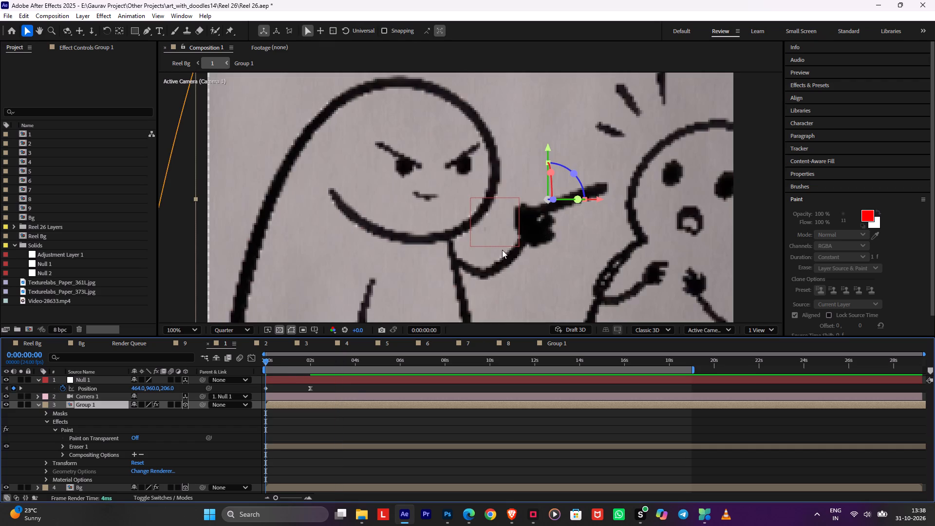
click(317, 422)
click(229, 329)
click(233, 359)
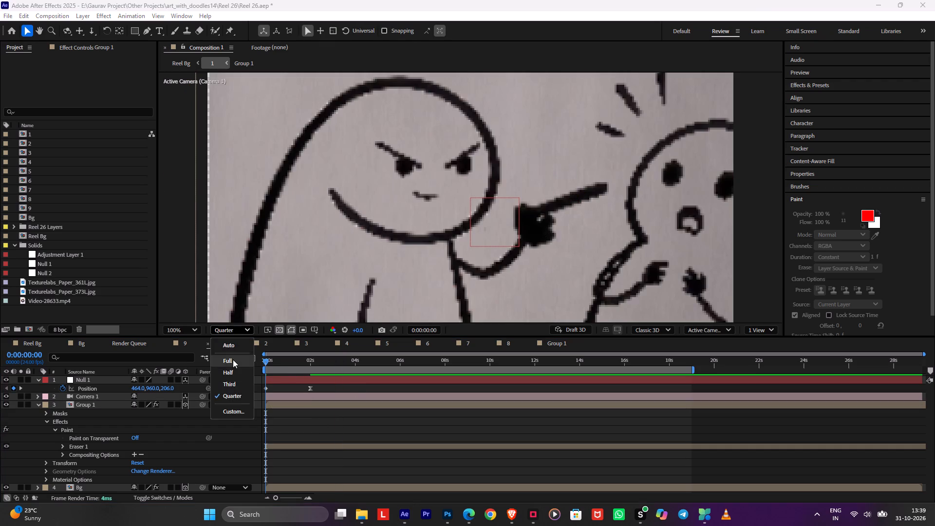
click(369, 432)
key(ctrl+s)
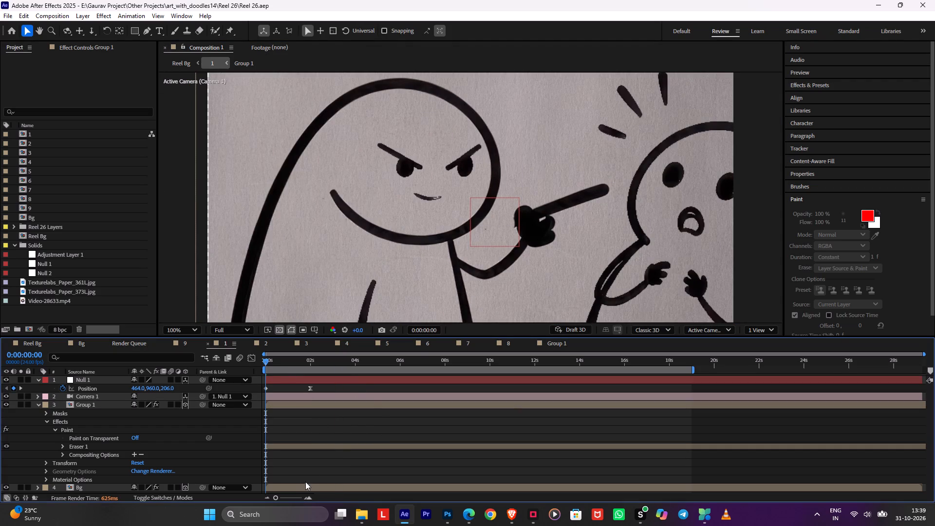
Scale the Bg layer in composition 1 to 111%.
click(305, 487)
click(314, 467)
key(s)
click(296, 413)
click(284, 428)
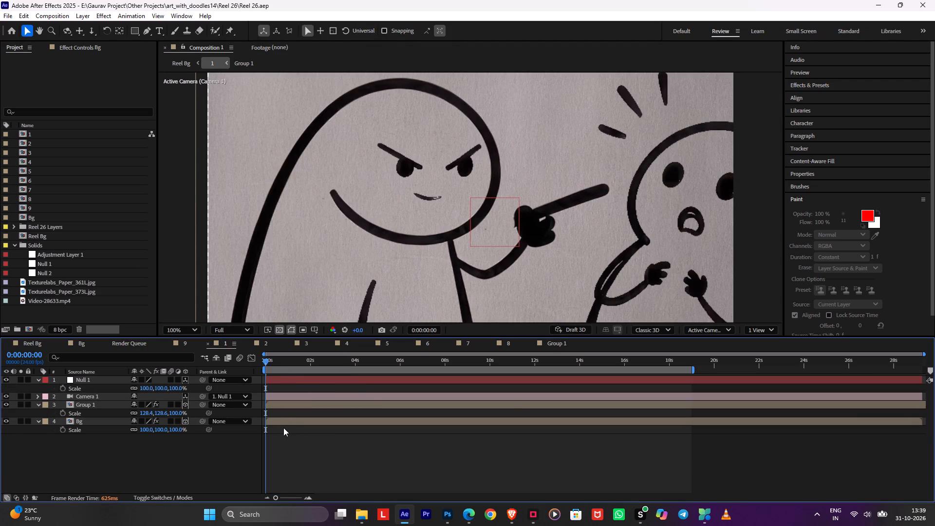
click(282, 421)
drag(161, 431, 169, 429)
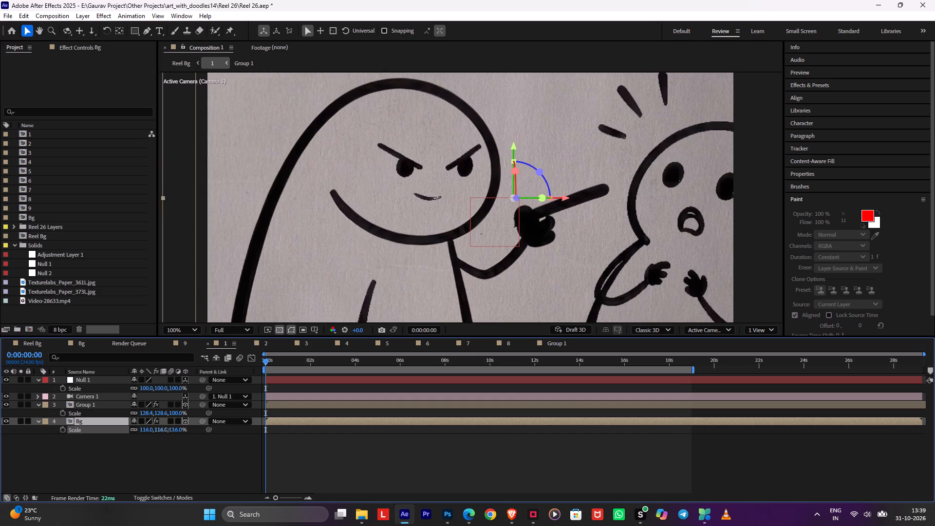
drag(169, 429, 166, 430)
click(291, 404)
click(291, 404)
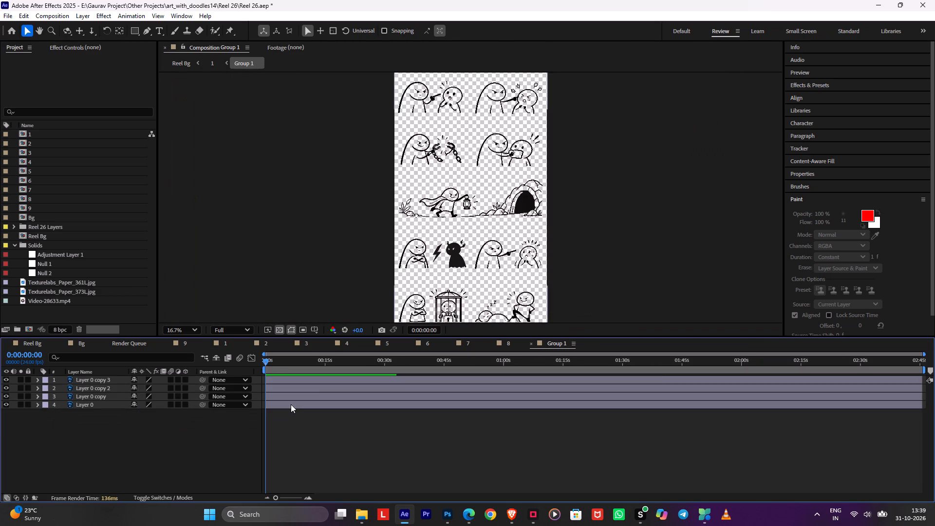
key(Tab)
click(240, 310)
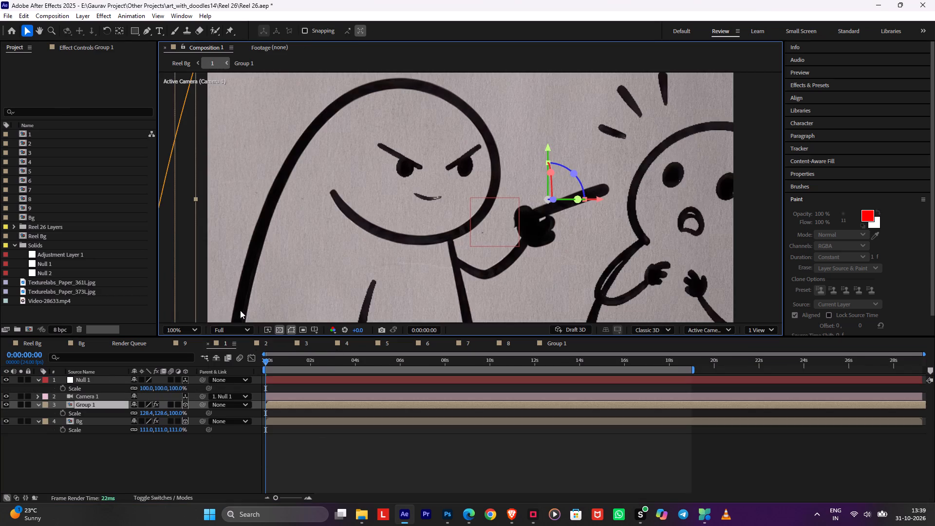
Open composition 1's Group 1 layer for erasing at the pointing hand with the Eraser tool.
click(199, 26)
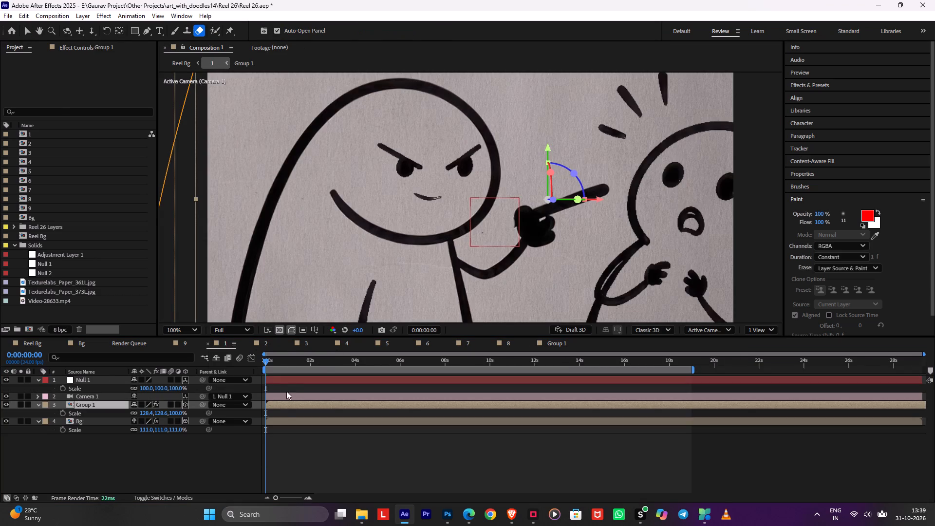
double_click(283, 406)
key(space)
key(space)
key(space)
key(space)
key(space)
key(space)
key(space)
drag(512, 229, 499, 172)
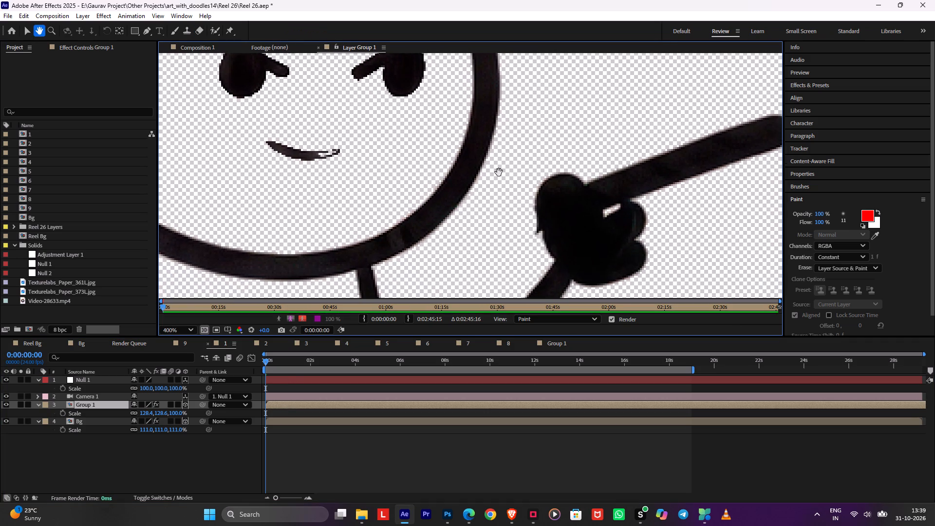
drag(499, 172, 498, 170)
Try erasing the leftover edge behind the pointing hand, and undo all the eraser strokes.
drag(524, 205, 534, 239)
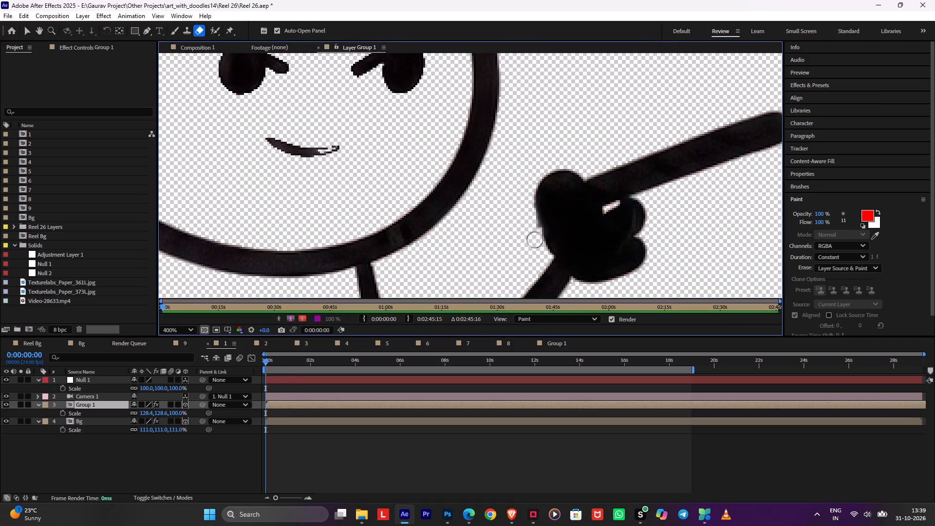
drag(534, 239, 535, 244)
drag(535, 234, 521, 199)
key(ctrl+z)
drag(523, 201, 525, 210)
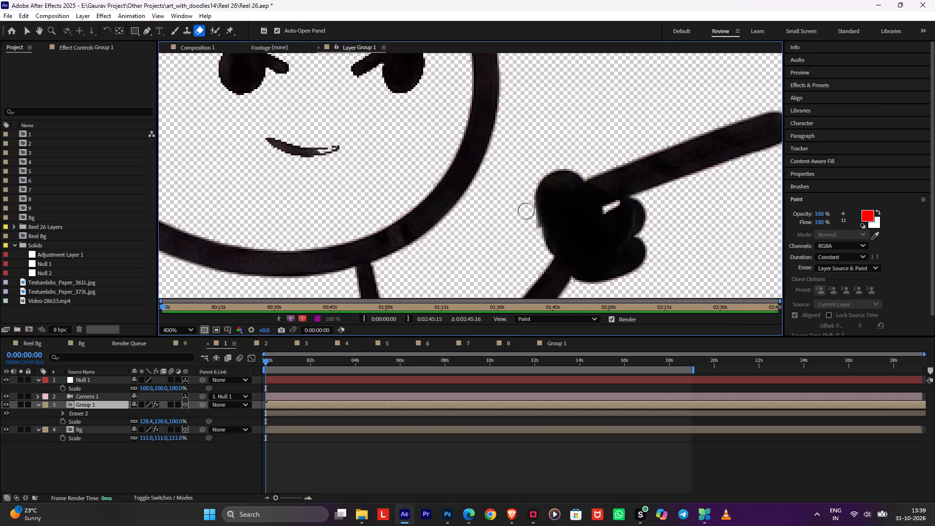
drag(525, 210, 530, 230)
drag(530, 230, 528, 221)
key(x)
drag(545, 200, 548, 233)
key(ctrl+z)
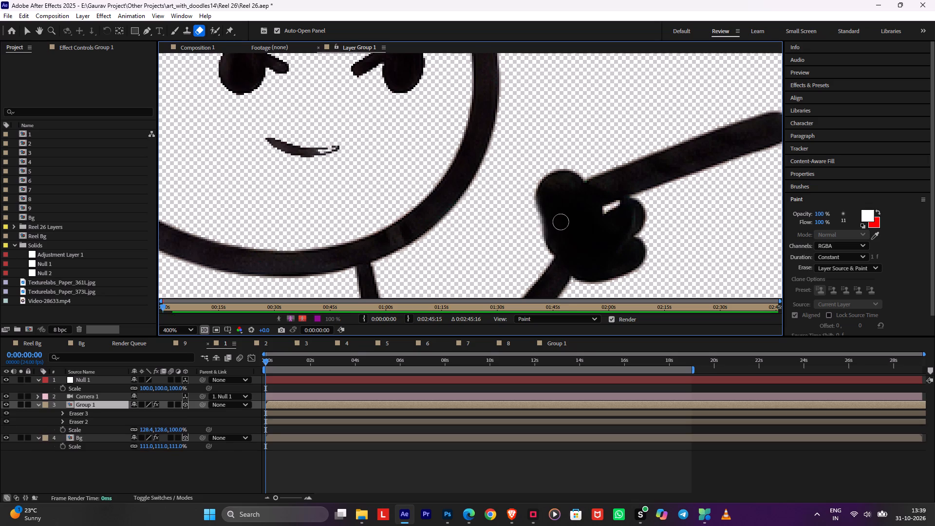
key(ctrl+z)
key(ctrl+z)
Erase the leftover spike on the back edge of the pointing hand in one stroke and close the layer view.
drag(523, 202, 526, 212)
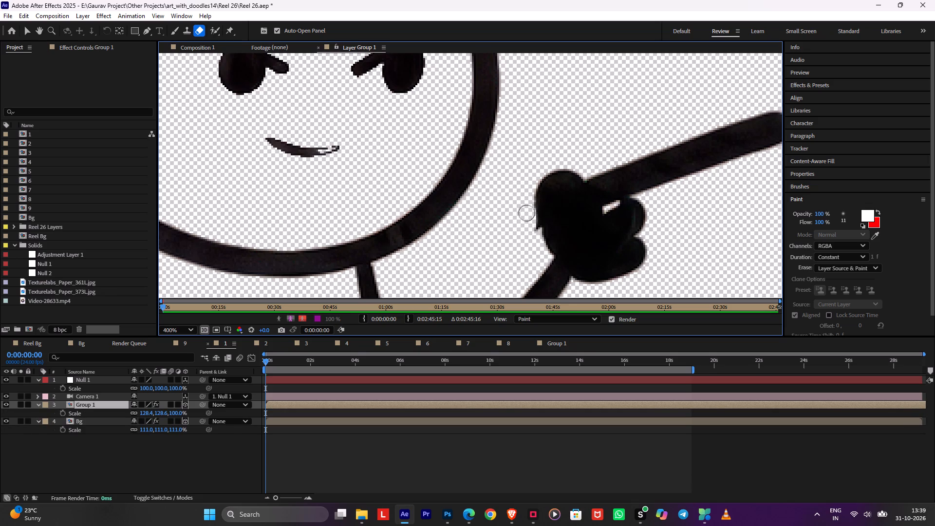
drag(526, 212, 530, 227)
drag(530, 227, 523, 222)
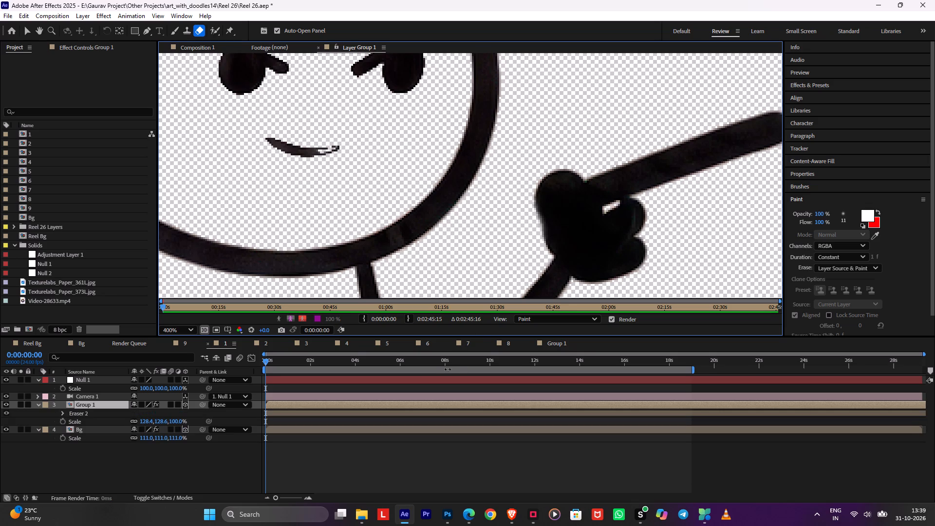
click(313, 49)
click(245, 49)
click(245, 49)
Return to the Reel Bg composition and save the project.
key(Tab)
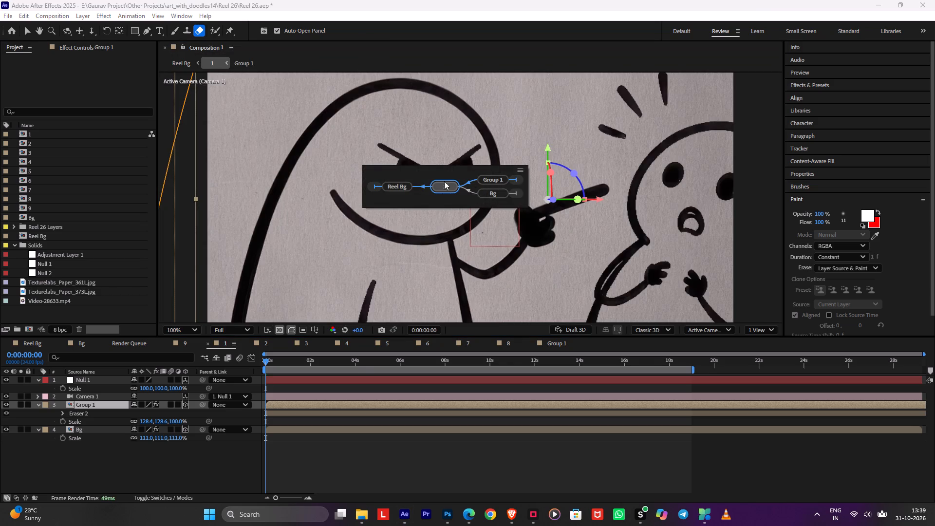
click(385, 188)
key(ctrl+s)
Preview the opening of Reel Bg and return the playhead to 0 seconds.
click(410, 425)
key(space)
alt+scroll(395, 426, up, 2)
key(space)
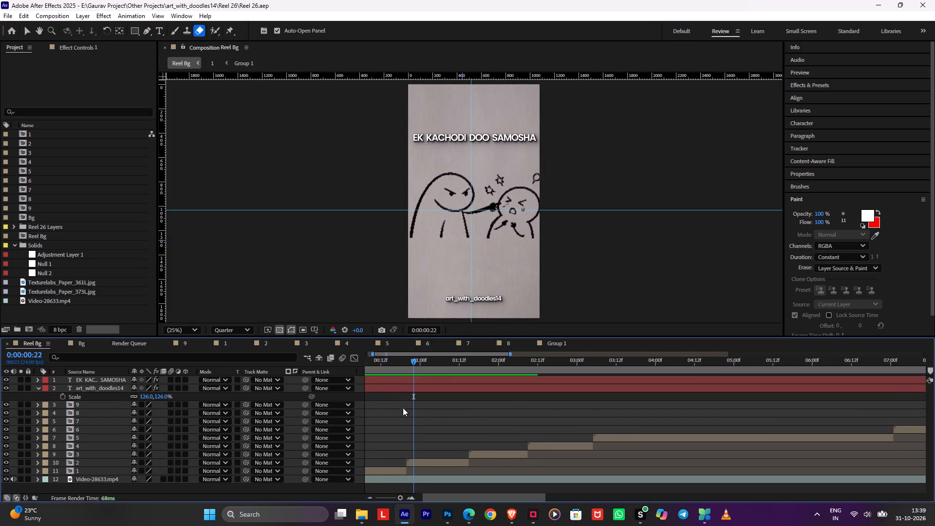
drag(402, 363, 294, 397)
click(411, 402)
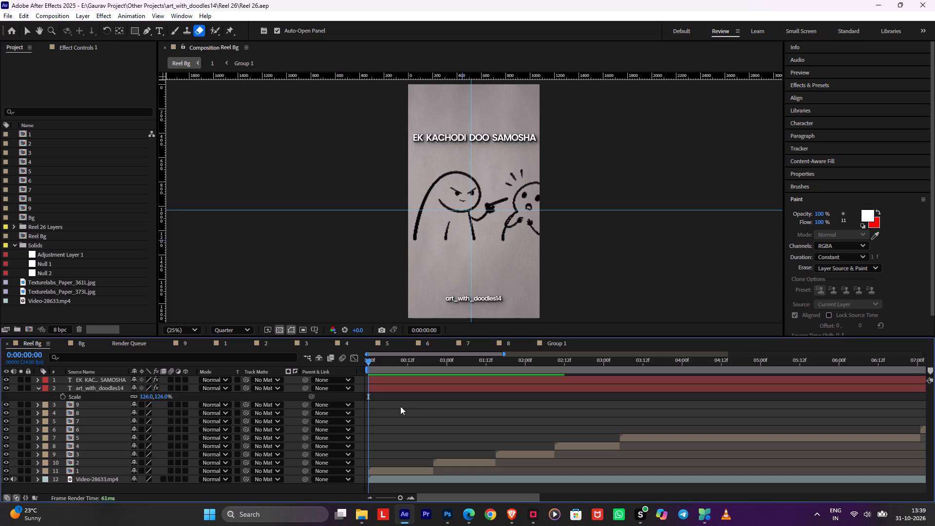
Collapse the layer properties in Reel Bg and open the Group 1 composition nested inside composition 1.
key(u)
double_click(405, 462)
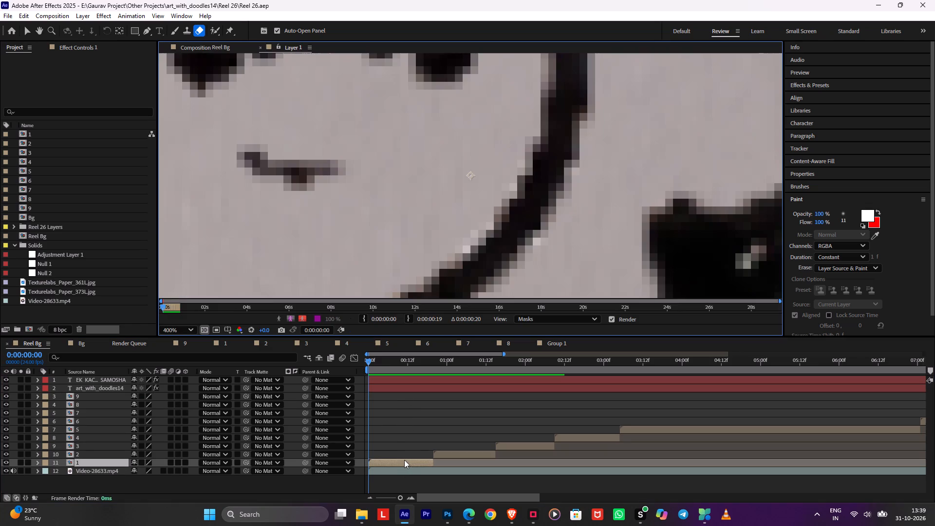
key(v)
click(393, 464)
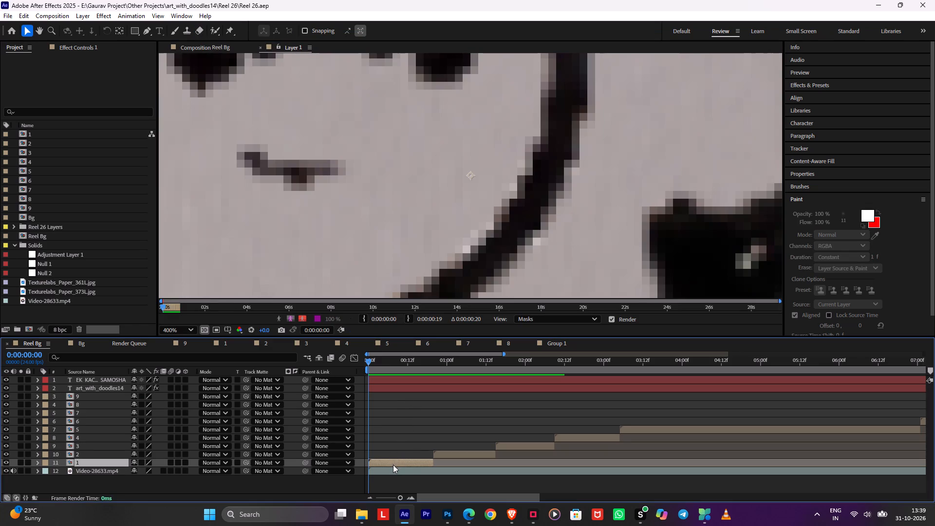
double_click(393, 465)
double_click(395, 402)
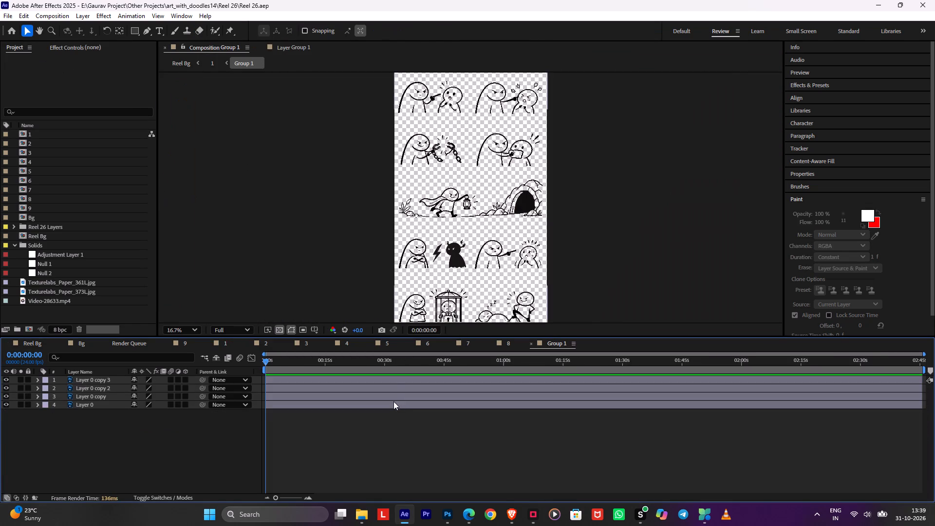
Add a new adjustment layer above the doodle layers in the Group 1 composition.
click(391, 383)
key(Tab)
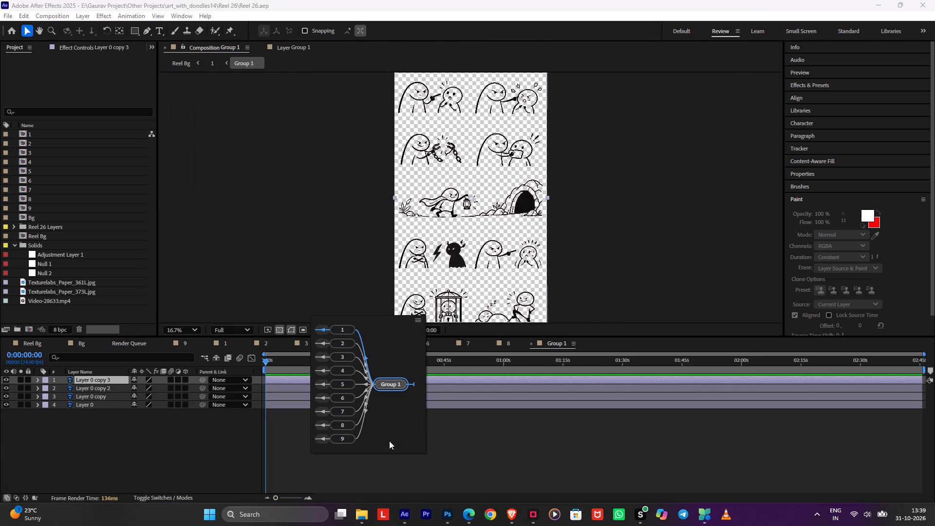
click(389, 441)
key(ctrl+alt+y)
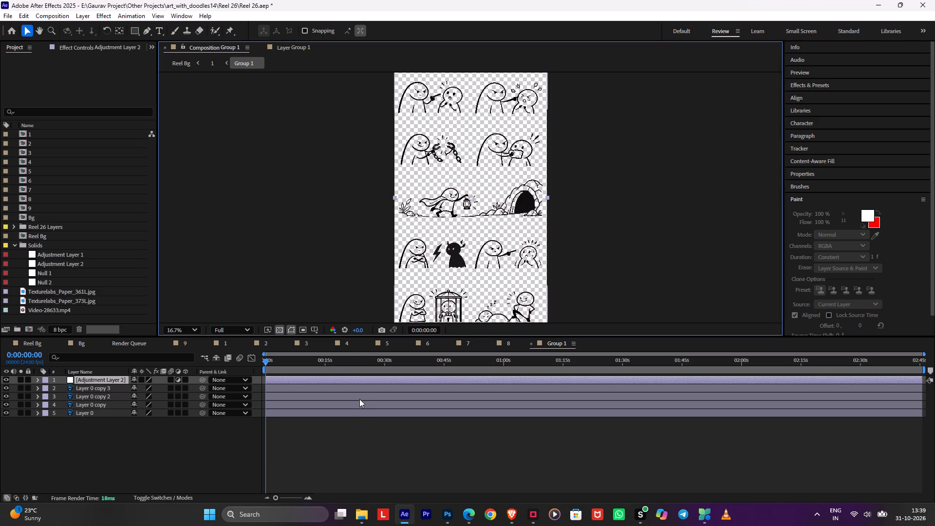
Search the installed effects for "olm sm" to find the OLM Smoother effect.
key(ctrl+space)
text(ol)
key(m)
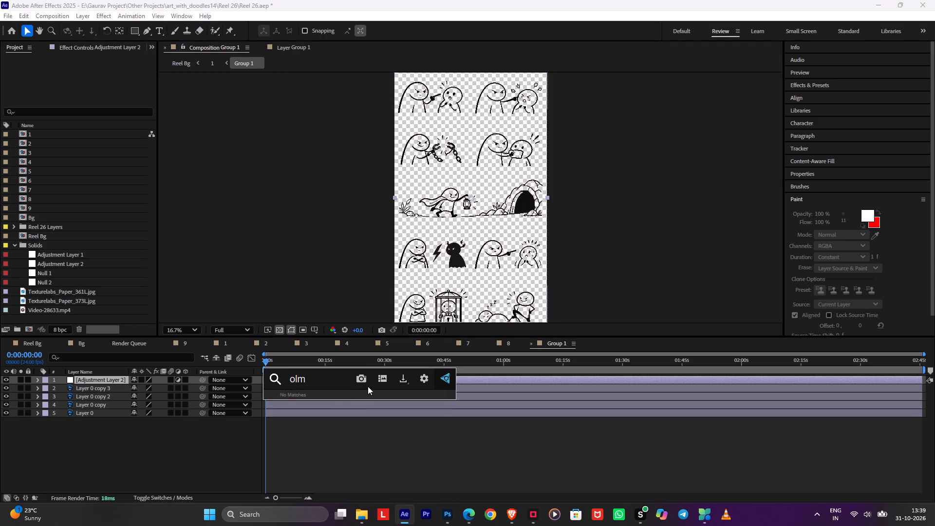
key(BackSpace)
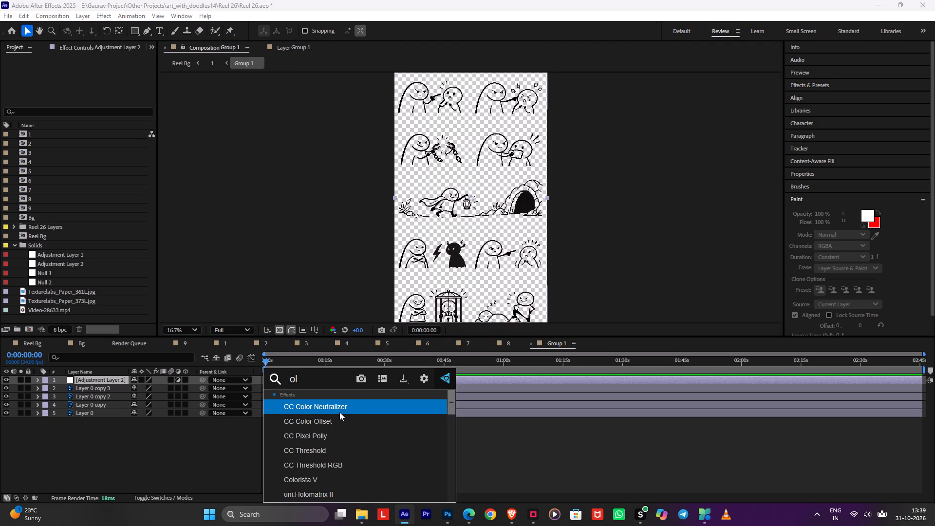
text(m sm)
click(338, 442)
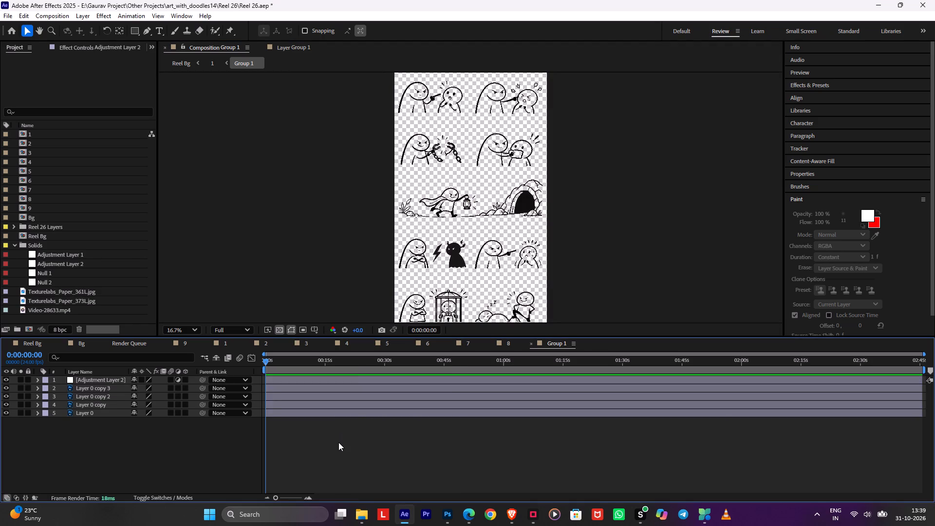
key(Tab)
click(445, 449)
Switch to Microsoft Edge and search the web for "olm smoother" in a new tab.
click(465, 511)
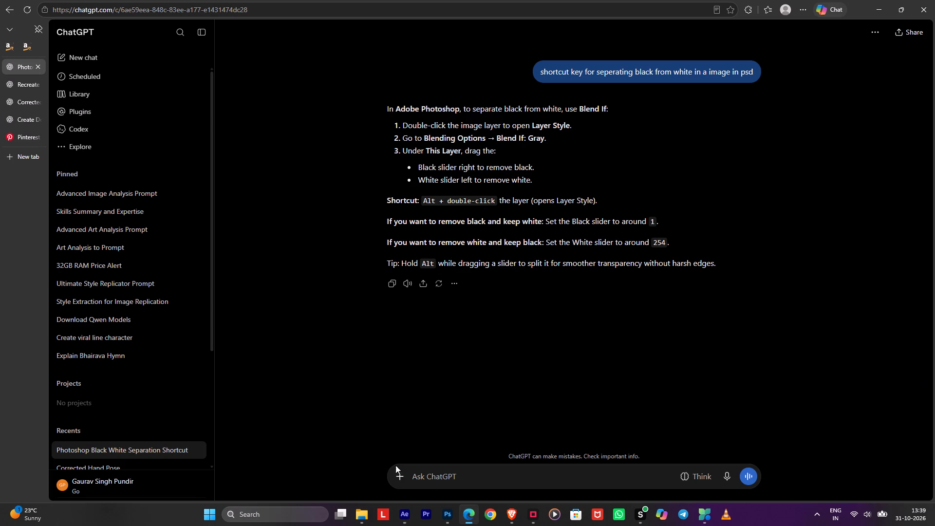
click(22, 153)
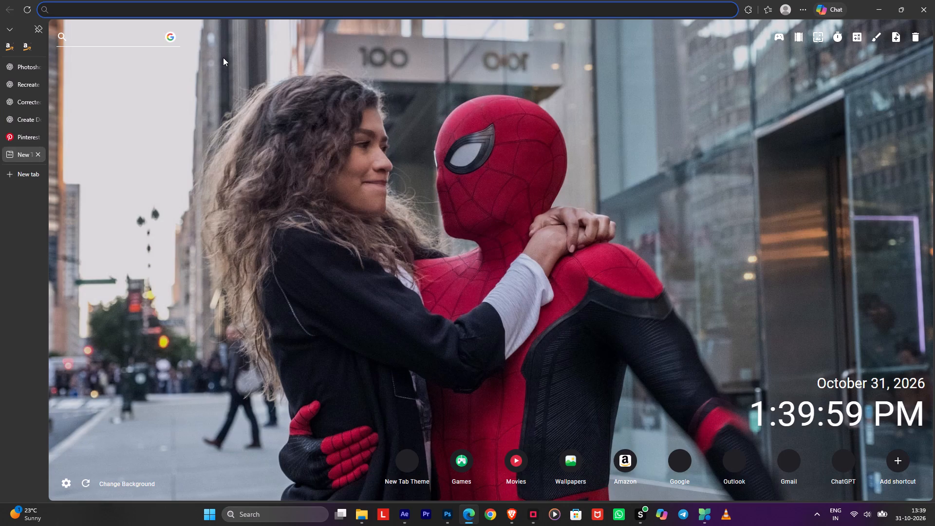
text(olm dm)
key(BackSpace)
key(BackSpace)
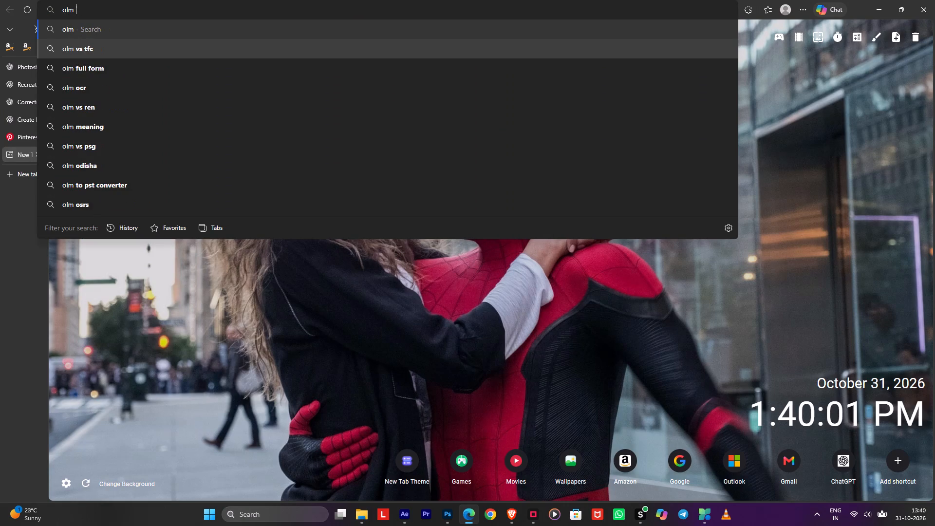
text(smoother)
key(Return)
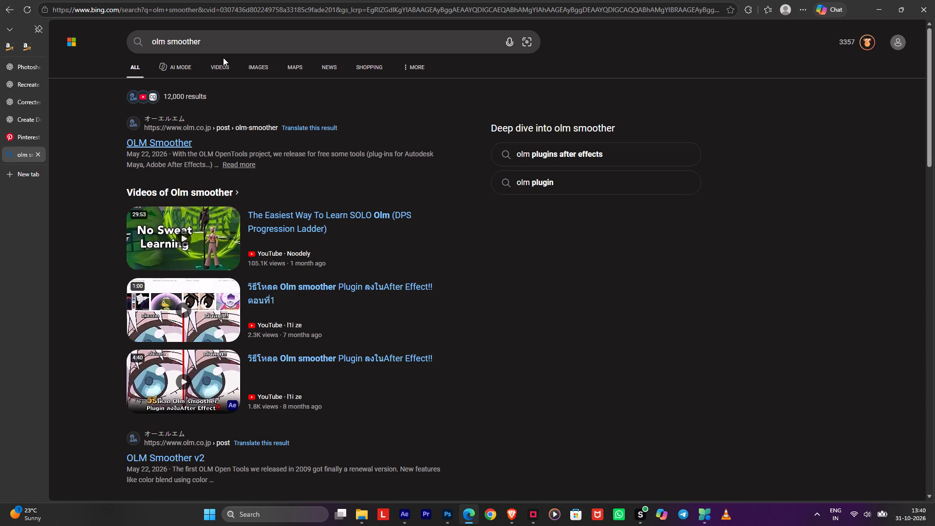
Open the OLM Smoother page on the OLM site and download OLMSmootherAE.zip for After Effects.
click(139, 131)
drag(168, 128, 220, 146)
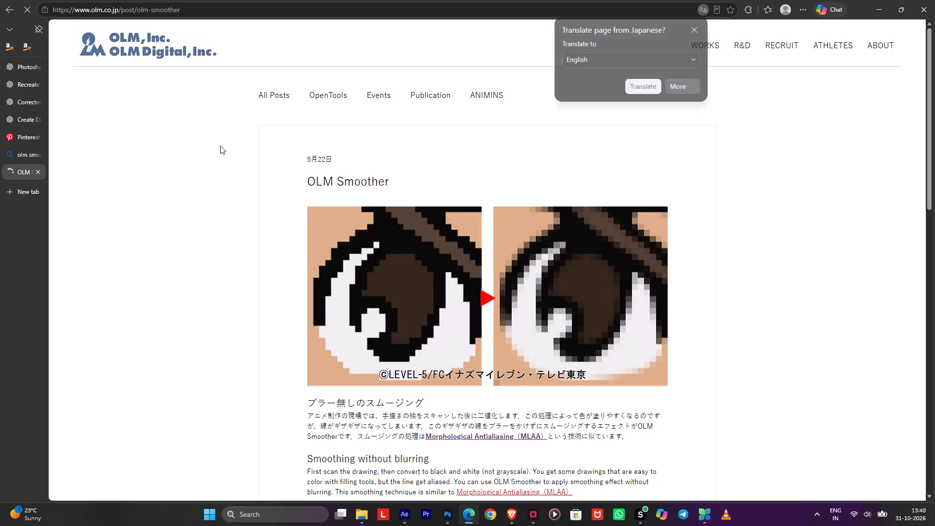
drag(220, 146, 304, 173)
scroll(640, 167, down, 2)
scroll(640, 167, up, 1)
scroll(640, 167, down, 2)
scroll(638, 168, up, 1)
scroll(638, 168, down, 6)
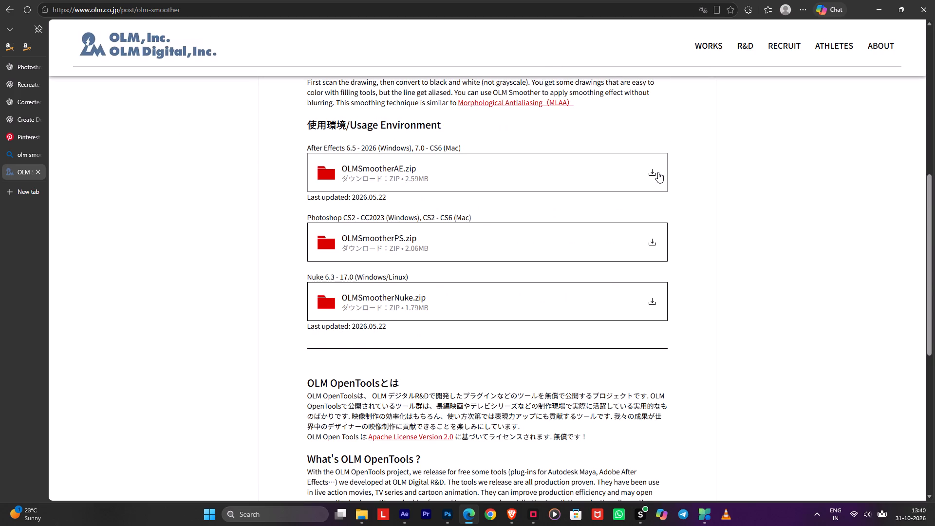
click(652, 172)
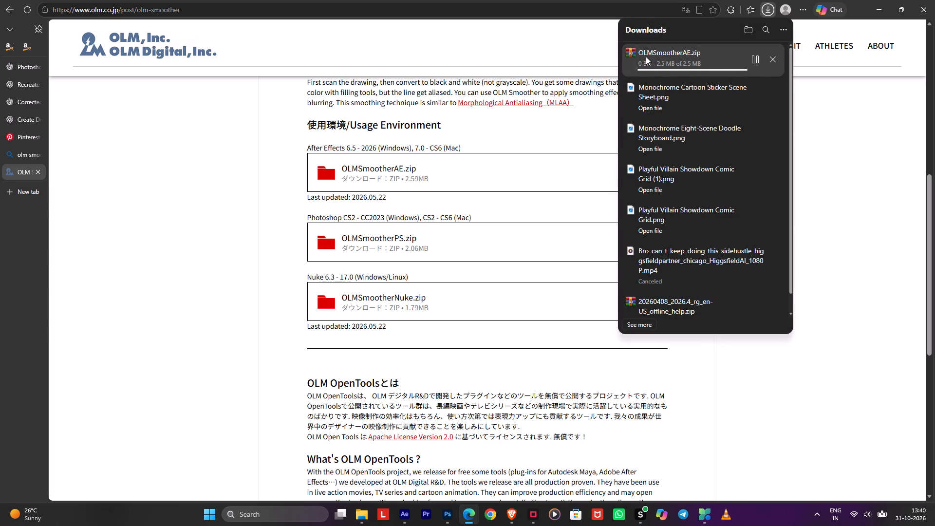
Open the downloaded OLMSmootherAE.zip in WinRAR and look inside its OLMSmootherAE folder.
click(646, 56)
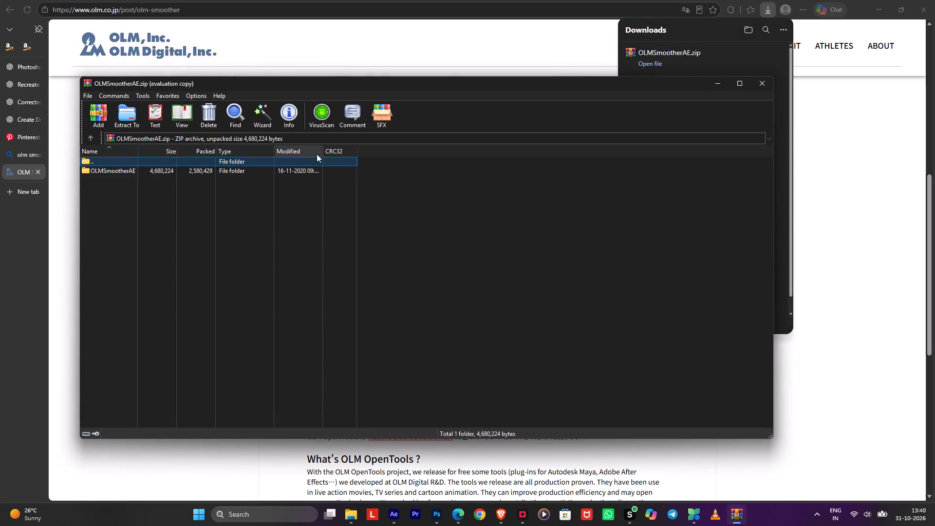
double_click(301, 169)
double_click(300, 167)
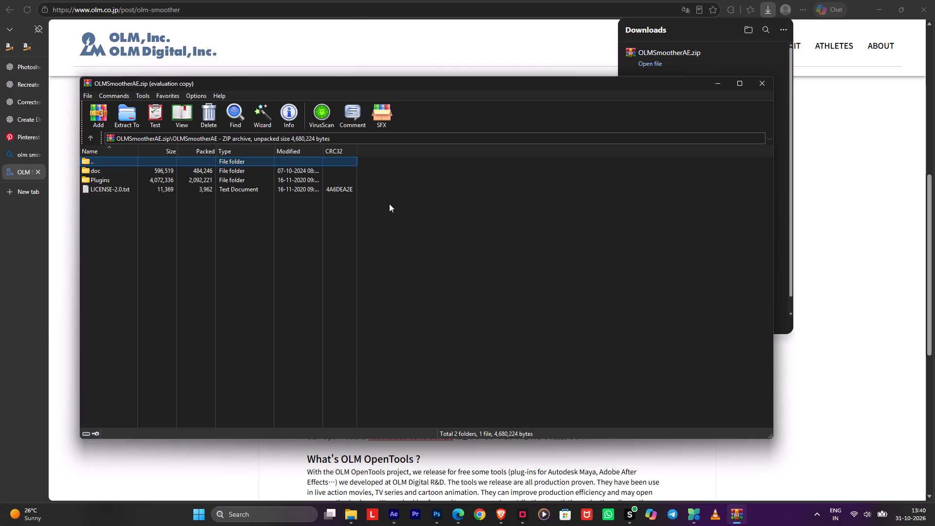
Switch to File Explorer, extract the OLMSmootherAE archive directly into the Downloads folder, and refresh the folder.
click(353, 519)
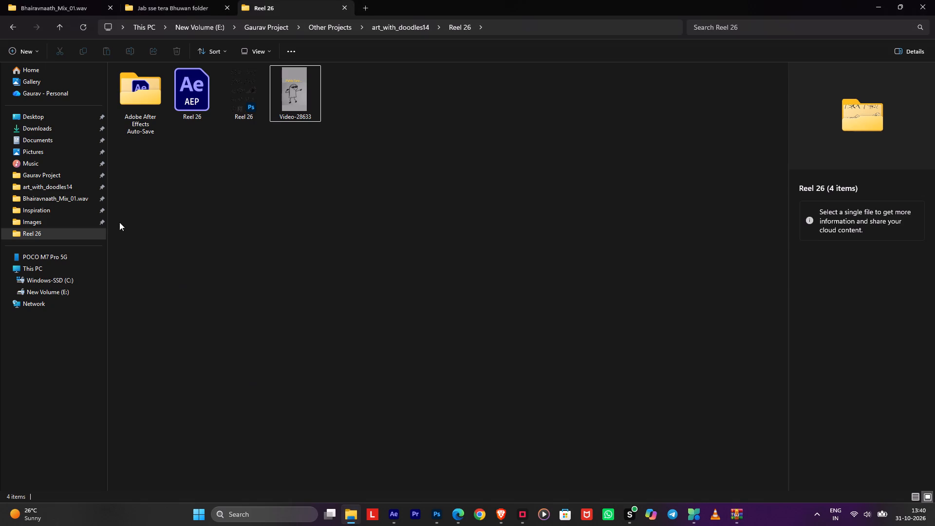
click(53, 118)
click(51, 123)
click(161, 106)
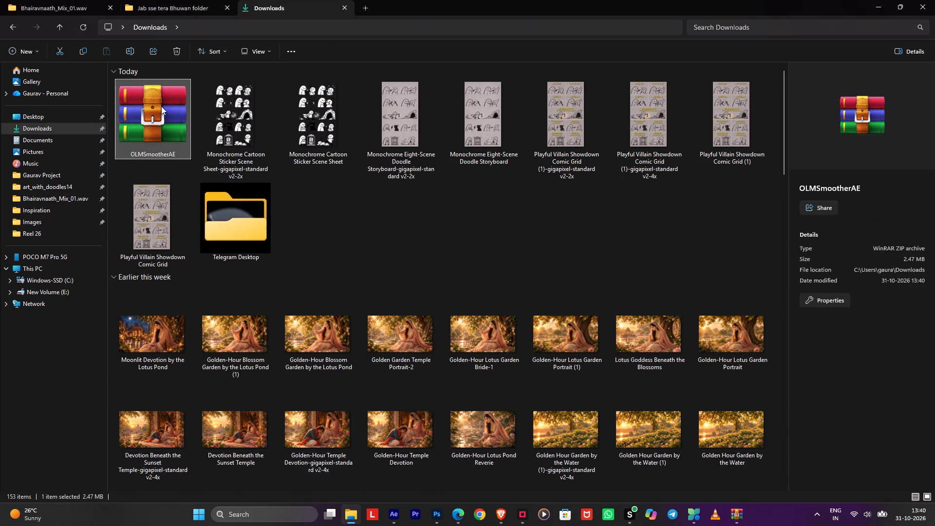
right_click(161, 106)
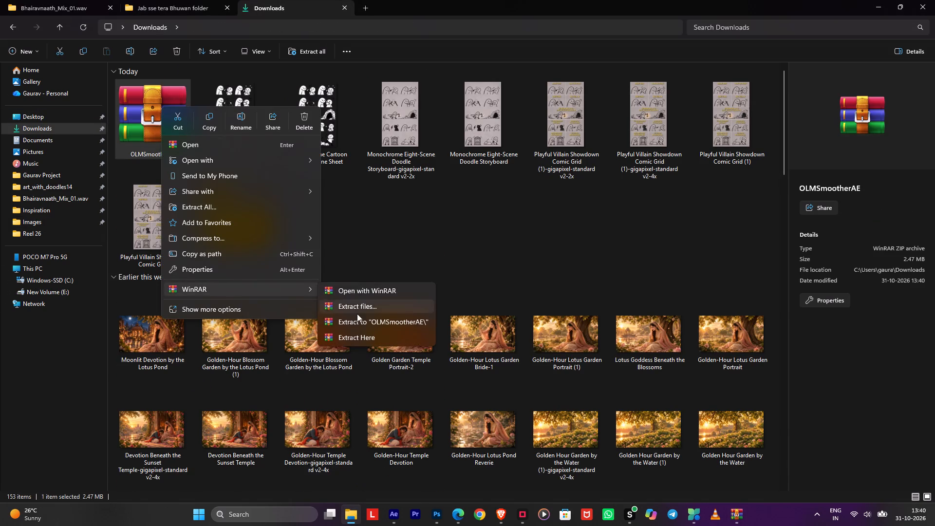
click(357, 340)
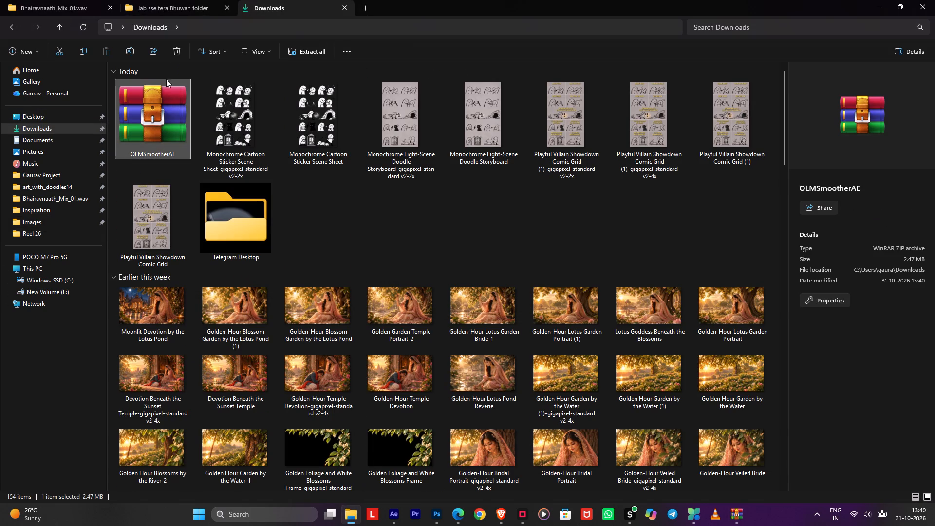
click(82, 28)
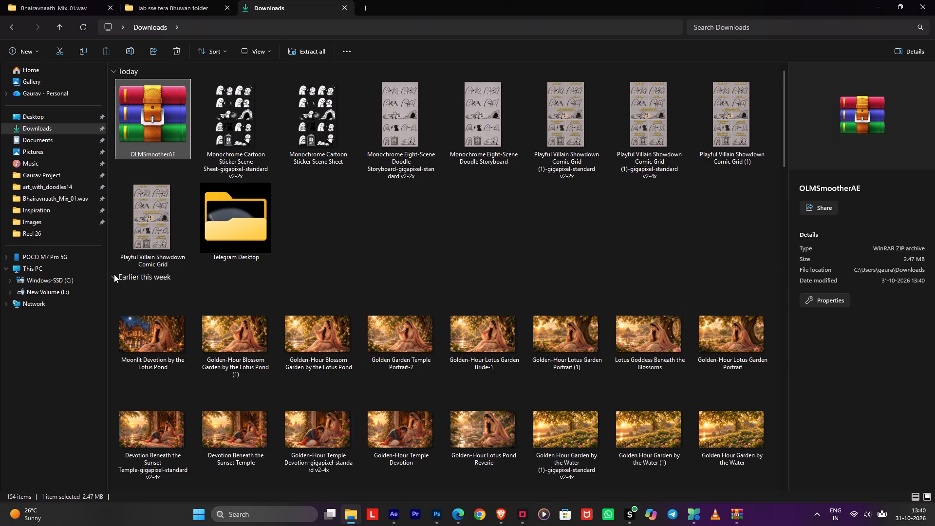
Open the extracted OLMSmootherAE folder down to Plugins > 64 > 2026 and copy the OLMSmoother plug-in file.
click(113, 274)
click(113, 290)
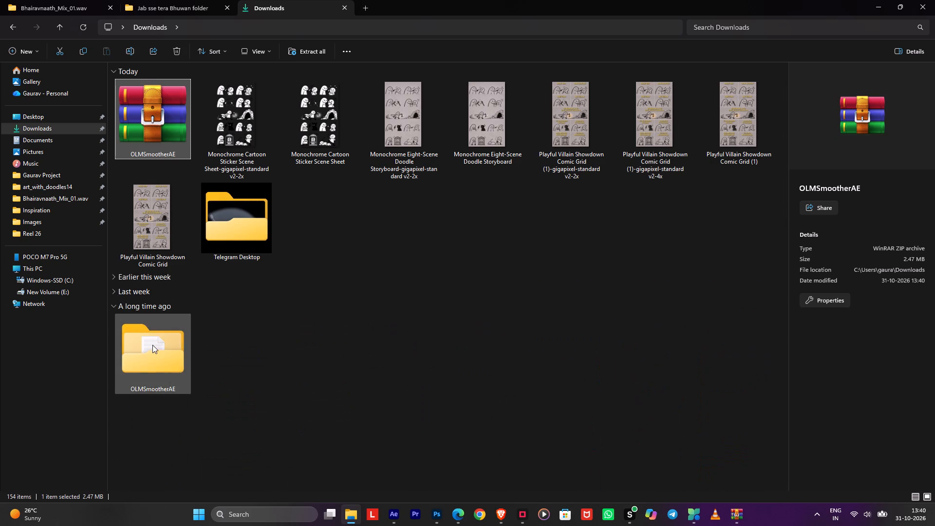
double_click(168, 374)
double_click(150, 112)
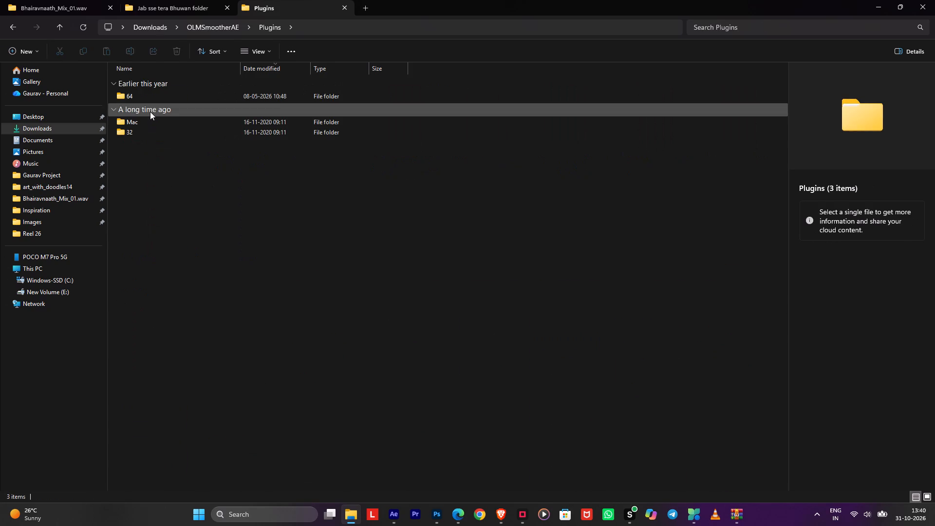
double_click(153, 93)
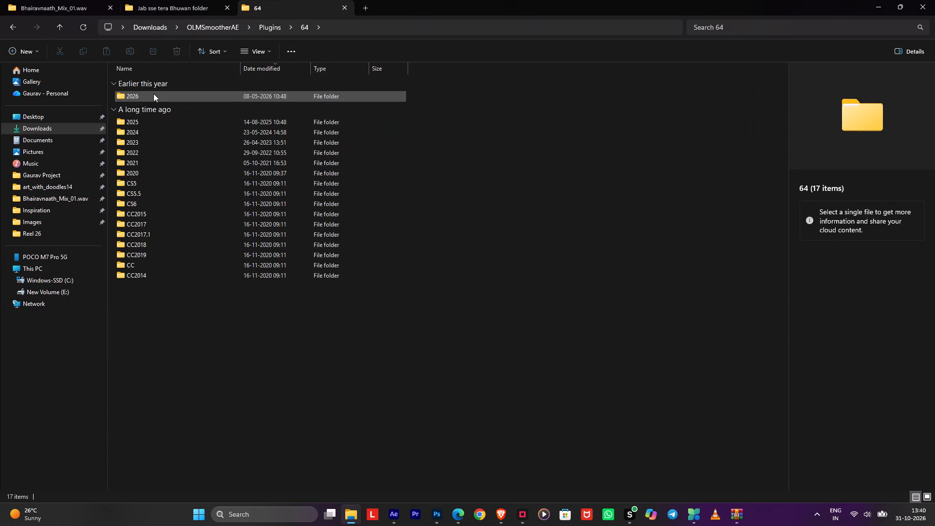
double_click(153, 94)
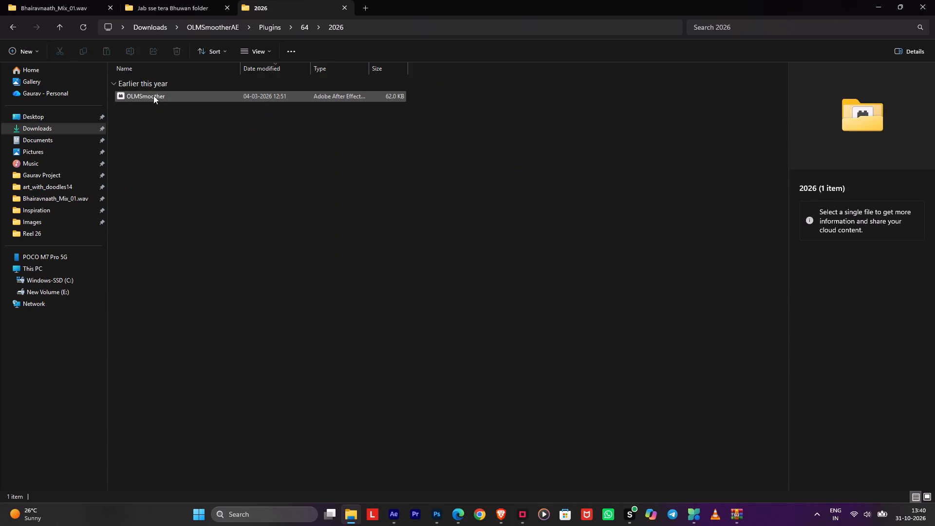
click(153, 95)
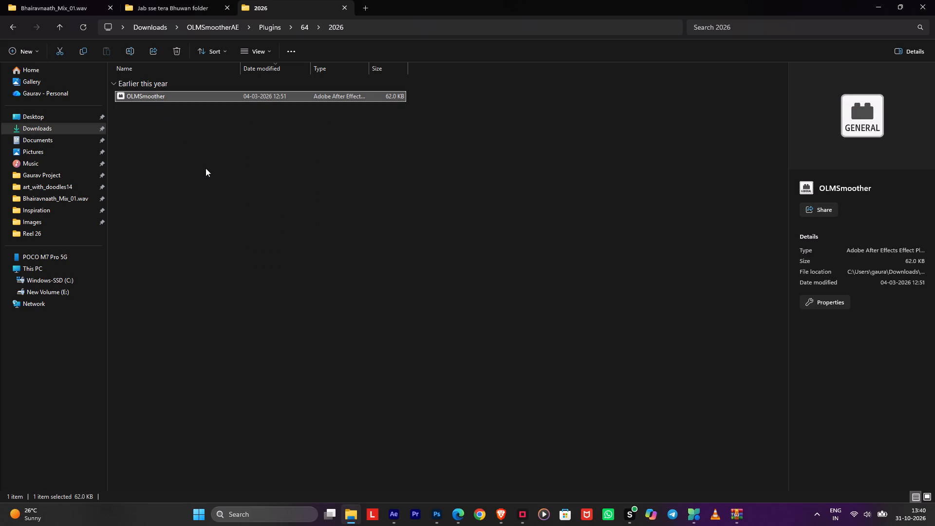
key(ctrl+c)
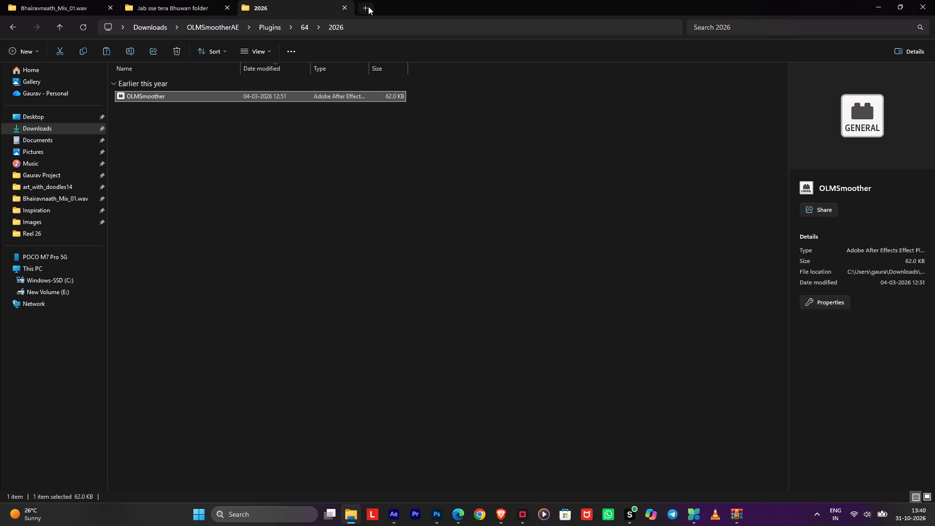
In a new File Explorer tab, paste OLMSmoother into the Adobe After Effects 2025 Support Files Plug-ins folder under Program Files.
click(368, 6)
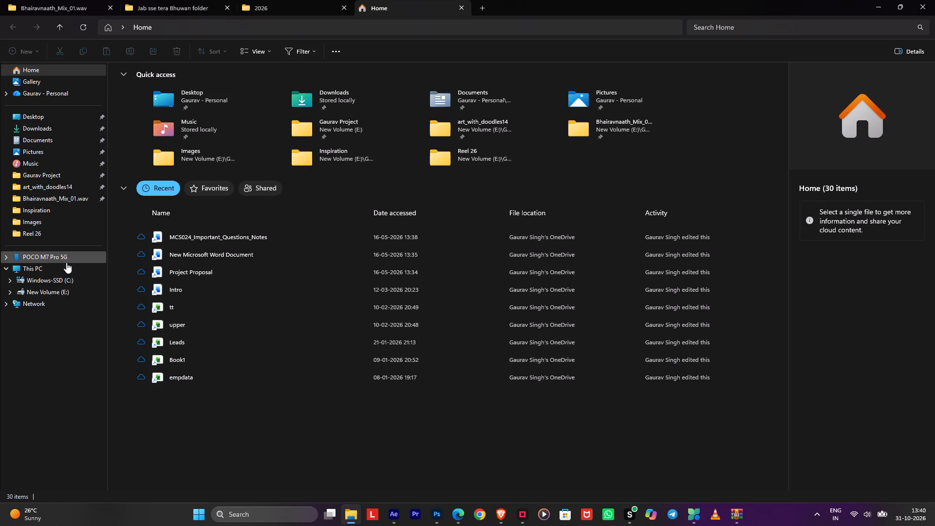
click(66, 267)
double_click(175, 90)
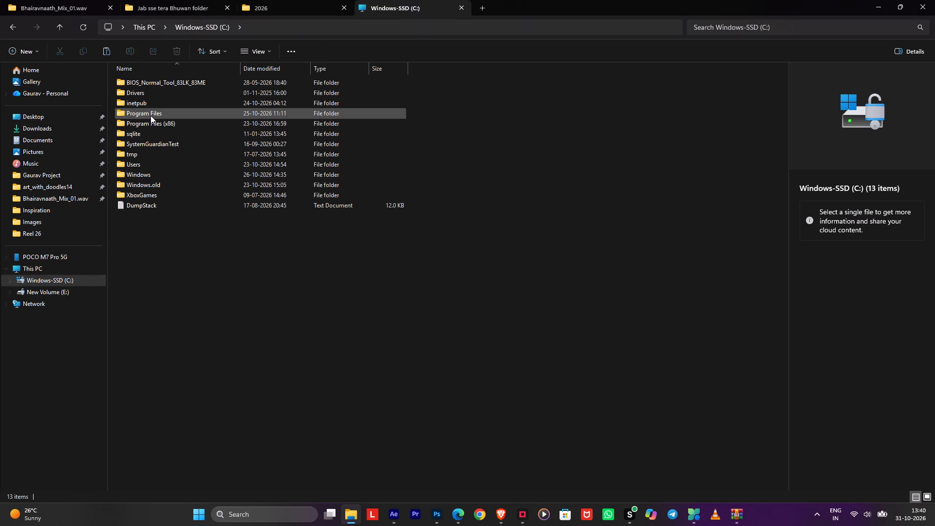
double_click(150, 117)
double_click(158, 97)
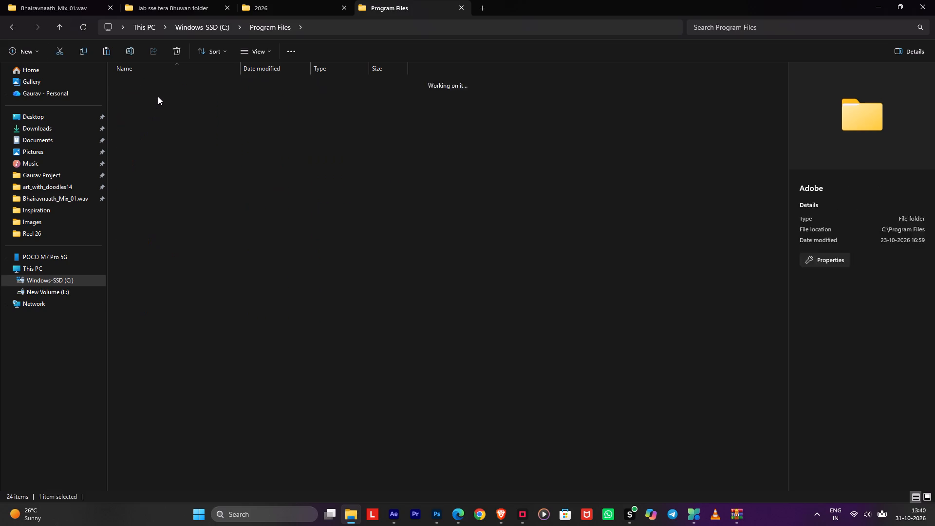
double_click(161, 85)
double_click(161, 85)
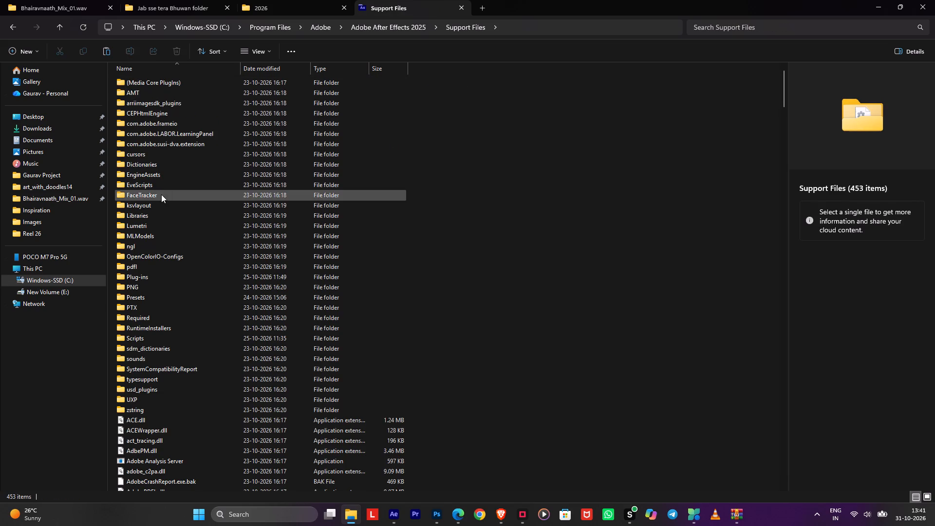
double_click(146, 281)
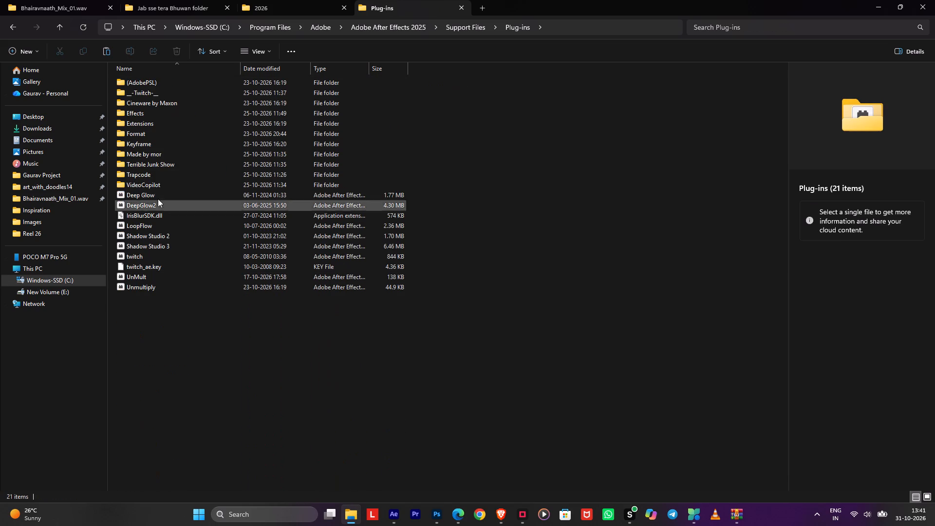
click(154, 332)
key(ctrl+v)
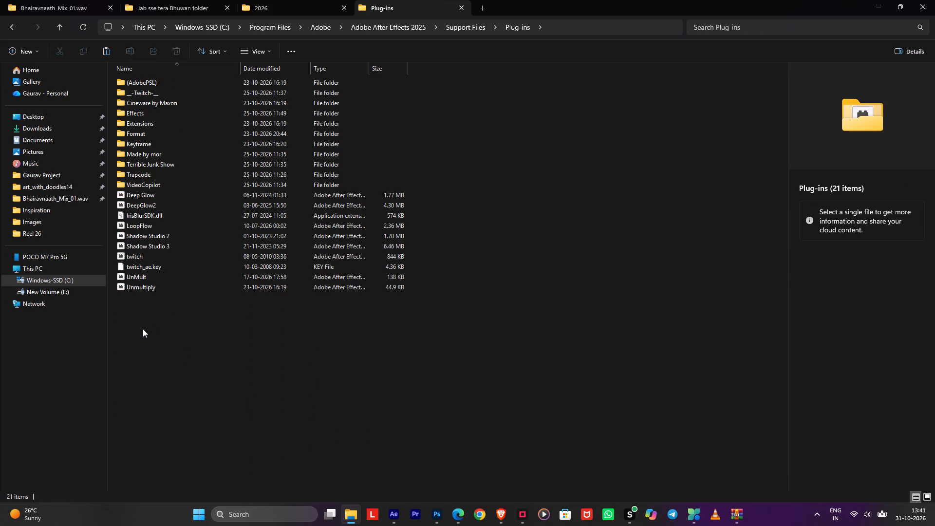
click(192, 188)
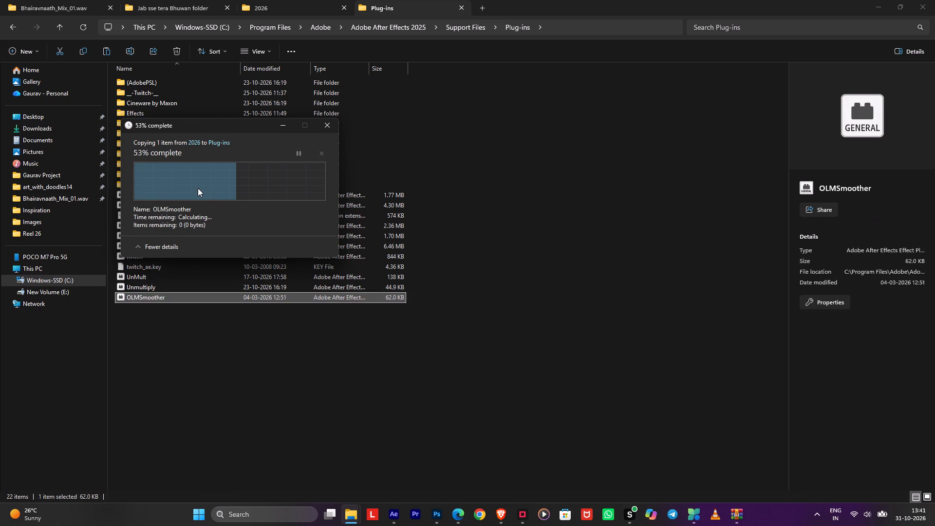
Go back to the extracted OLMSmootherAE folder and open the English user manual OLMSmootherUserManualEN from its doc folder.
click(284, 0)
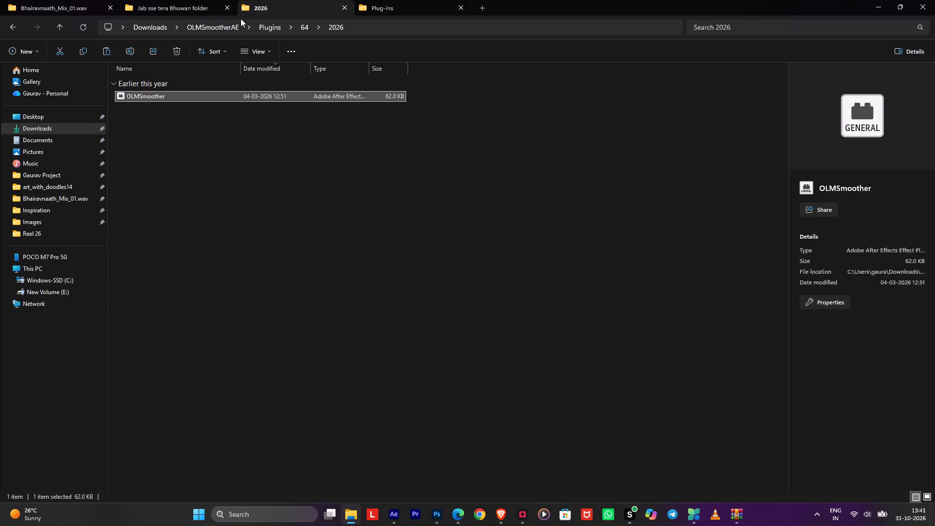
click(161, 0)
click(293, 0)
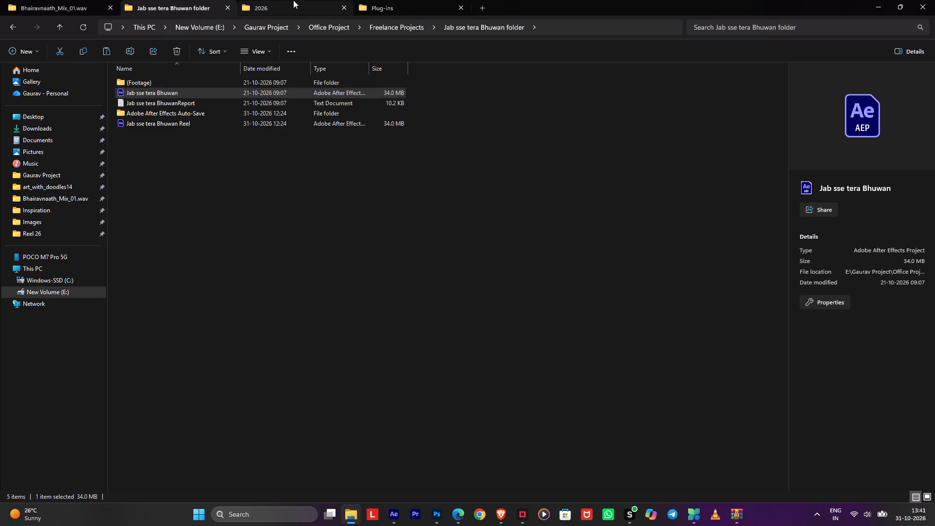
click(304, 25)
click(272, 27)
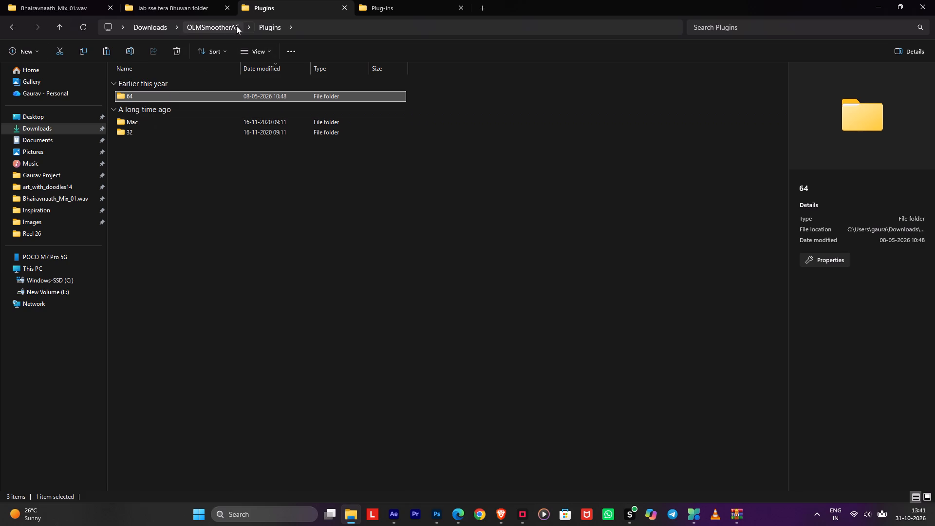
click(221, 26)
double_click(147, 104)
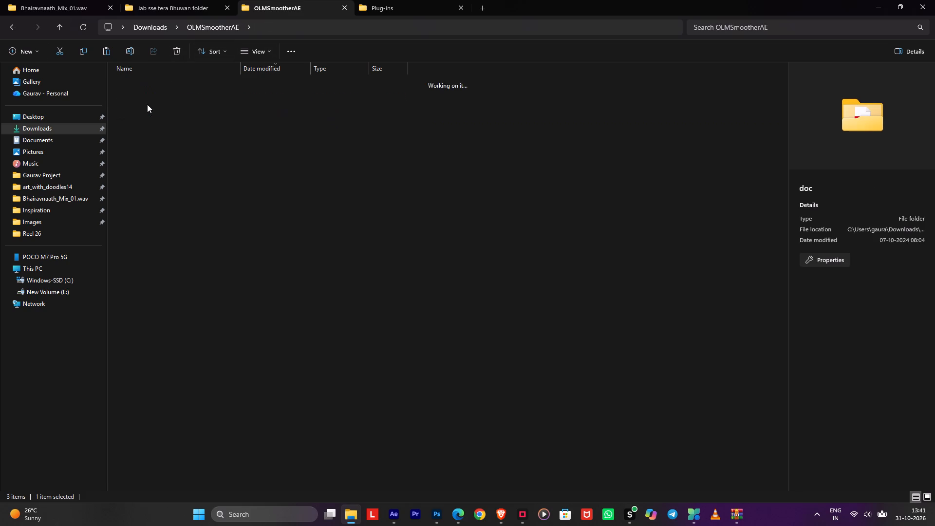
click(140, 99)
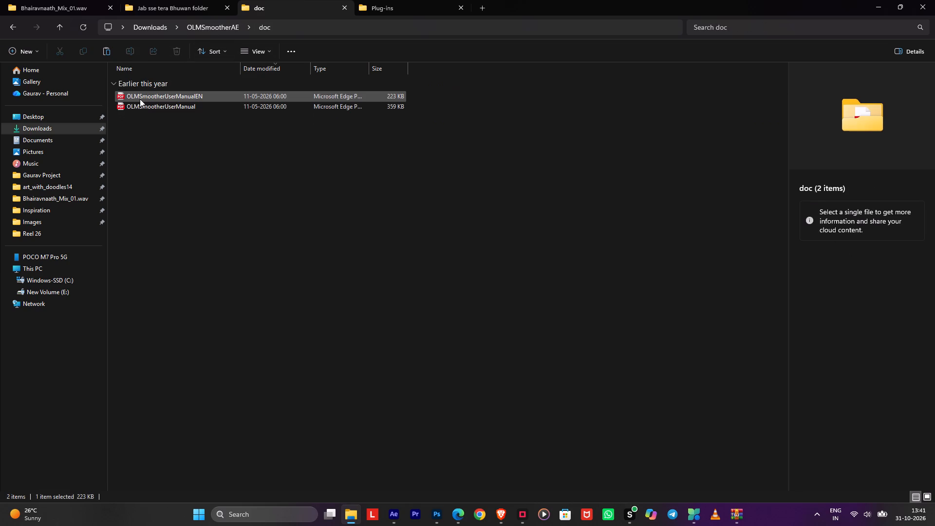
double_click(173, 94)
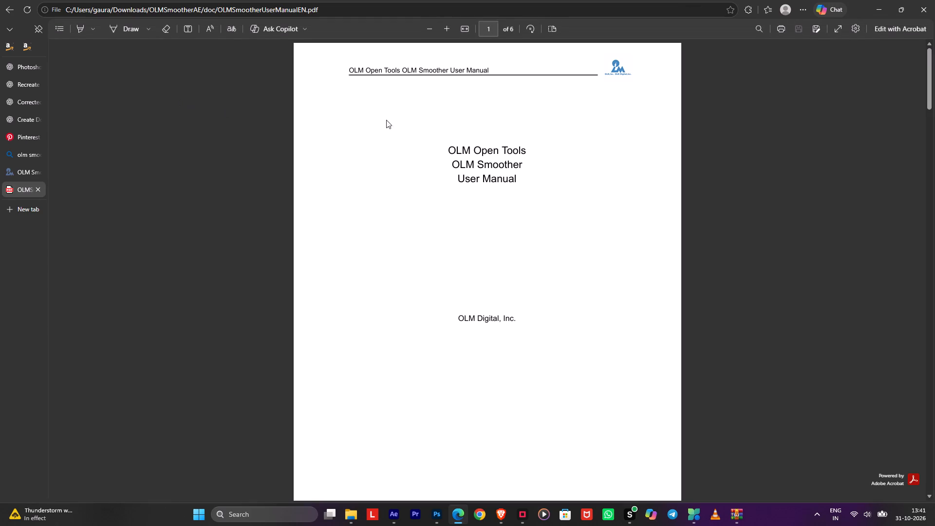
Return to File Explorer, view the LICENSE-2.0 text file in the OLMSmootherAE folder, and close both its window and File Explorer.
key(alt+Tab)
click(244, 101)
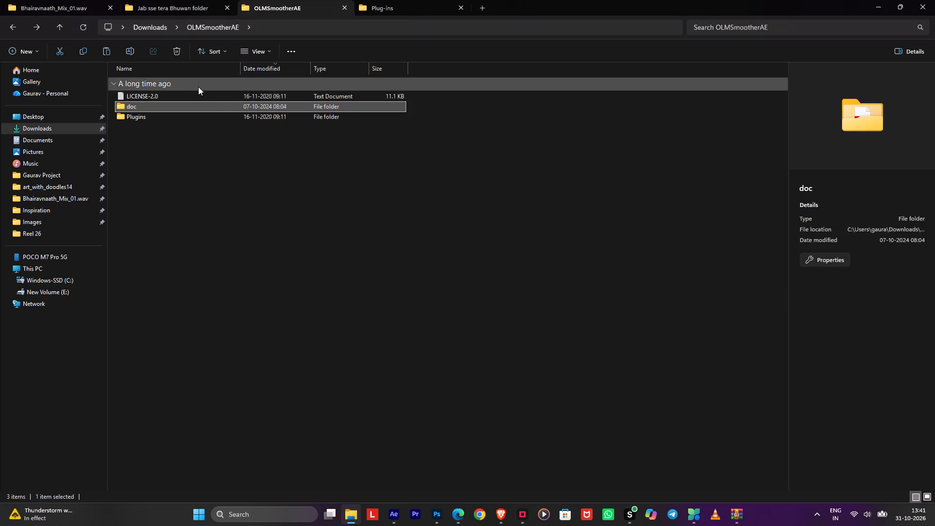
click(183, 94)
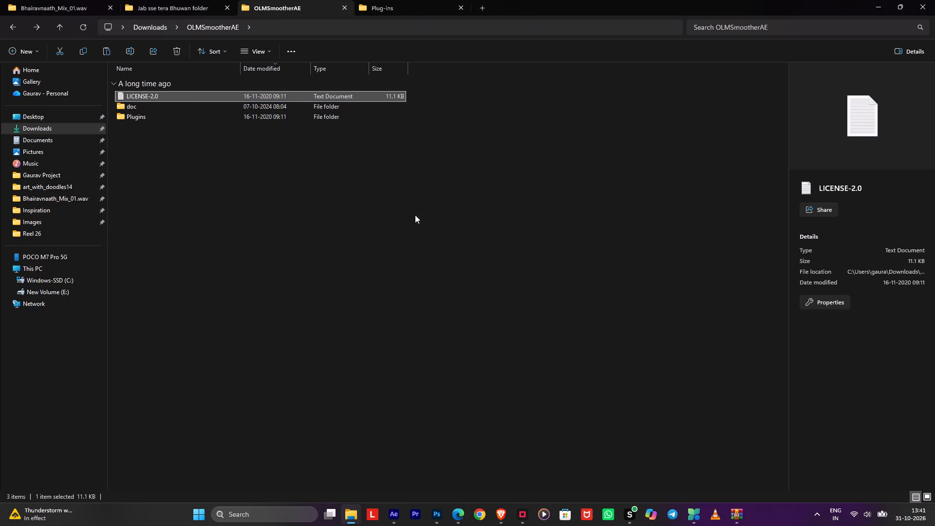
double_click(230, 95)
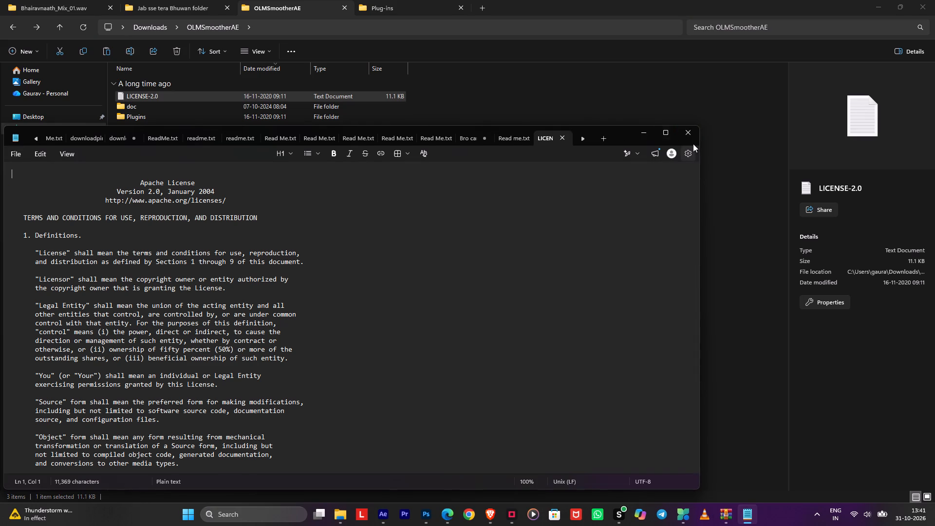
click(693, 138)
click(934, 0)
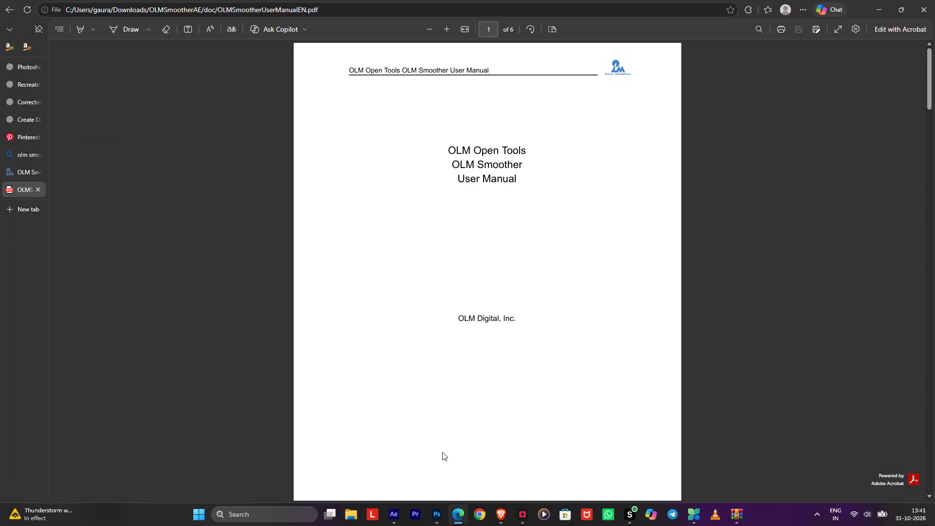
Switch to After Effects, select Adjustment Layer 2 in the Group 1 composition, and search the effects for "olm".
click(442, 450)
click(399, 512)
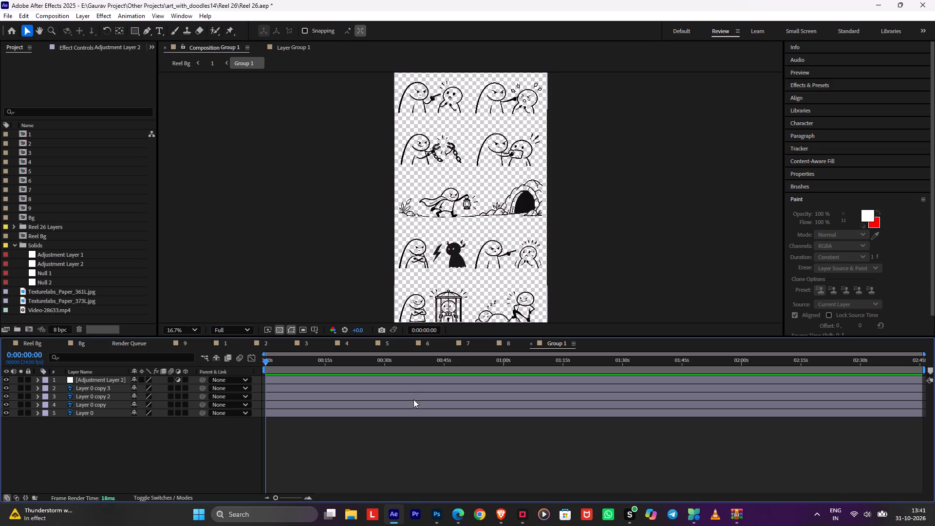
click(410, 386)
click(410, 376)
click(405, 378)
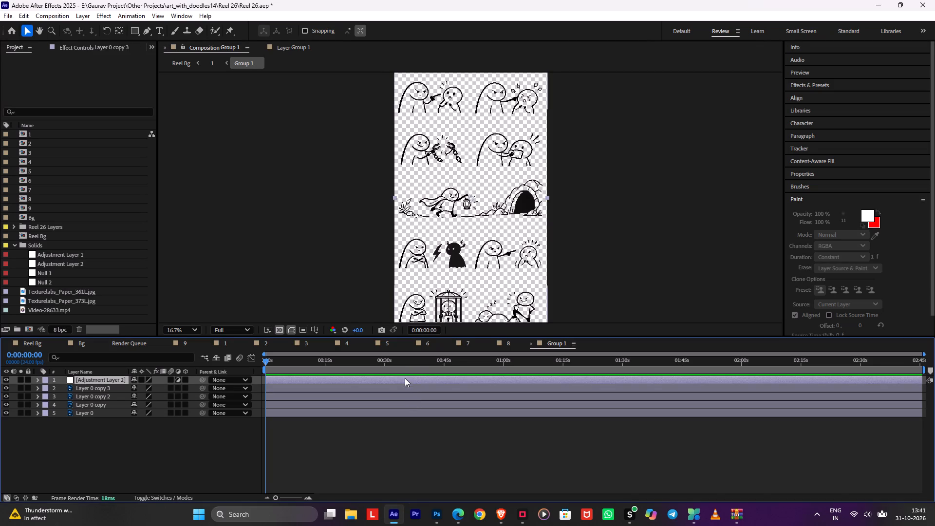
key(ctrl+space)
text(olm)
click(449, 423)
Save the Reel 26 project, close After Effects, and relaunch it to load the new plug-in.
key(ctrl+s)
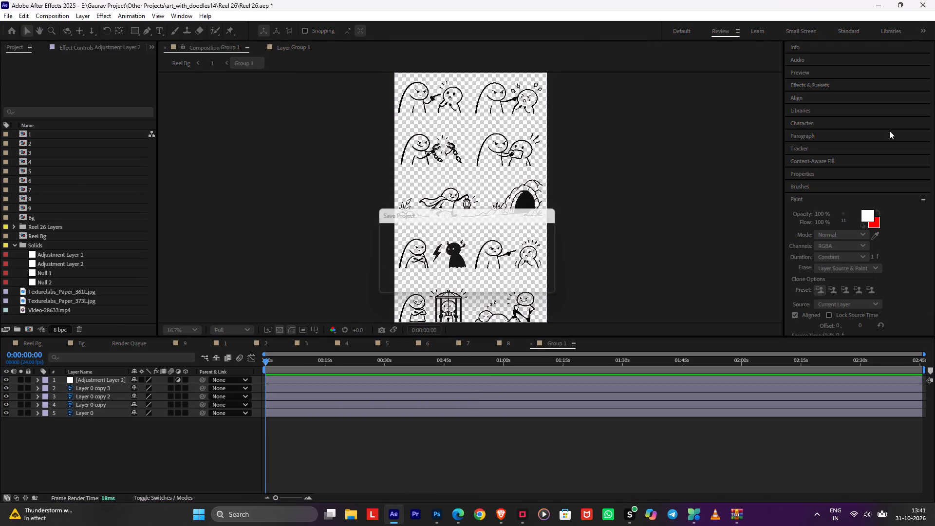
click(934, 0)
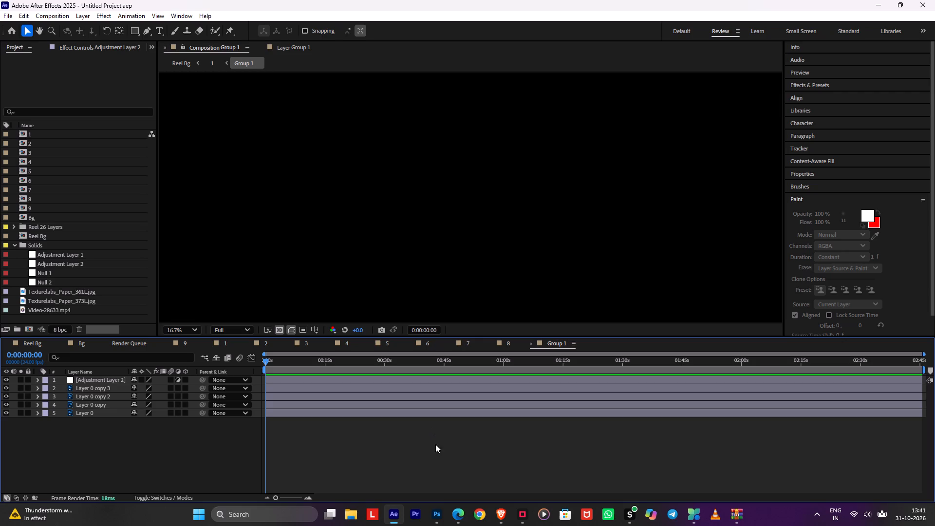
click(394, 518)
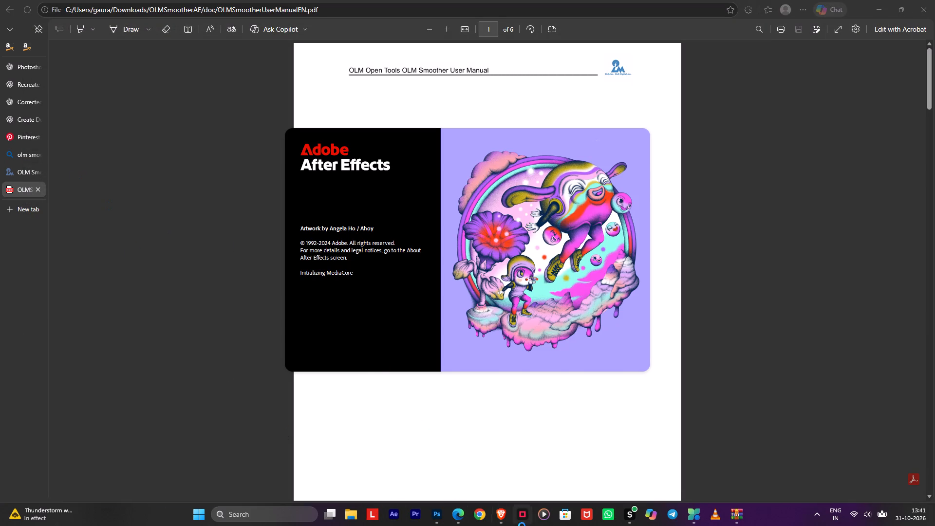
Switch to Brave and play the Radhimaa music video on YouTube.
click(500, 519)
click(341, 337)
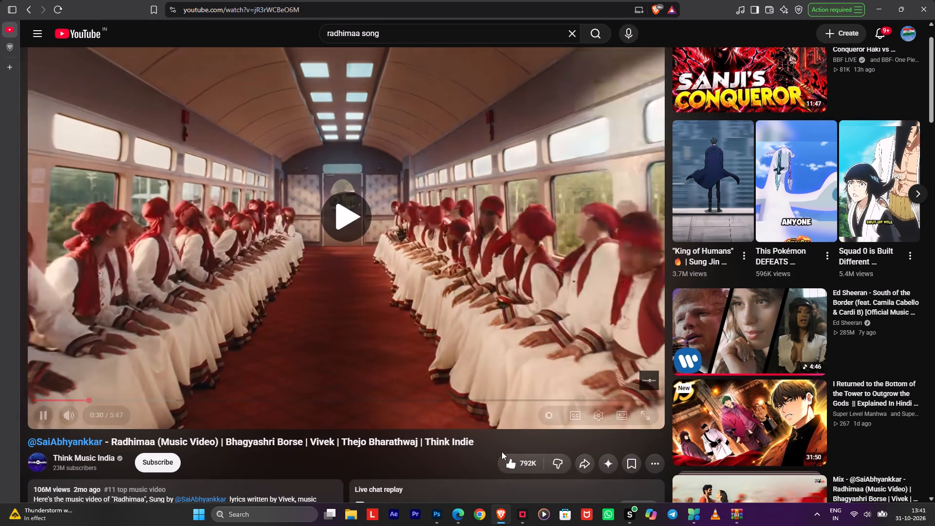
right_click(424, 458)
click(377, 451)
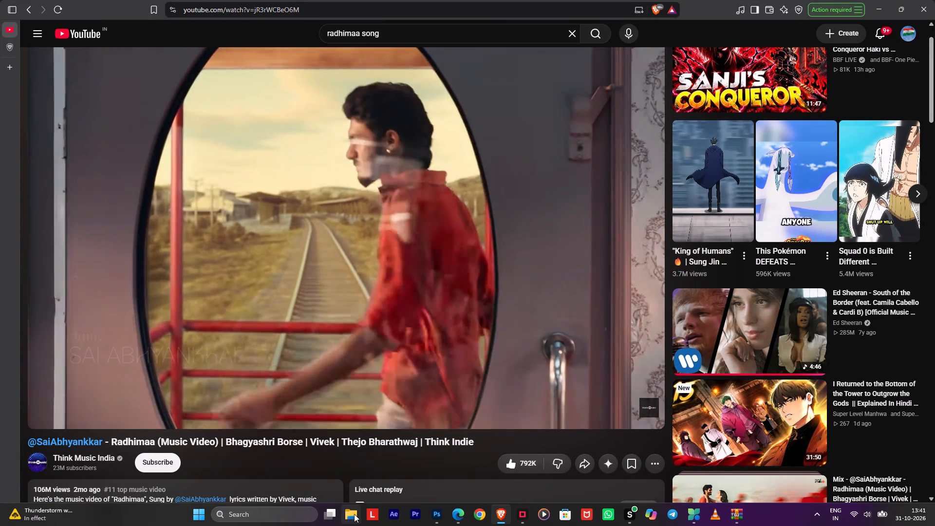
Move the OLMSmootherAE archive from Downloads into New folder (2) on New Volume (E:) in File Explorer.
click(353, 515)
click(54, 128)
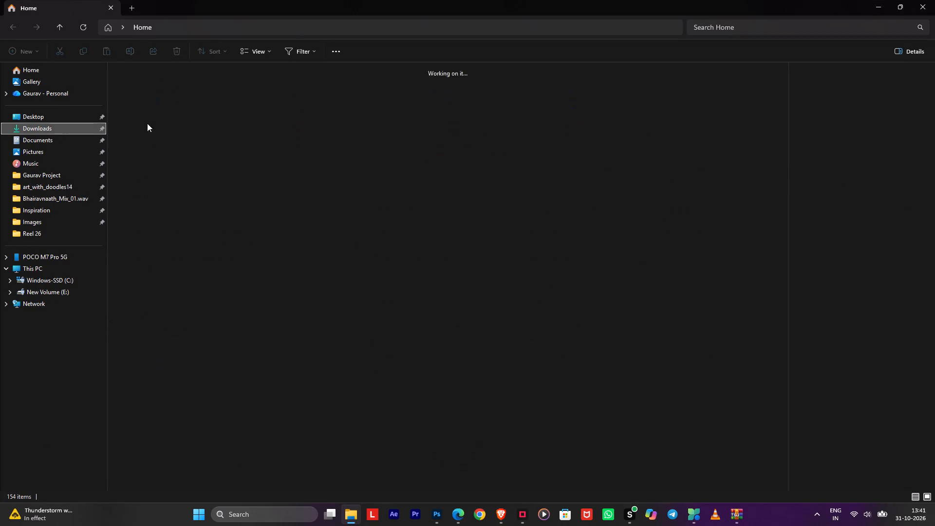
click(152, 122)
key(ctrl+x)
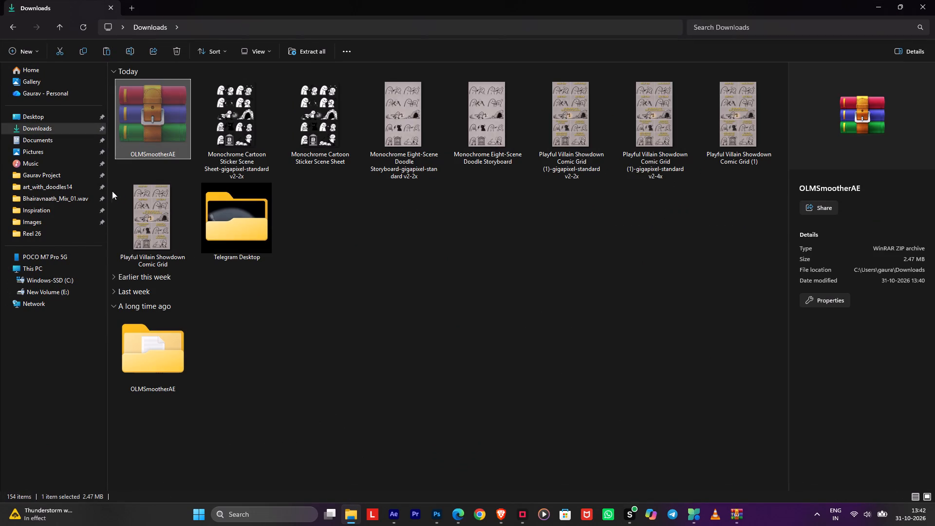
click(68, 287)
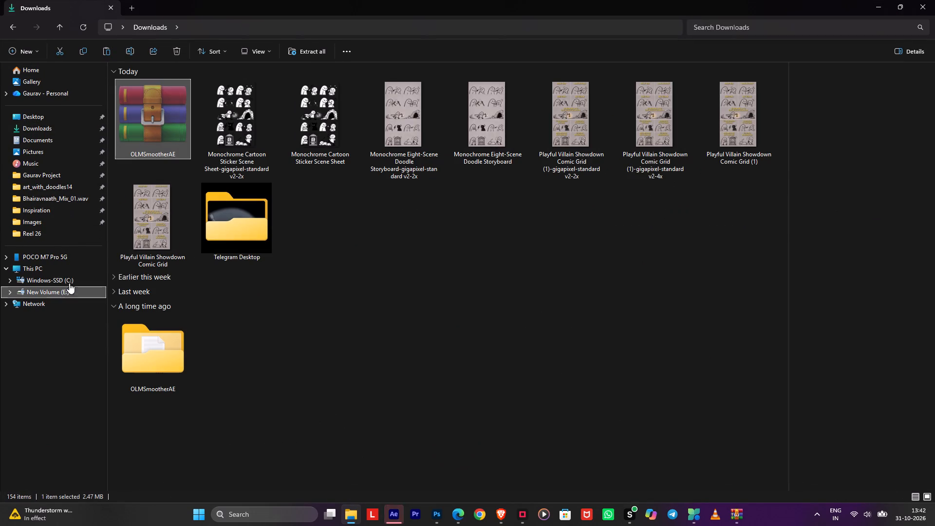
double_click(688, 144)
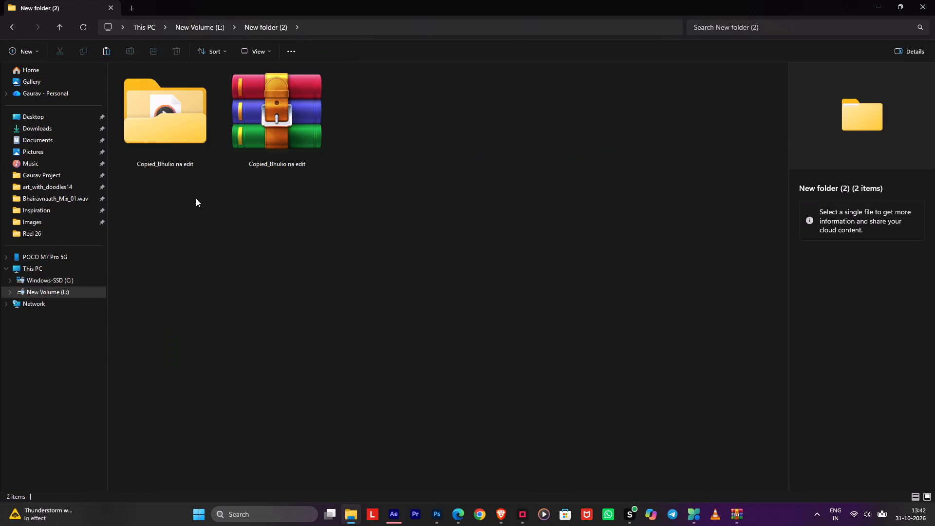
drag(206, 222, 207, 226)
click(204, 226)
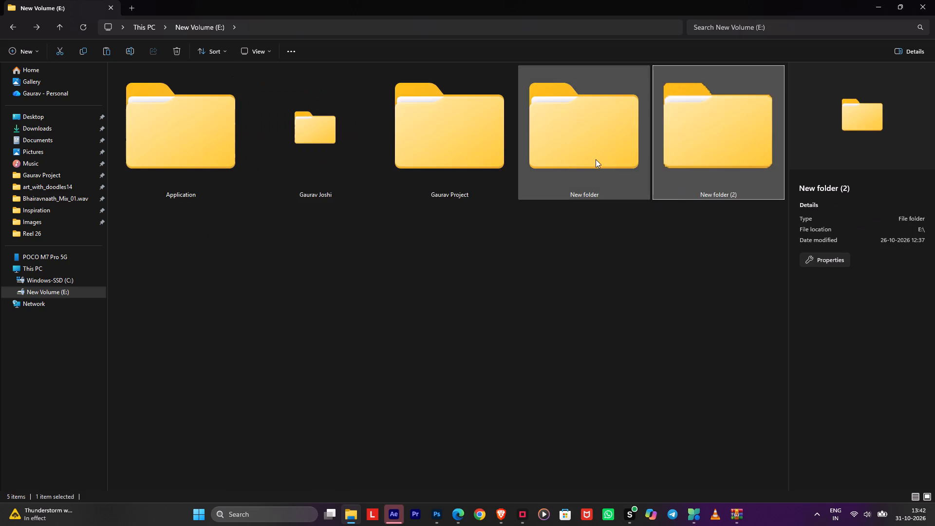
double_click(596, 159)
click(355, 204)
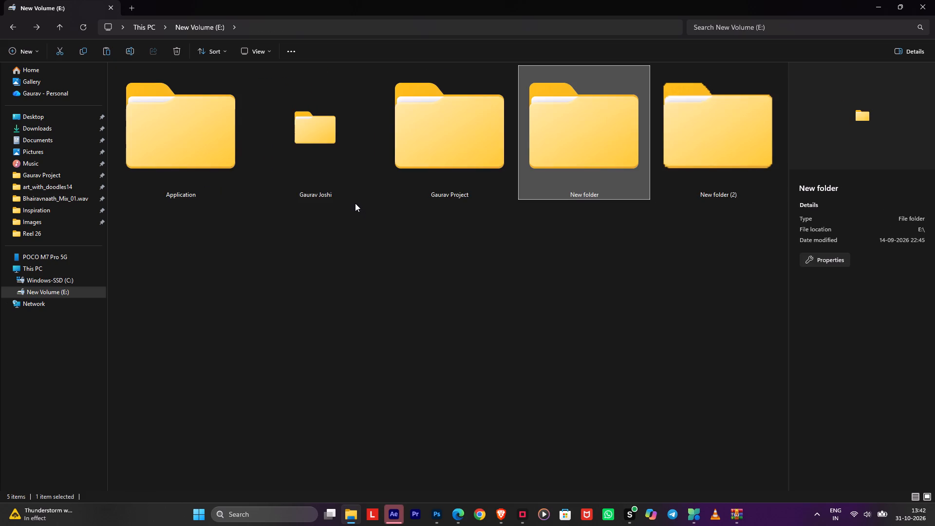
double_click(505, 169)
drag(577, 165, 583, 169)
double_click(588, 157)
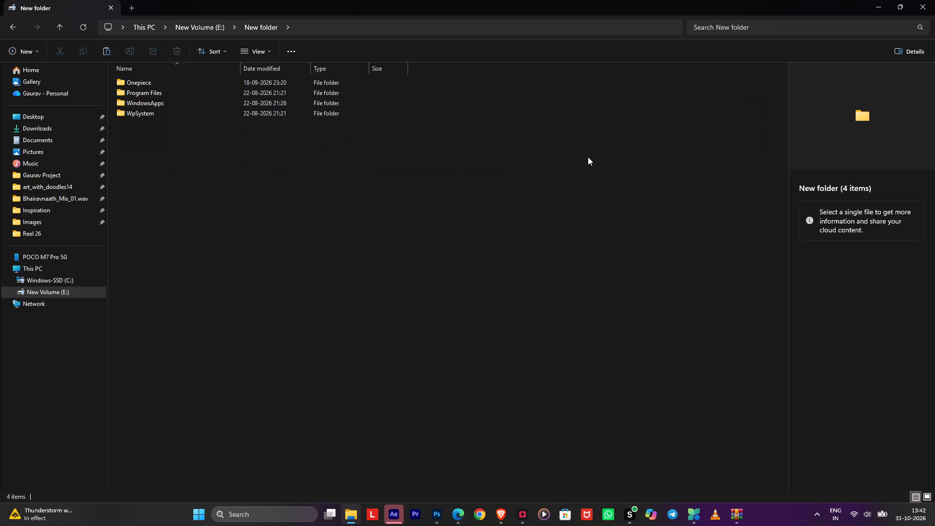
click(588, 157)
double_click(692, 147)
click(331, 195)
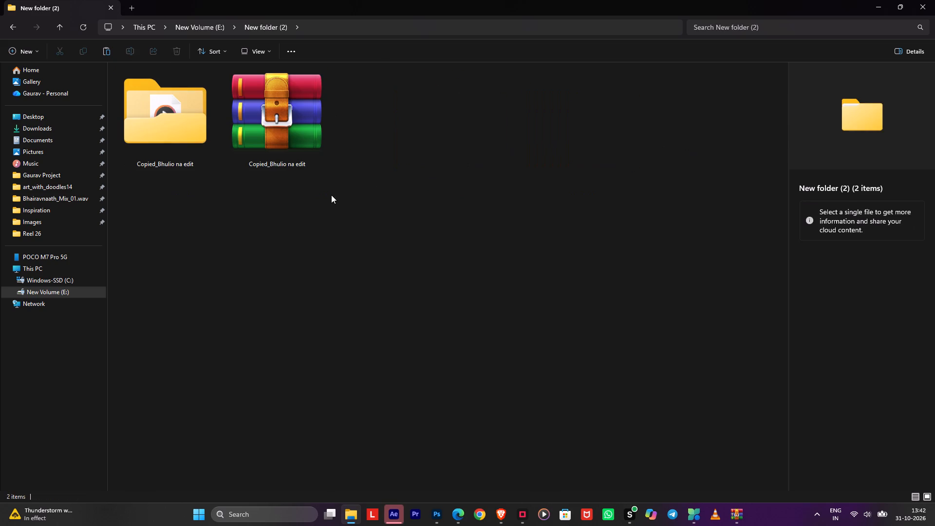
key(ctrl+v)
Switch to After Effects and open the recent project Reel 26, glancing at the YouTube video in Brave meanwhile.
click(393, 513)
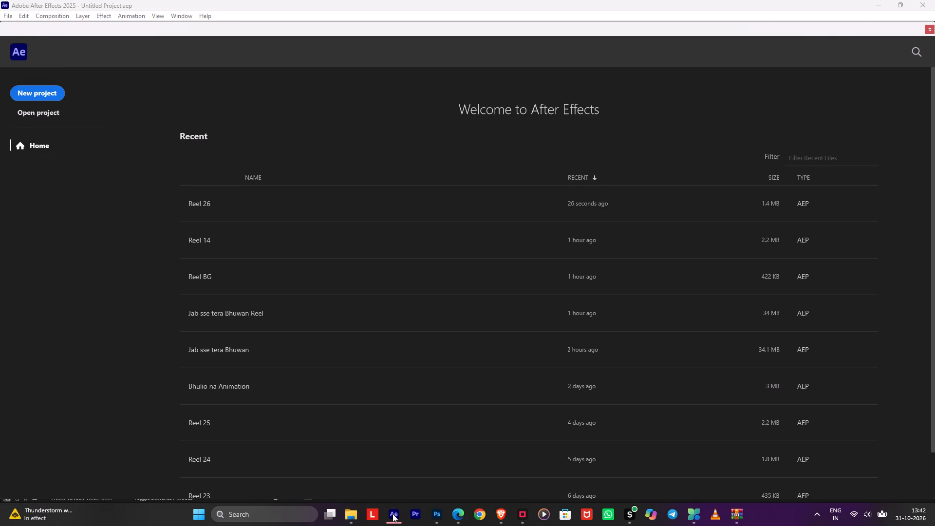
key(alt+Tab)
key(alt+Tab)
key(alt+Tab)
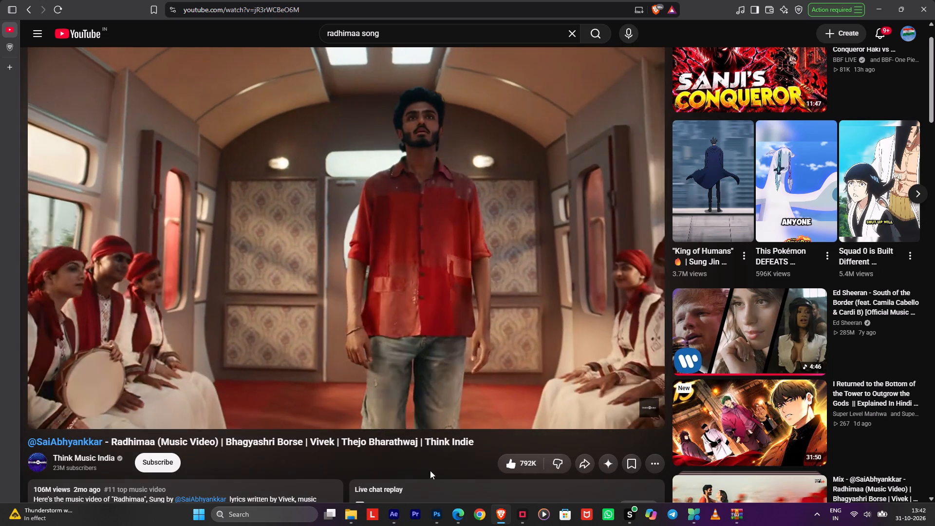
right_click(433, 465)
click(403, 465)
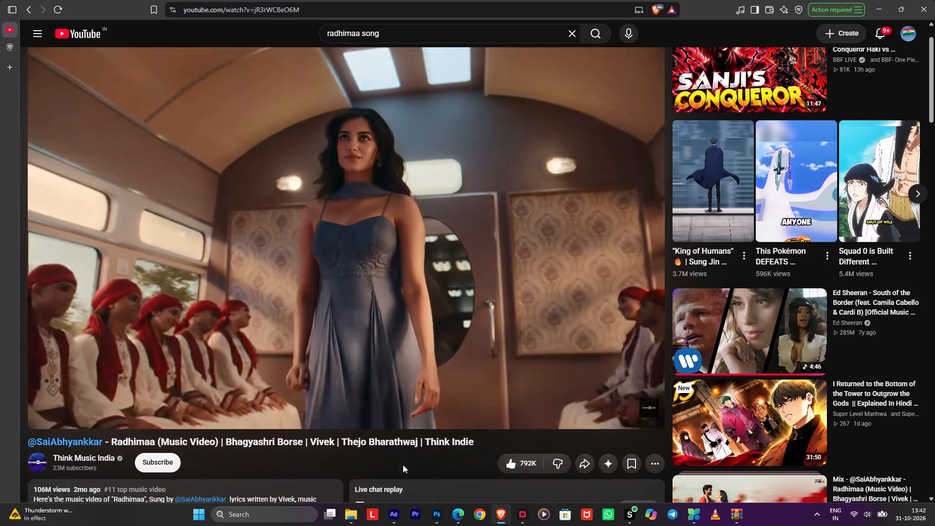
key(alt+Tab)
key(alt+Tab)
key(alt+Tab)
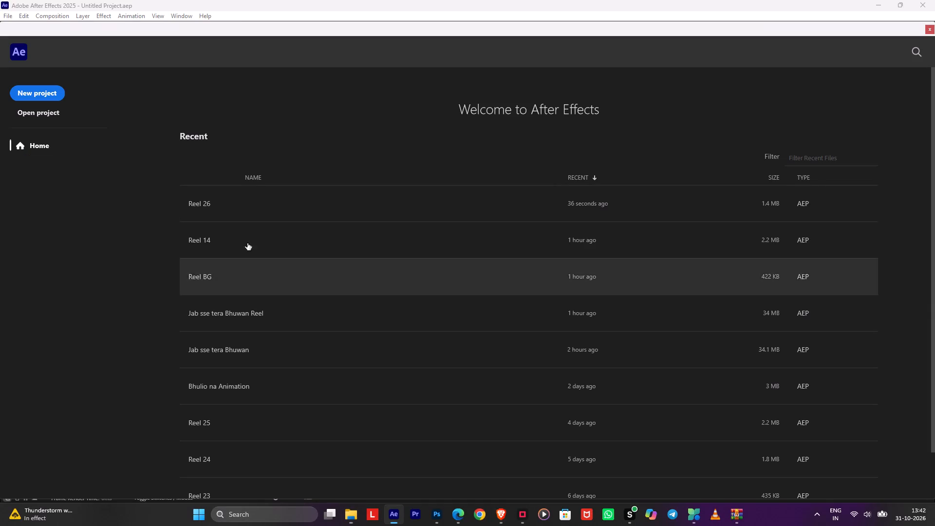
click(204, 205)
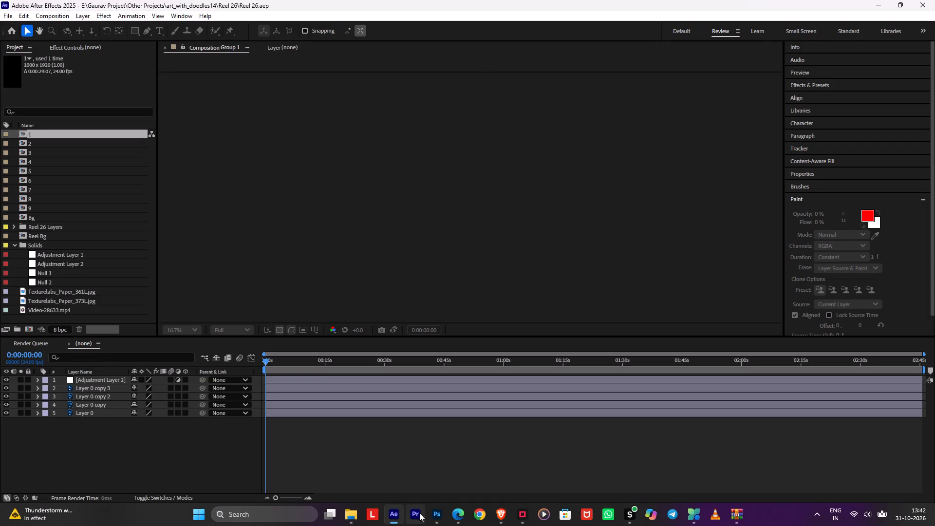
click(505, 515)
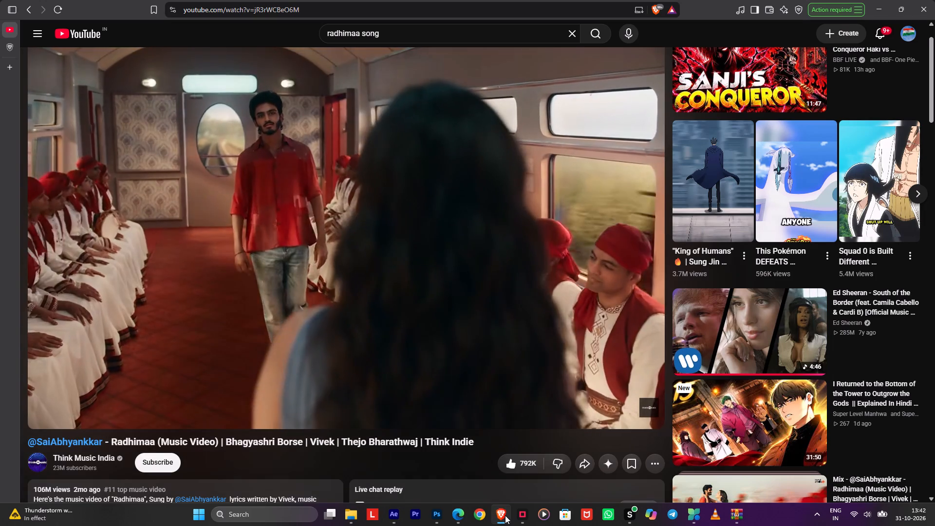
click(505, 515)
Search the effects for "olm" and apply OLM Smoother to Adjustment Layer 2 in the Group 1 composition.
click(300, 381)
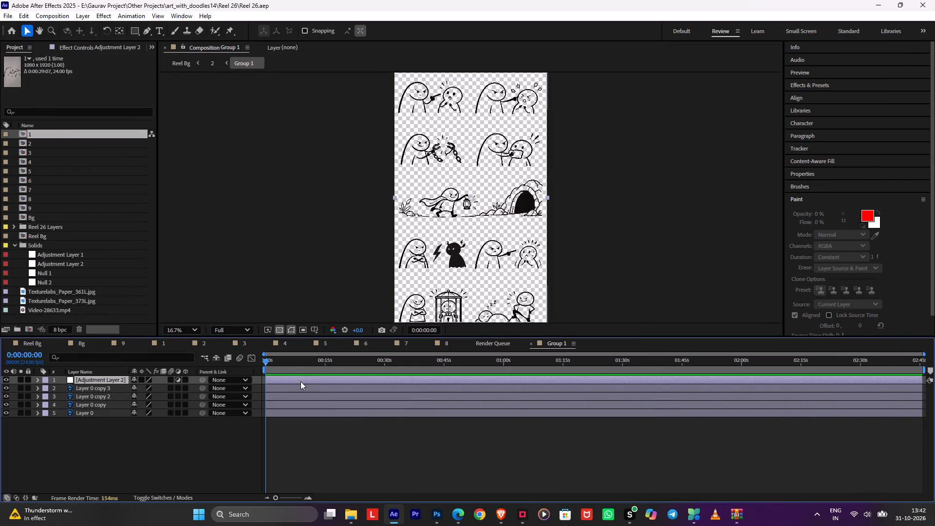
key(ctrl+space)
text(ol)
key(m)
click(293, 399)
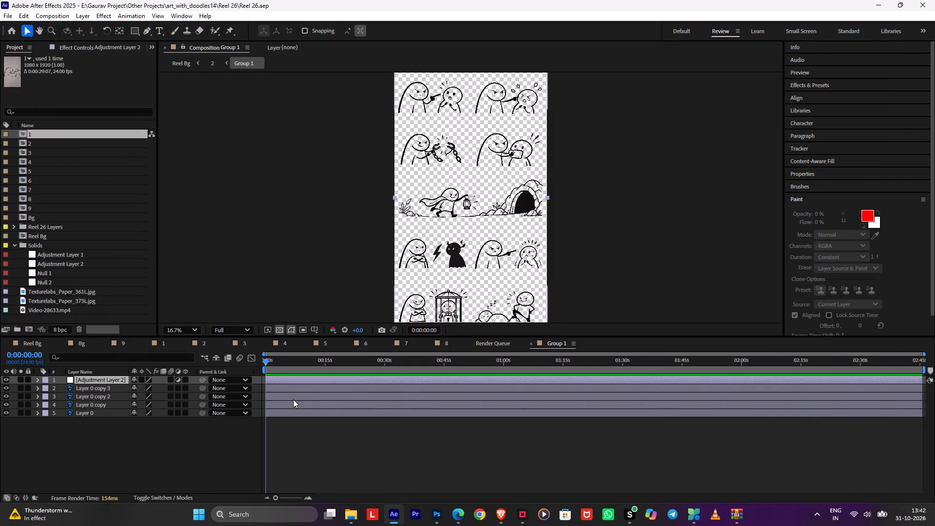
Compare the lantern doodle's line edges up close with the OLM Smoother effect switched off and on.
click(276, 331)
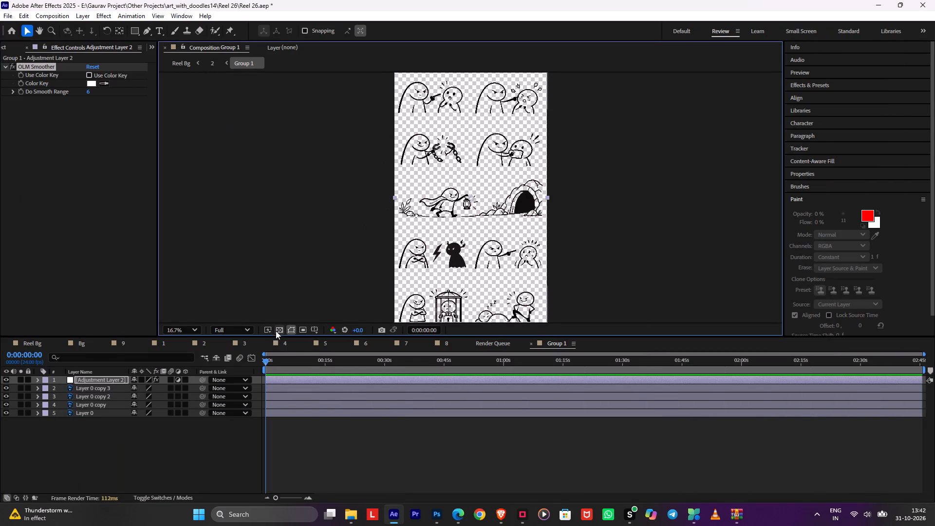
click(281, 329)
scroll(578, 223, up, 2)
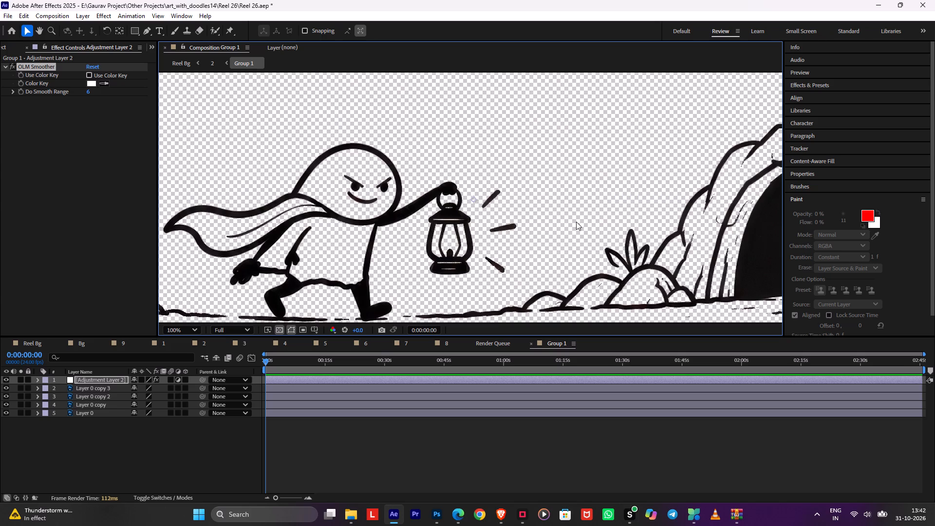
scroll(429, 207, up, 2)
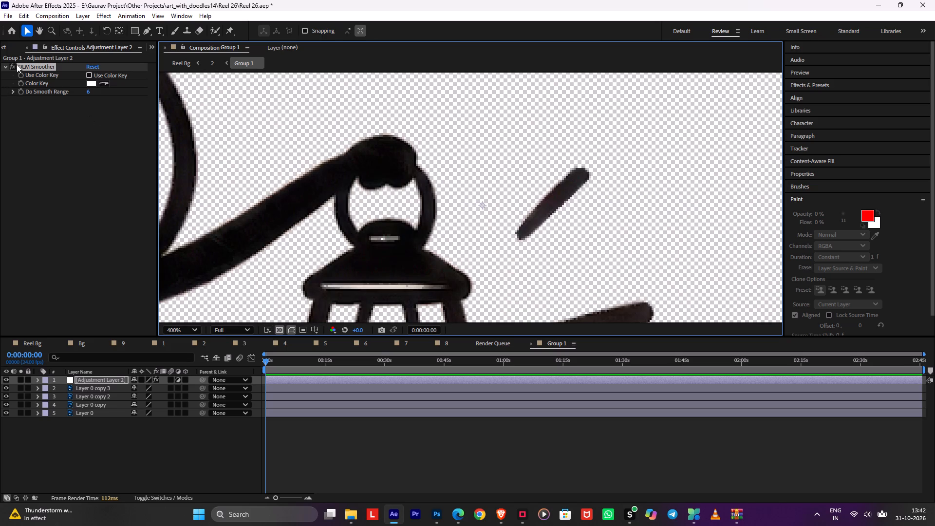
click(14, 65)
click(14, 65)
click(14, 65)
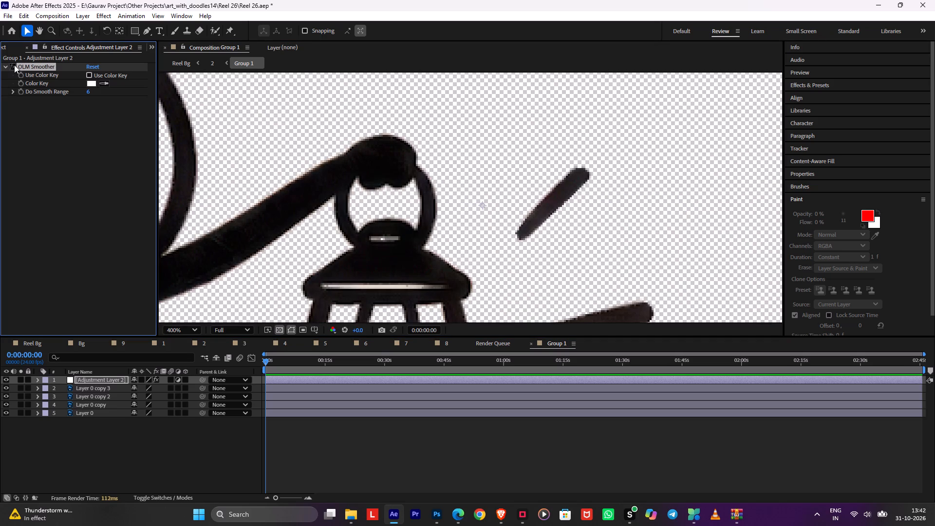
click(14, 65)
double_click(14, 65)
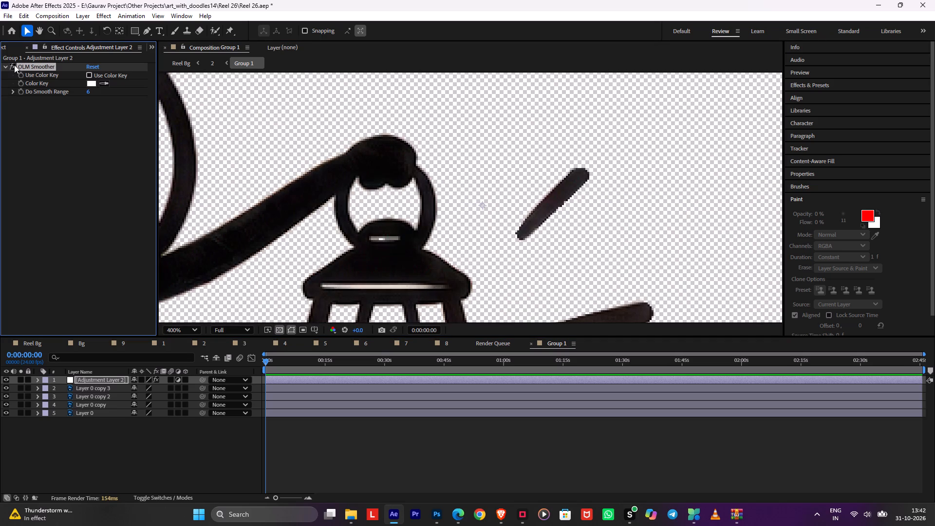
click(12, 64)
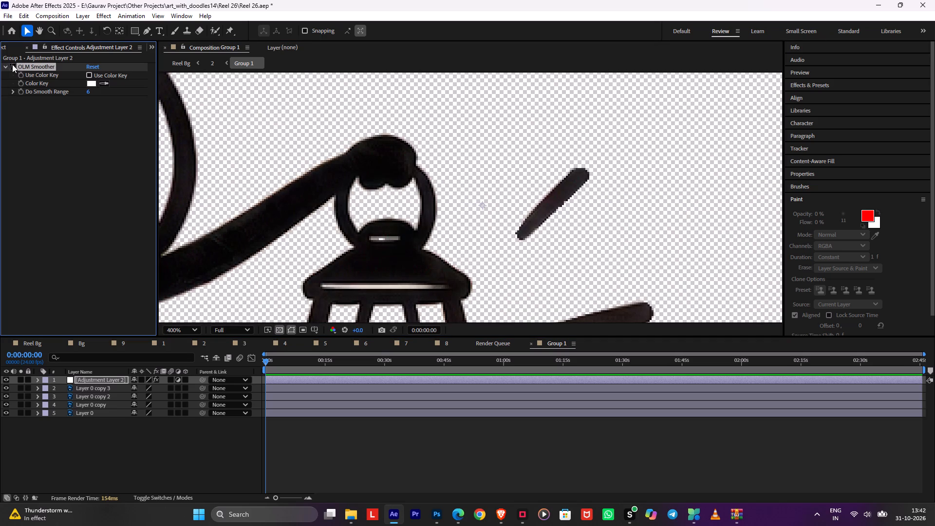
click(12, 64)
scroll(412, 160, down, 1)
Go through composition 2 to Reel Bg and preview the scenes from 0:00:00:18, stopping in scene 3.
key(Tab)
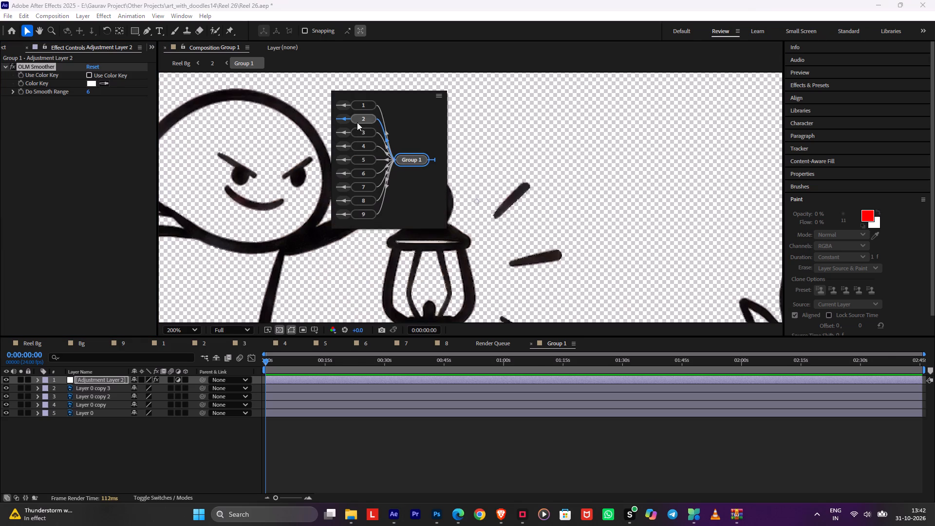
click(357, 122)
click(386, 488)
key(space)
key(space)
key(Tab)
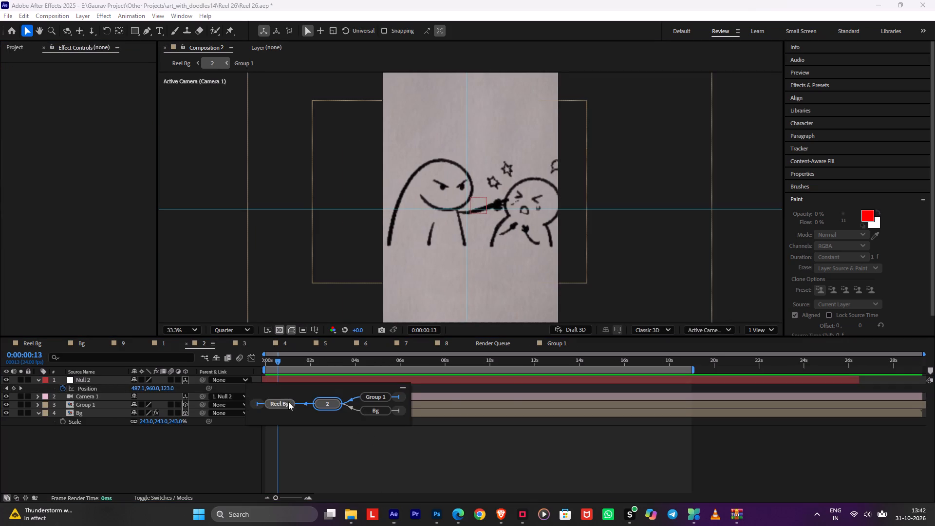
click(282, 401)
key(space)
drag(455, 363, 433, 369)
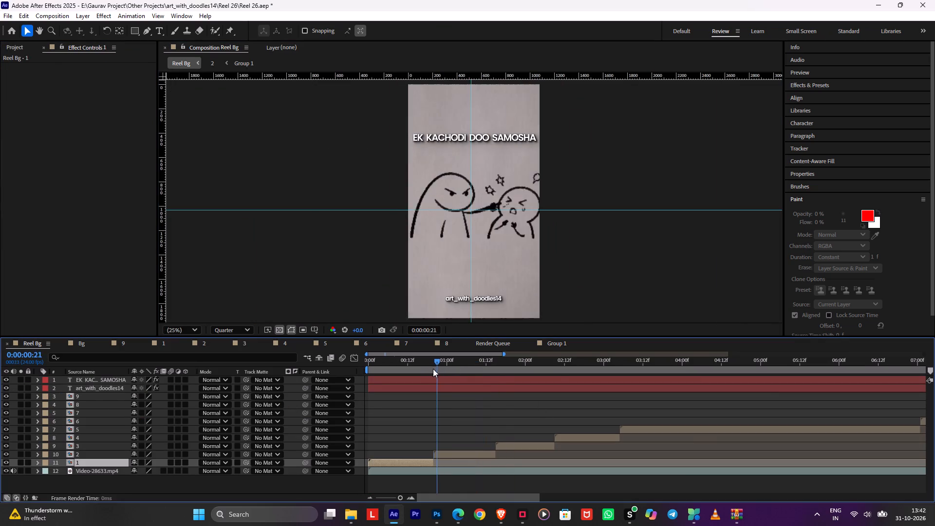
drag(433, 369, 426, 369)
key(space)
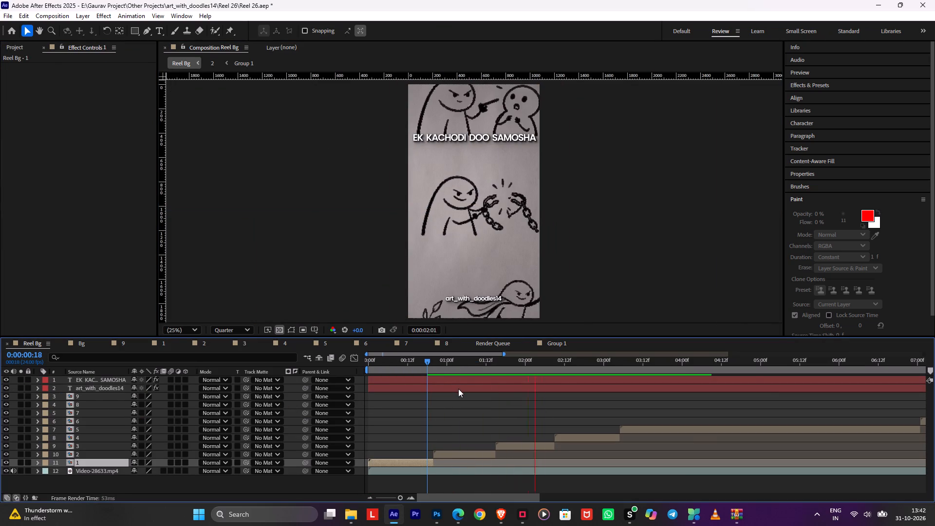
click(494, 361)
key(space)
drag(498, 361, 506, 362)
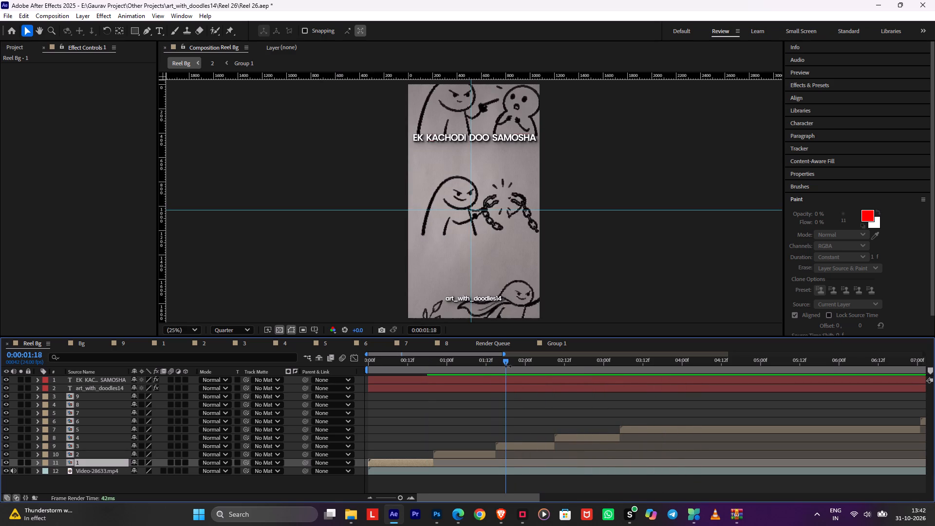
Open composition 3 from the Reel Bg timeline and show its guides.
double_click(510, 443)
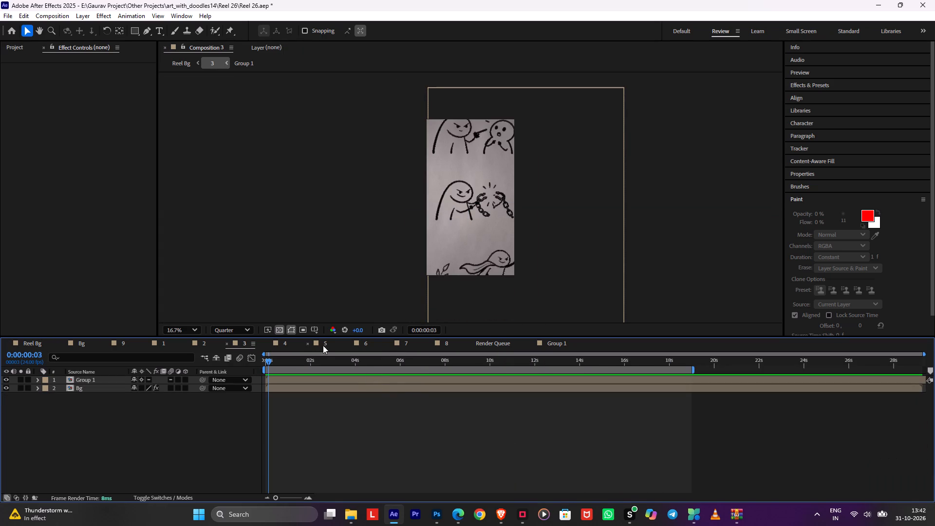
click(320, 329)
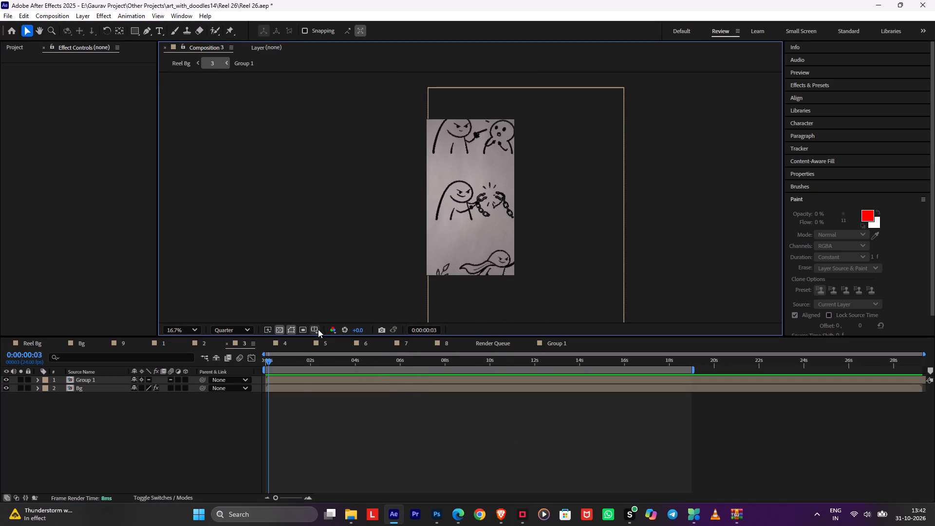
click(317, 329)
click(334, 379)
Scale the Group 1 layer in composition 3 to 140.4, 140.6%, nudge it right and down against the guides, and save the project.
scroll(515, 231, up, 1)
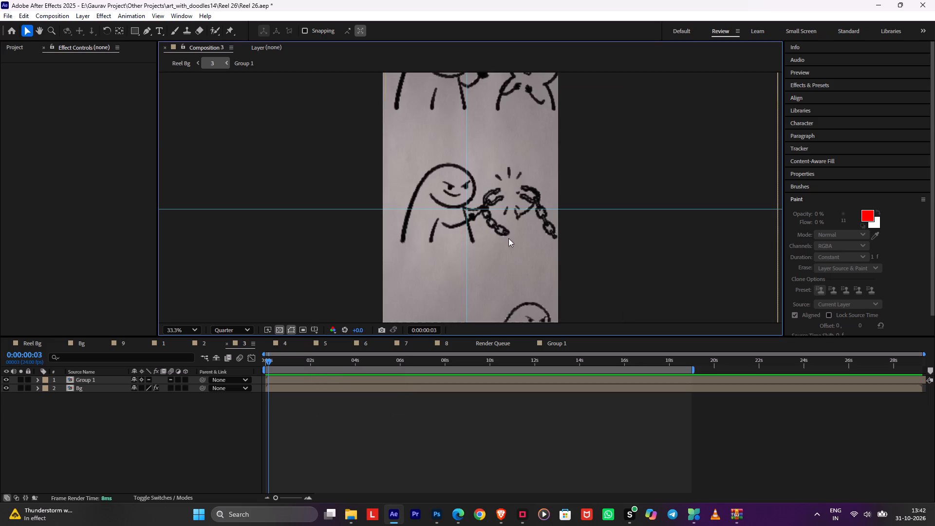
click(311, 381)
key(s)
drag(164, 391, 169, 391)
key(shift+Right)
key(shift+Down)
key(shift+Down)
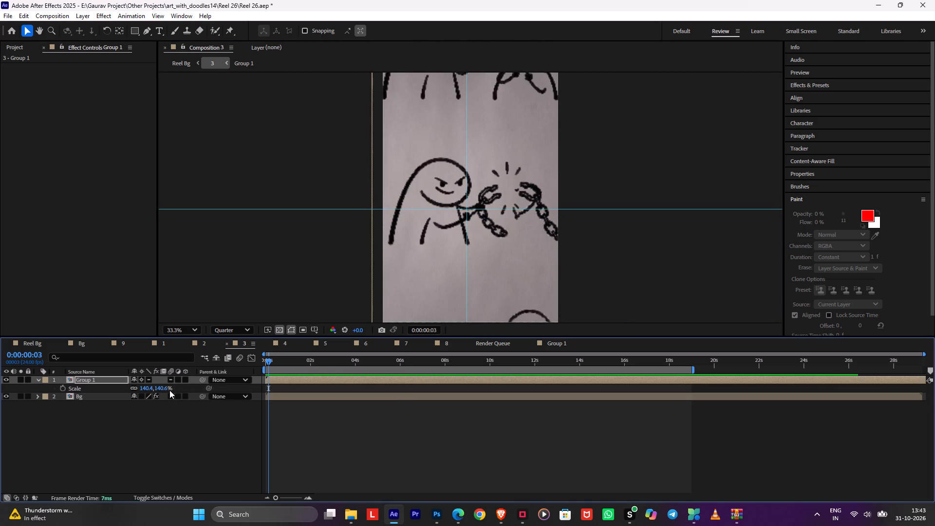
key(Right)
key(Right)
key(Right)
key(Down)
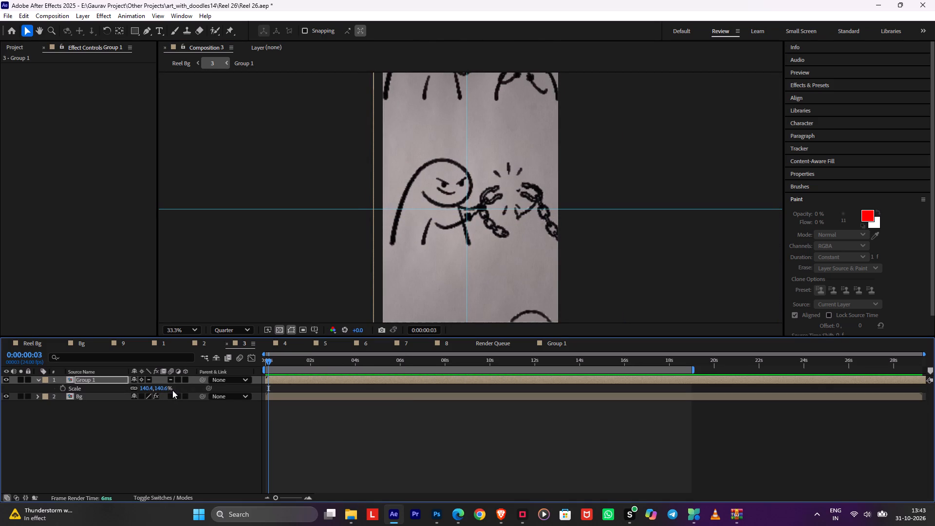
click(410, 431)
key(ctrl+s)
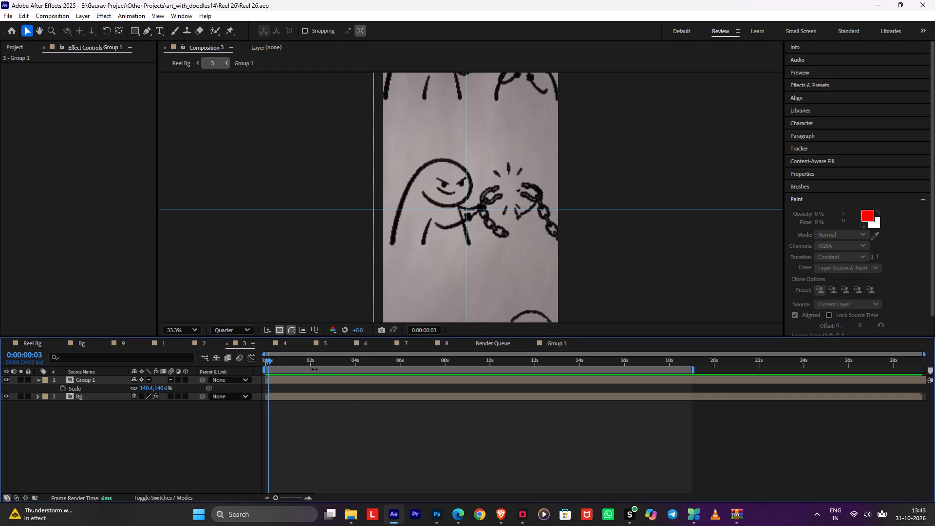
Set the preview resolution of composition 3 to Full and inspect the broken-chain doodle's lines.
click(233, 327)
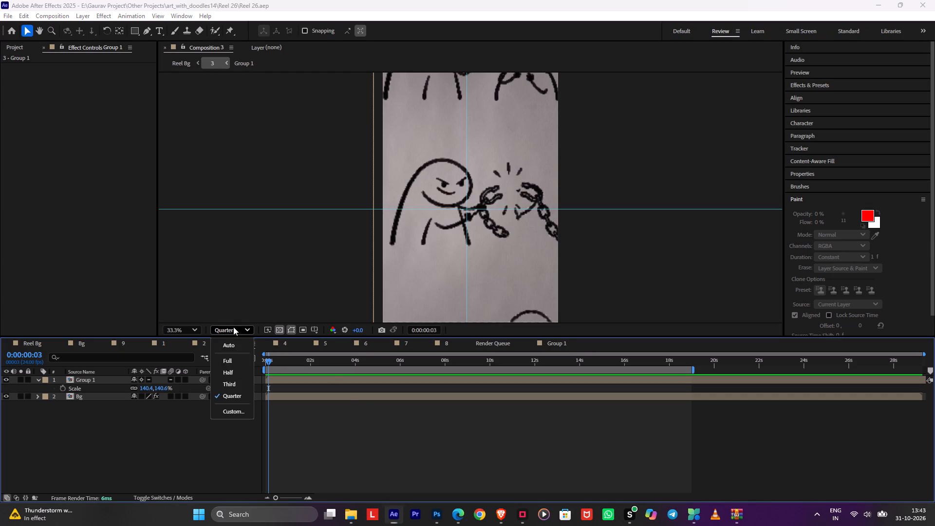
click(234, 365)
scroll(507, 245, up, 1)
scroll(507, 245, down, 1)
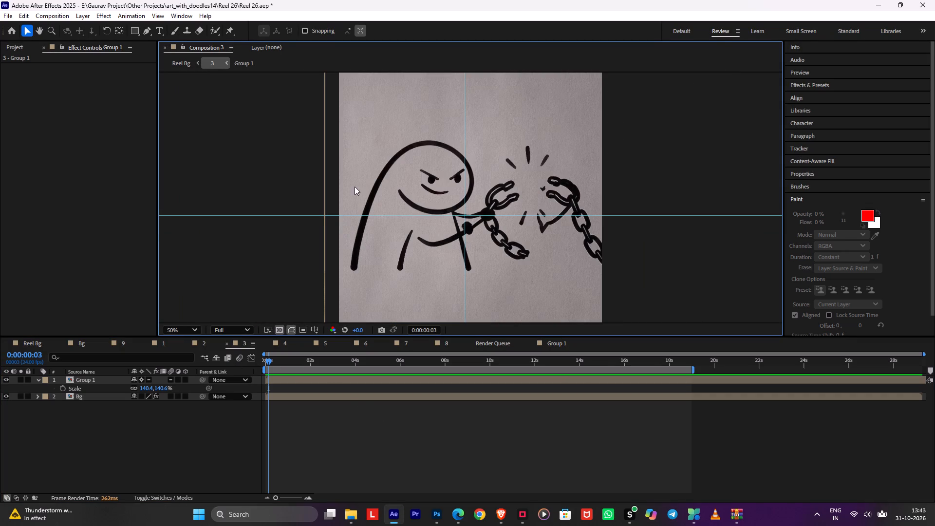
Examine the doodle sheet in the Group 1 source composition and return to composition 3.
double_click(323, 380)
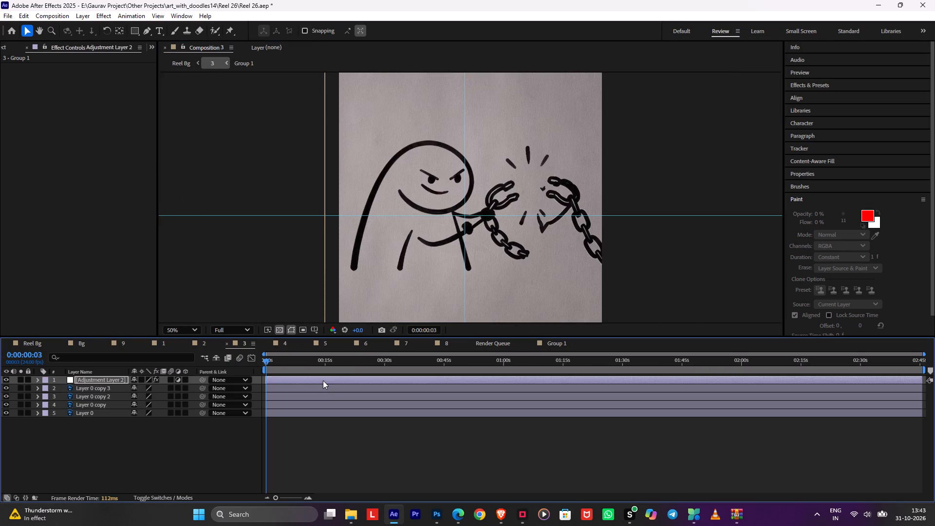
scroll(463, 203, down, 2)
key(Tab)
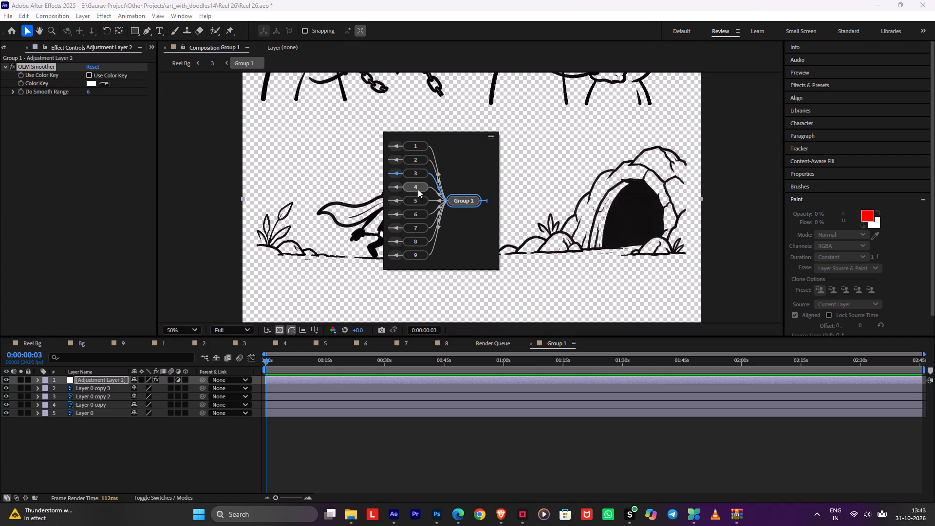
click(418, 172)
Draw a closed, curved Pen mask on the Group 1 layer in composition 3, enclosing the broken-chain doodle and both chain pieces.
click(147, 29)
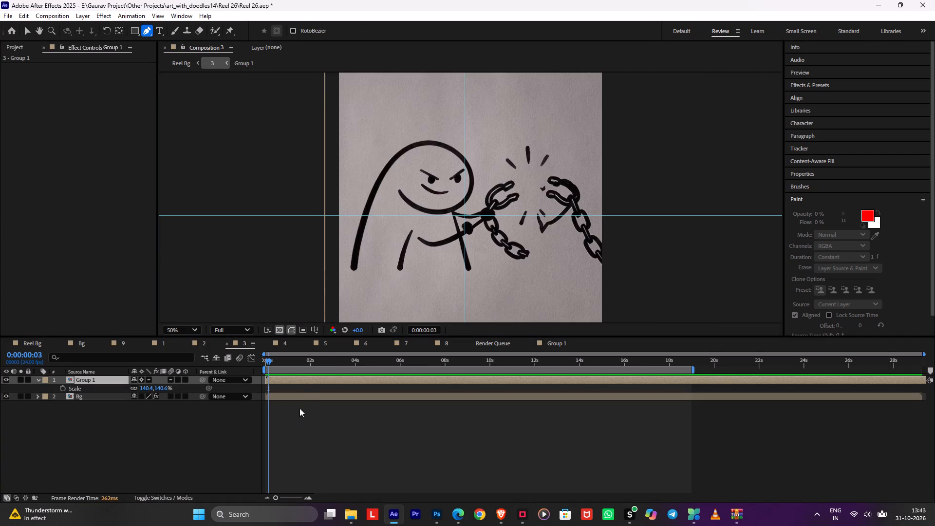
double_click(299, 384)
double_click(300, 379)
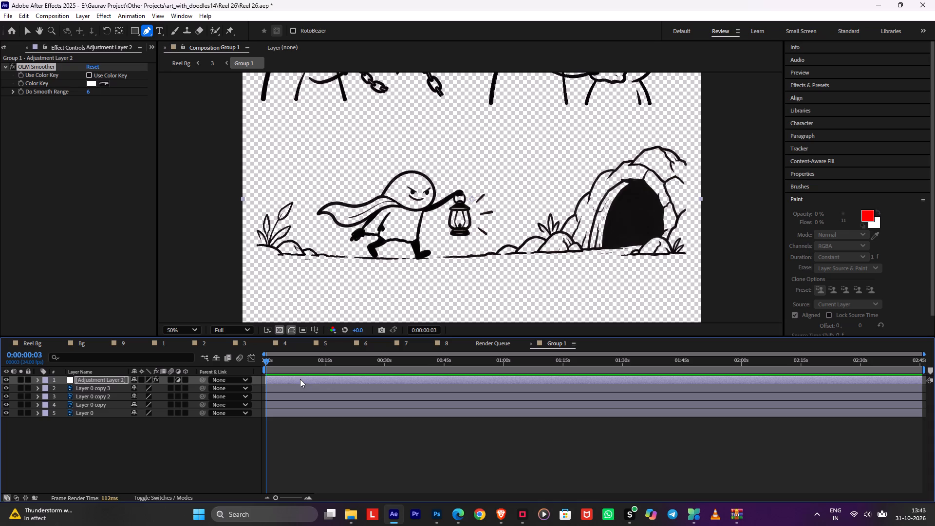
key(Tab)
click(349, 294)
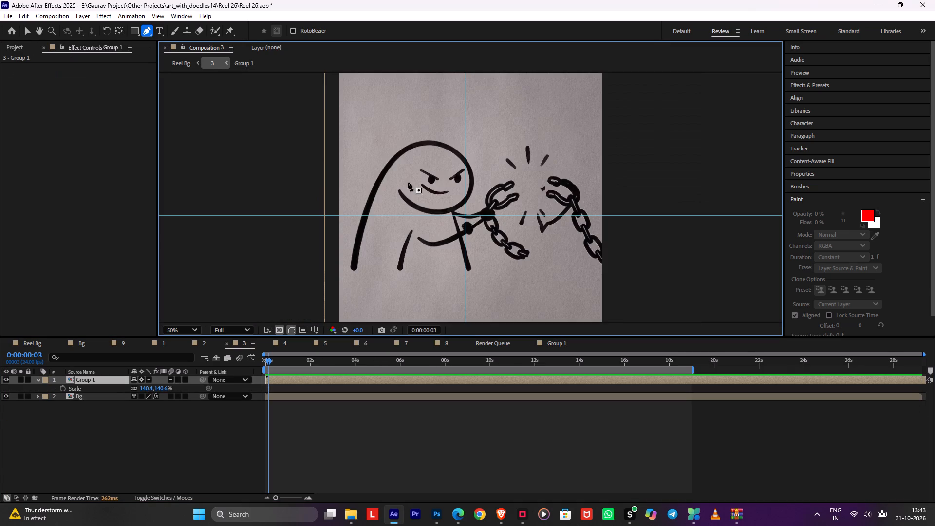
drag(407, 117, 402, 120)
drag(366, 142, 358, 161)
drag(349, 204, 341, 233)
drag(337, 267, 342, 293)
drag(367, 307, 371, 309)
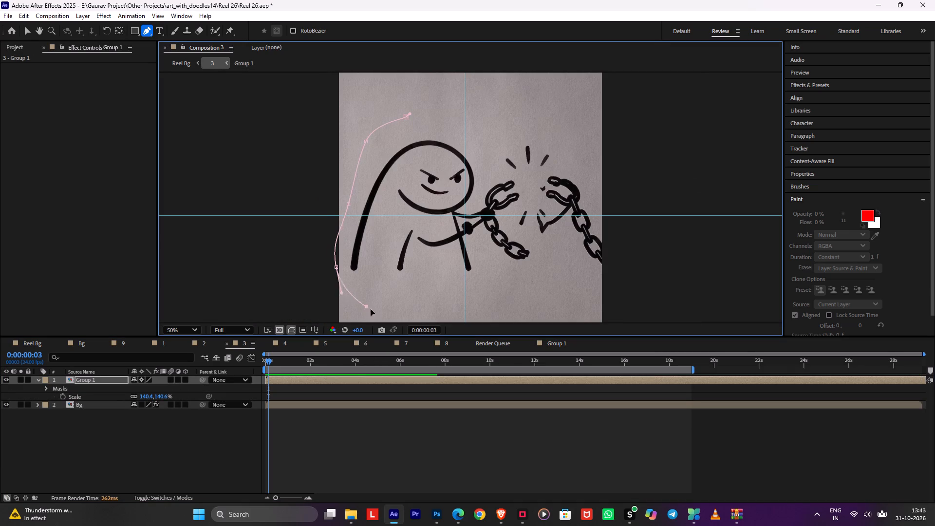
drag(371, 309, 404, 319)
drag(509, 314, 544, 313)
drag(622, 300, 634, 295)
drag(659, 275, 657, 252)
drag(632, 195, 620, 178)
drag(591, 149, 582, 144)
drag(511, 125, 497, 122)
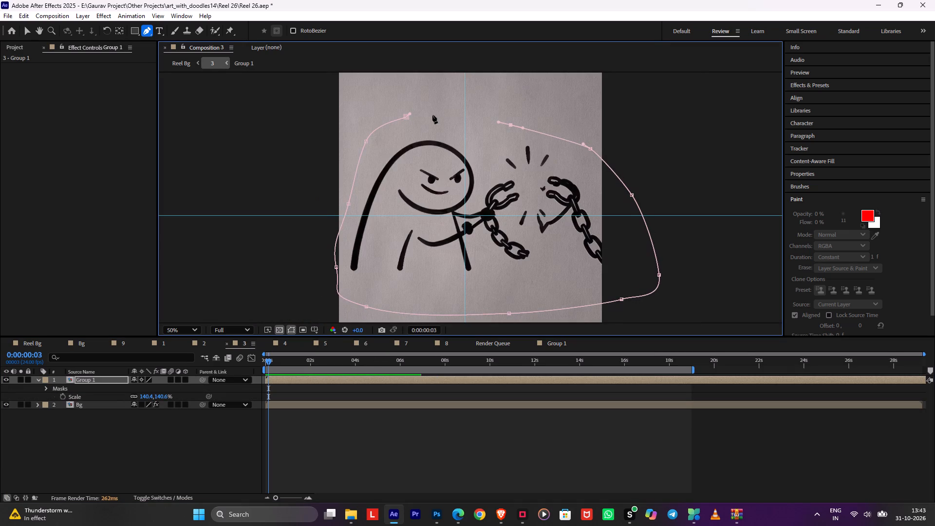
click(406, 115)
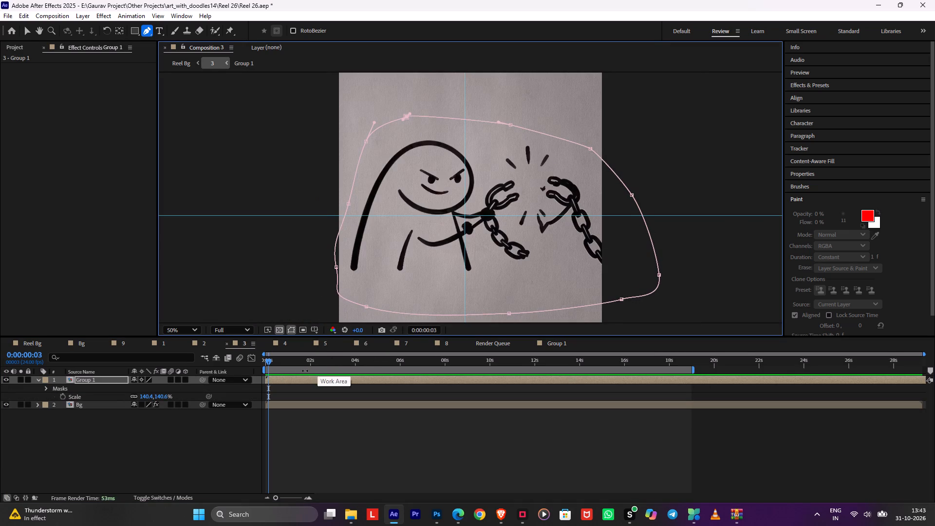
Look over the whole Group 1 source composition again and return to composition 3.
click(40, 31)
click(55, 29)
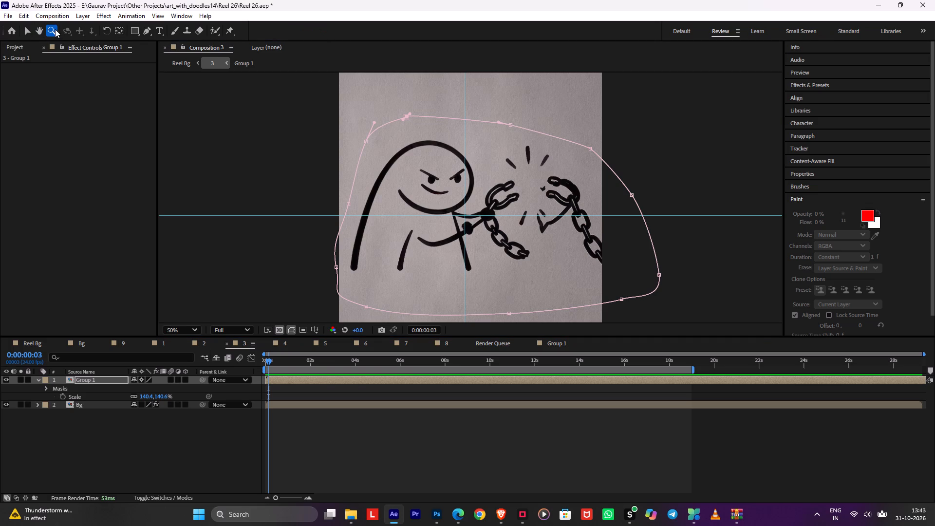
click(145, 33)
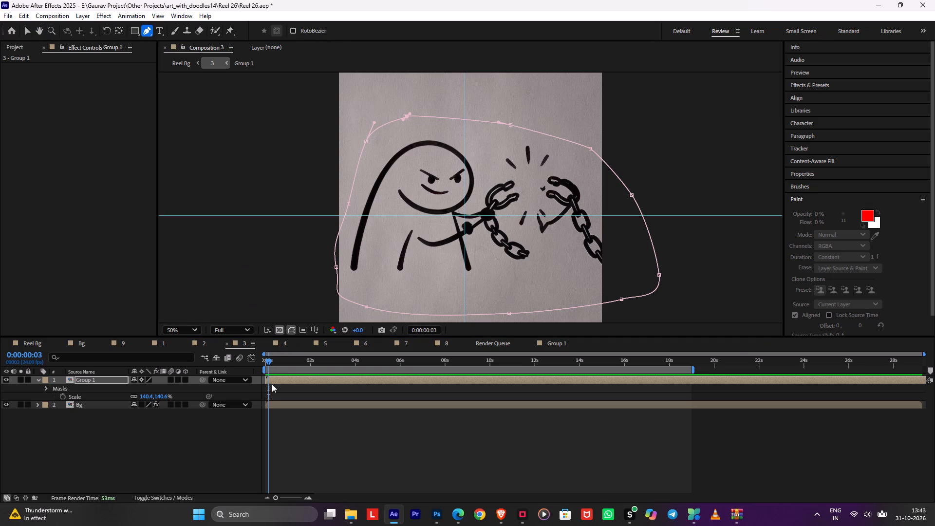
double_click(277, 378)
scroll(417, 219, down, 1)
key(Tab)
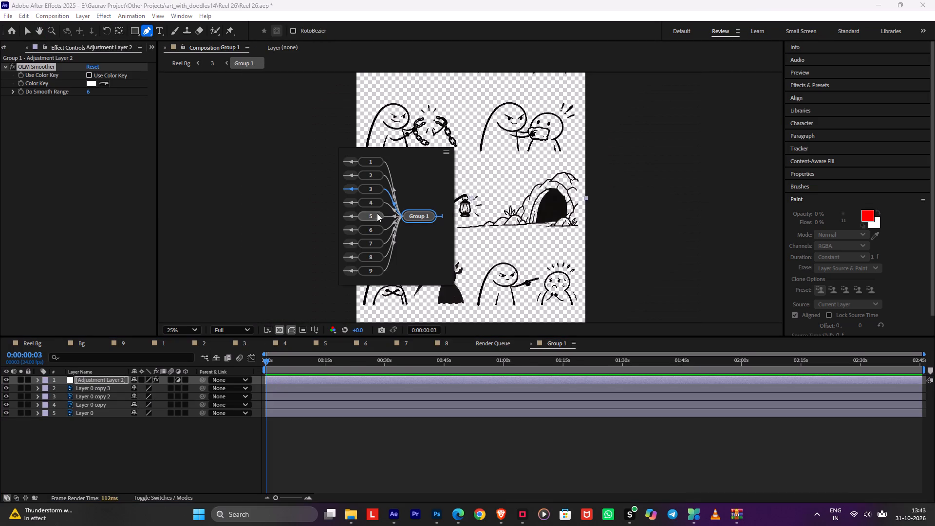
click(374, 191)
Centre the Group 1 layer's anchor point on the masked broken-chain doodle, undoing the trial scale change.
scroll(507, 242, down, 1)
key(s)
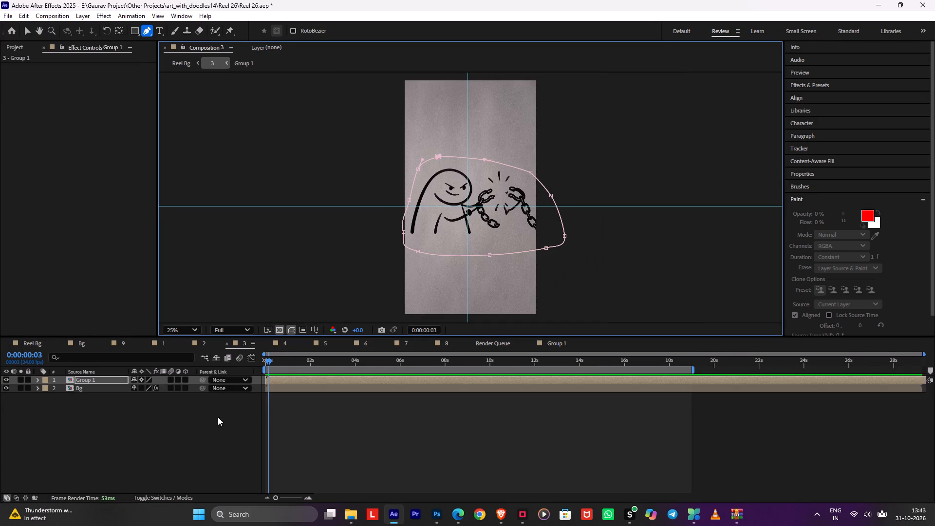
key(s)
drag(162, 385, 151, 388)
key(ctrl+z)
key(ctrl+alt+Home)
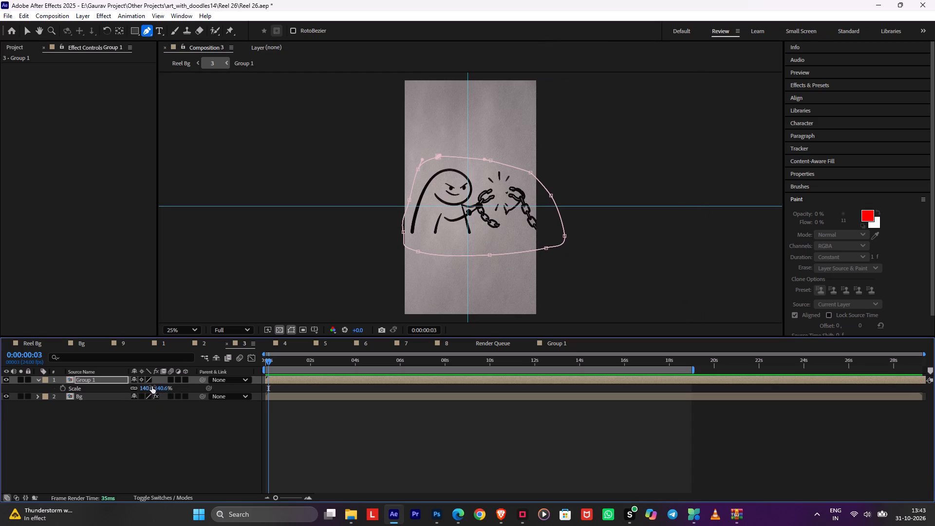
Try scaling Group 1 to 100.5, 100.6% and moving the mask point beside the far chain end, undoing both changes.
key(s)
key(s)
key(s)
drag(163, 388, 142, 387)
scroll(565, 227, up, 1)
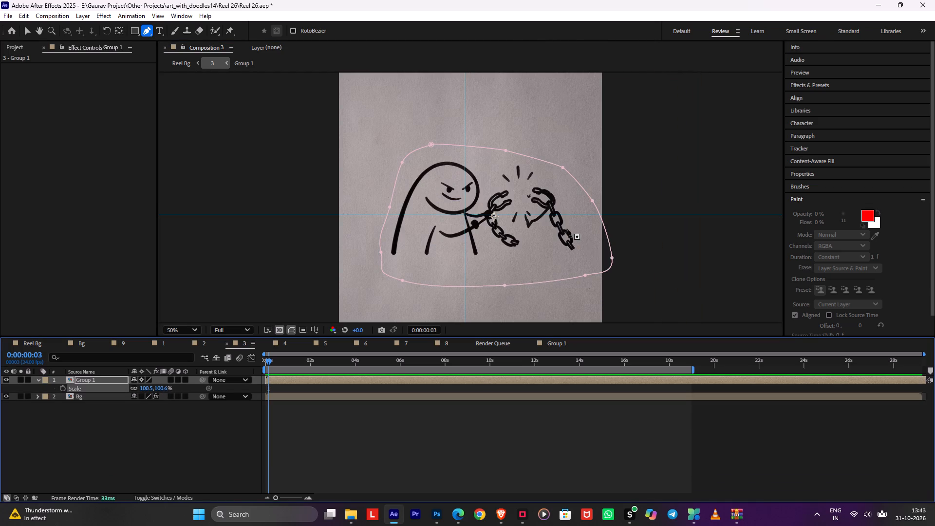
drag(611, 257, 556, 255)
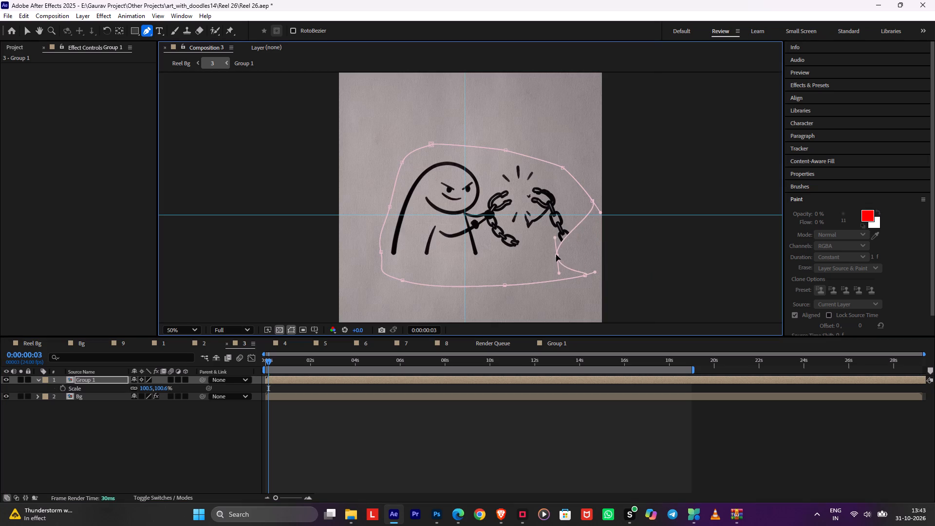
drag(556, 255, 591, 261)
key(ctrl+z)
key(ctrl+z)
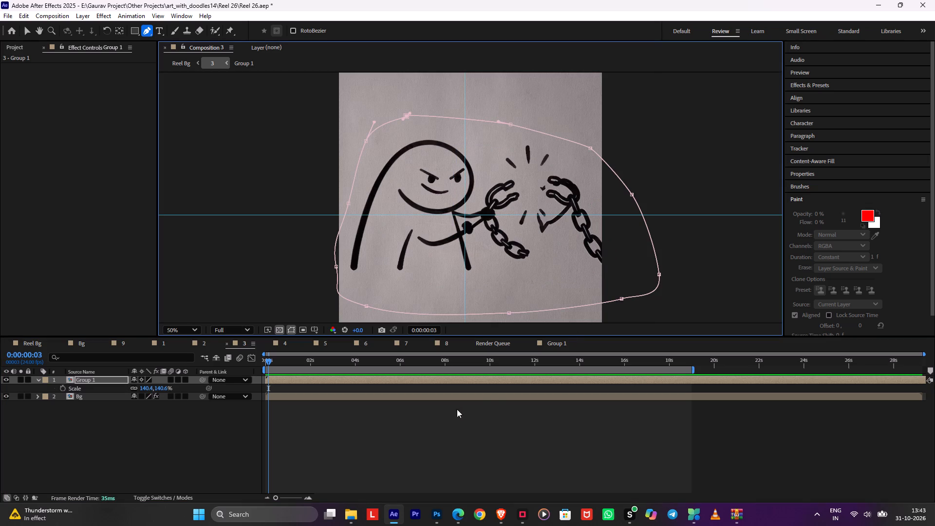
Add a null object and a camera with a blank name to composition 3.
click(362, 419)
click(279, 381)
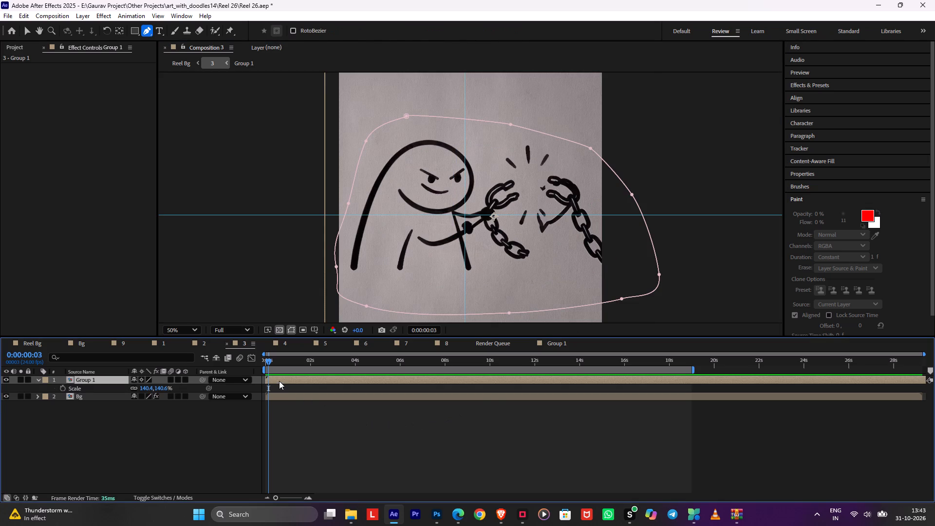
key(ctrl+alt+shift+y)
key(ctrl+alt+shift+c)
key(Delete)
key(Return)
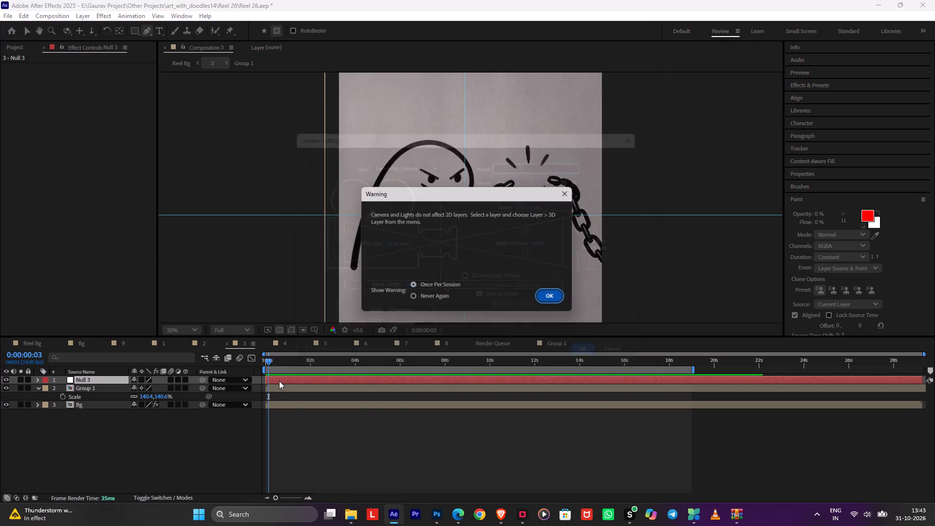
click(544, 299)
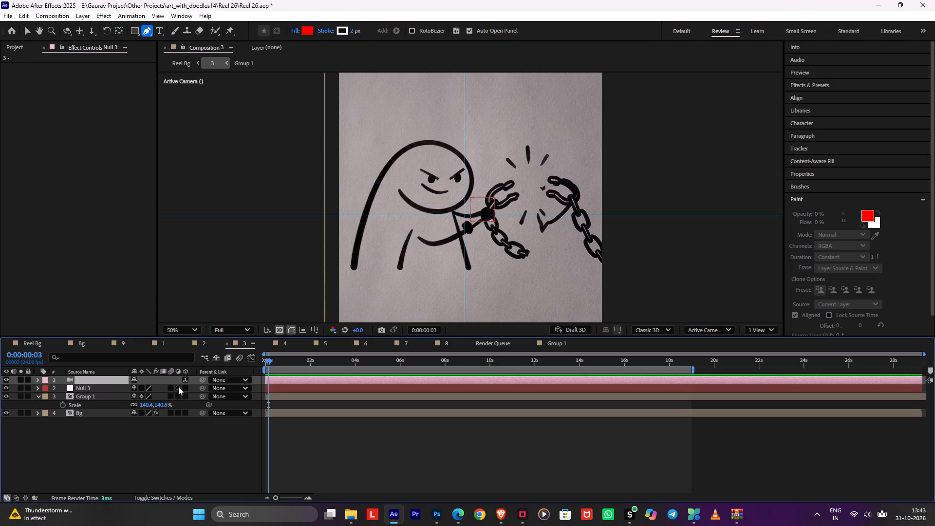
Make the Null 3, Group 1 and Bg layers 3D, and place the camera layer beneath Null 3.
drag(187, 389, 187, 434)
drag(81, 378, 87, 388)
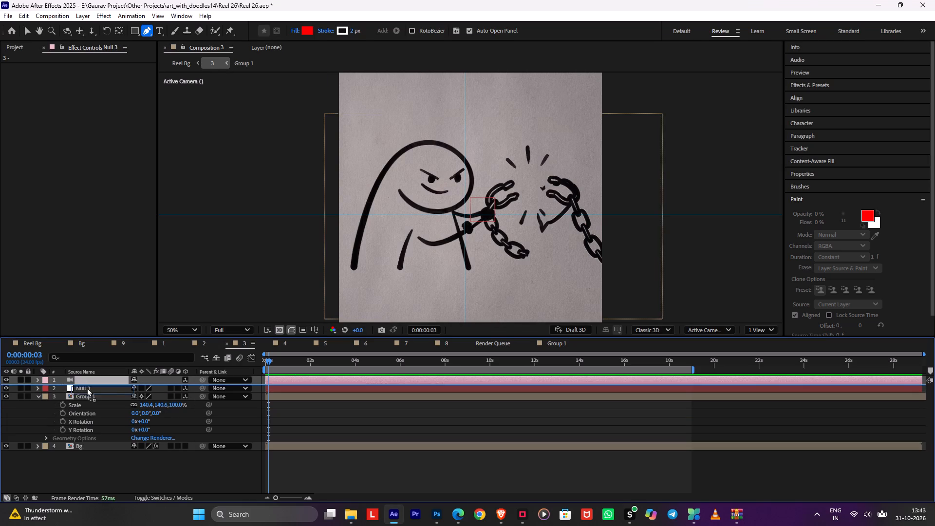
drag(87, 388, 89, 390)
click(185, 446)
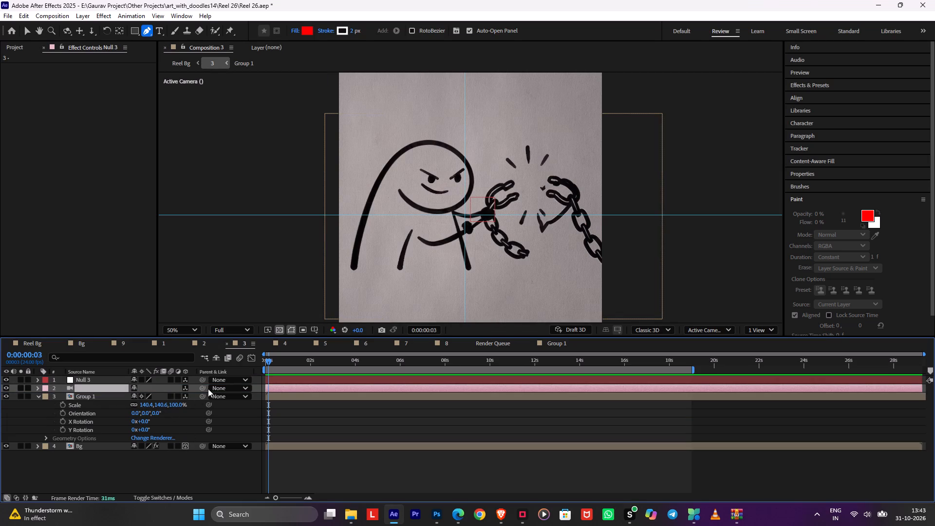
Parent the camera layer to Null 3 and save the project.
drag(203, 390, 188, 377)
click(336, 437)
key(ctrl+s)
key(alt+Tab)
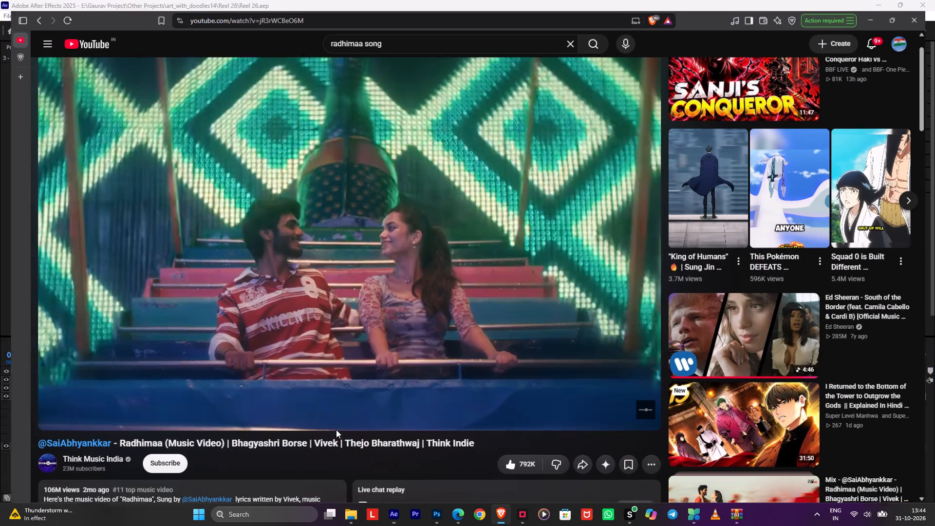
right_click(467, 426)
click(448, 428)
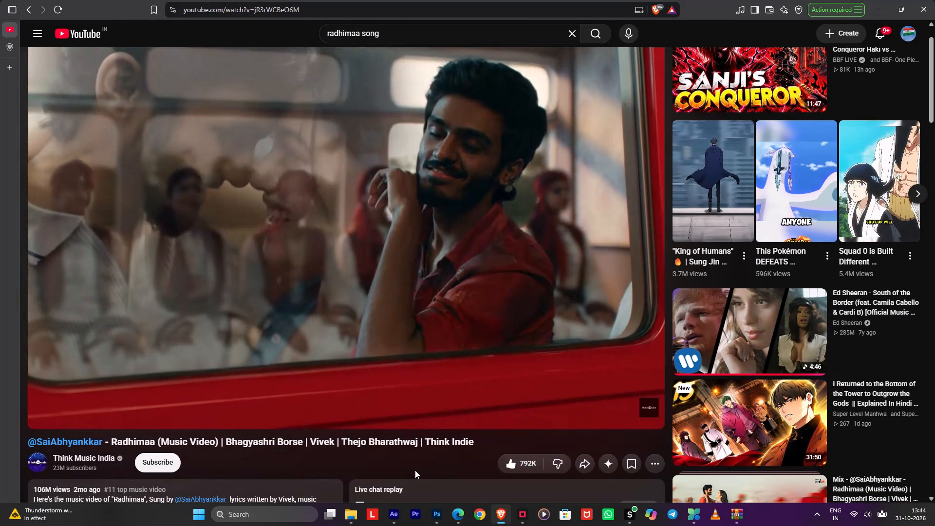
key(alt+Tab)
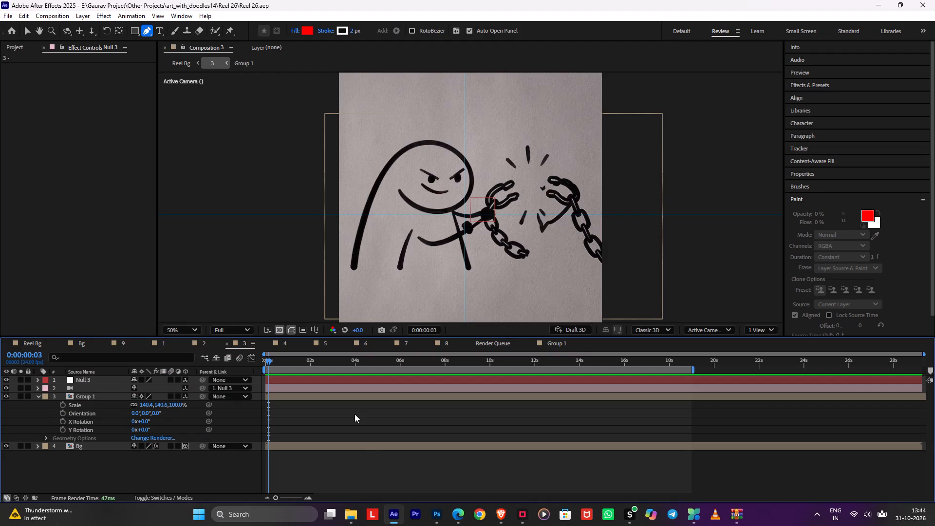
Collapse the layer properties in composition 3 and turn off Collapse Transformations for the Group 1 layer.
click(353, 413)
key(u)
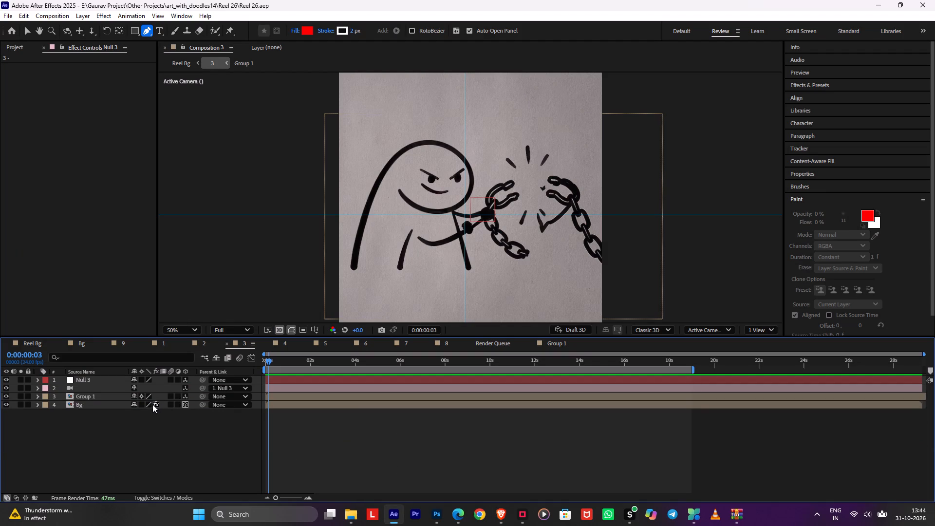
click(7, 493)
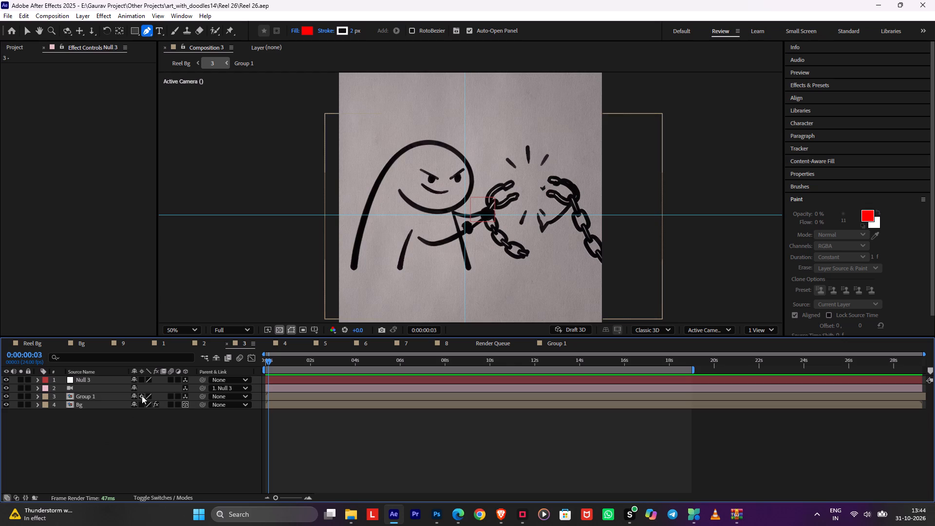
click(141, 397)
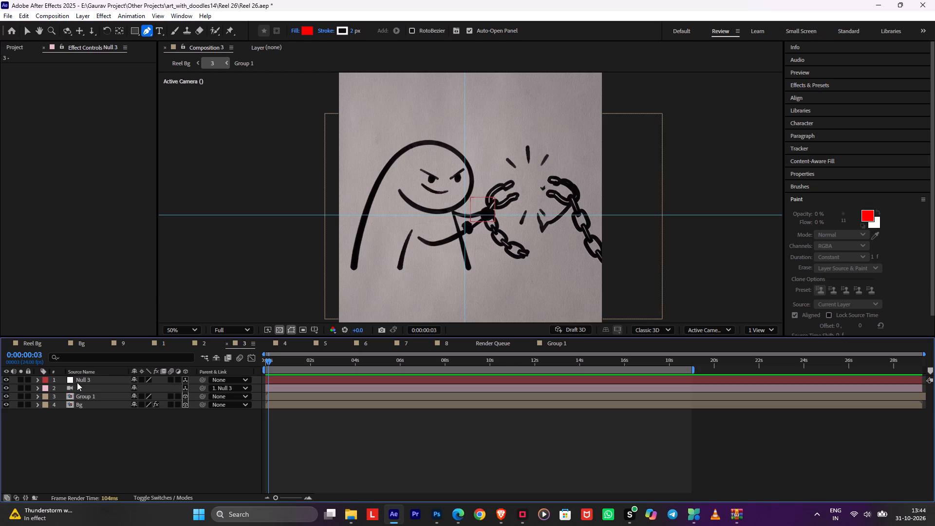
Add a Position keyframe to Null 3 at 540.0, 960.0, 0.0 and place it at 0:00:00:00.
click(77, 382)
key(p)
click(61, 391)
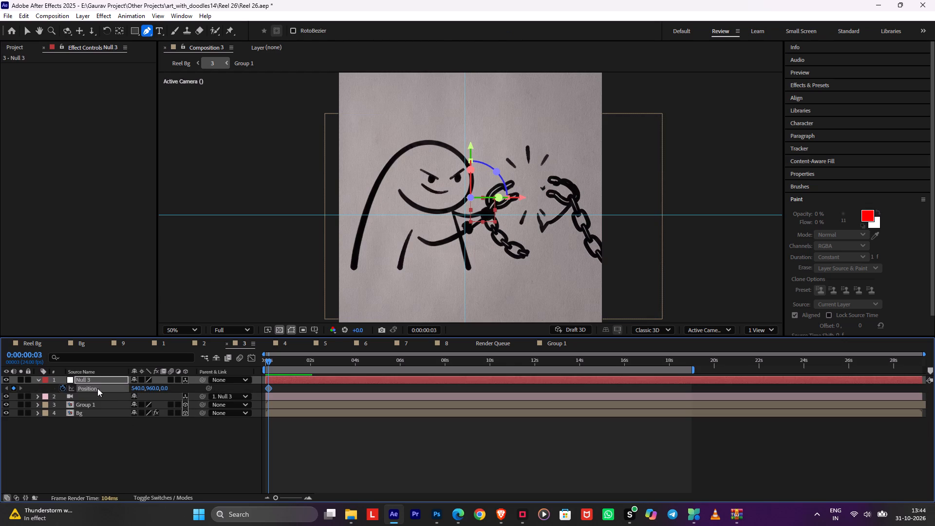
drag(280, 362, 182, 384)
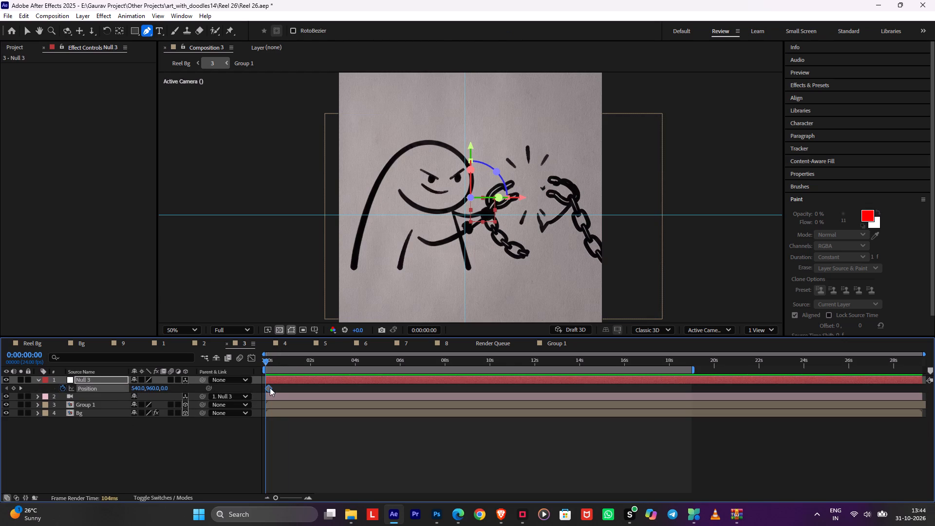
drag(271, 387, 264, 390)
drag(268, 386, 267, 393)
At 0:00:04:00, keyframe Null 3's Z position at about 143 for a camera push-in, and apply Easy Ease to it.
drag(304, 362, 355, 371)
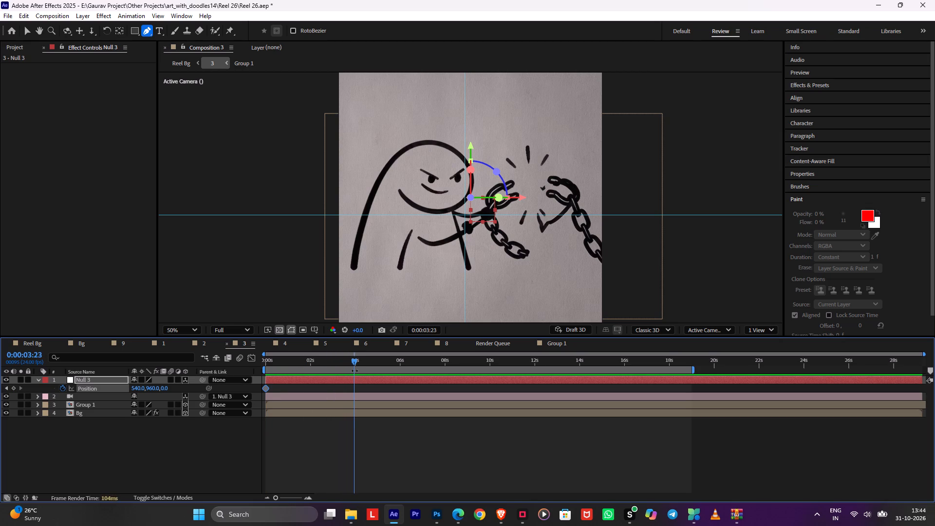
key(ctrl+Right)
key(ctrl+s)
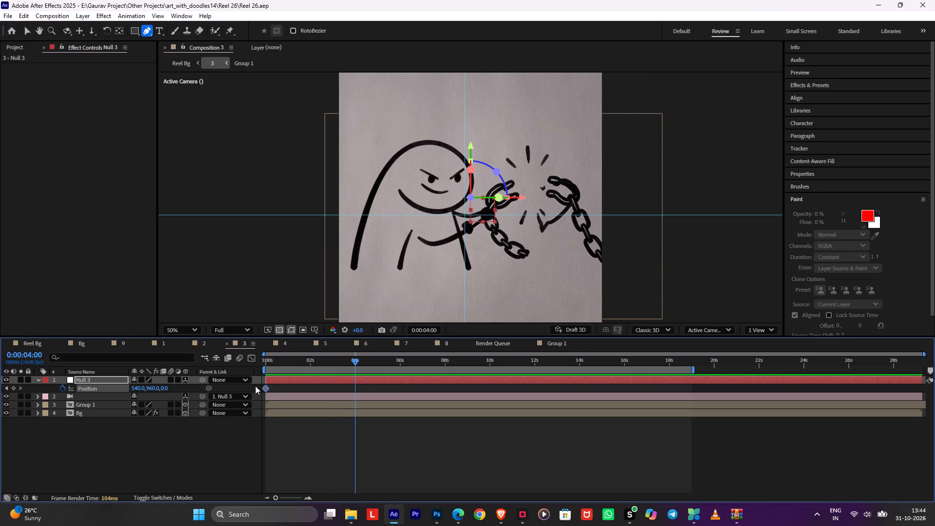
drag(164, 388, 239, 390)
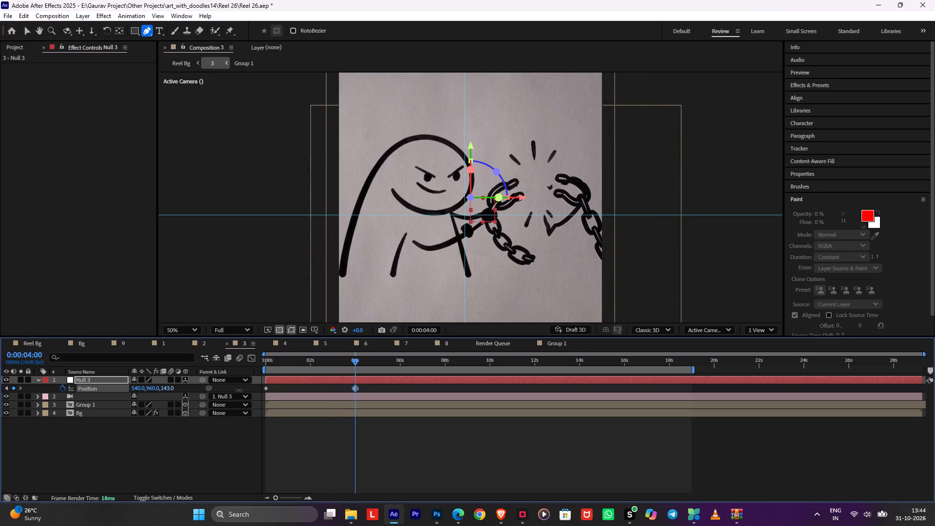
drag(239, 390, 260, 394)
key(F9)
Move Null 3's eased Position keyframe earlier, towards 0:00:02:12, to quicken the camera push-in.
drag(347, 362, 55, 392)
click(322, 364)
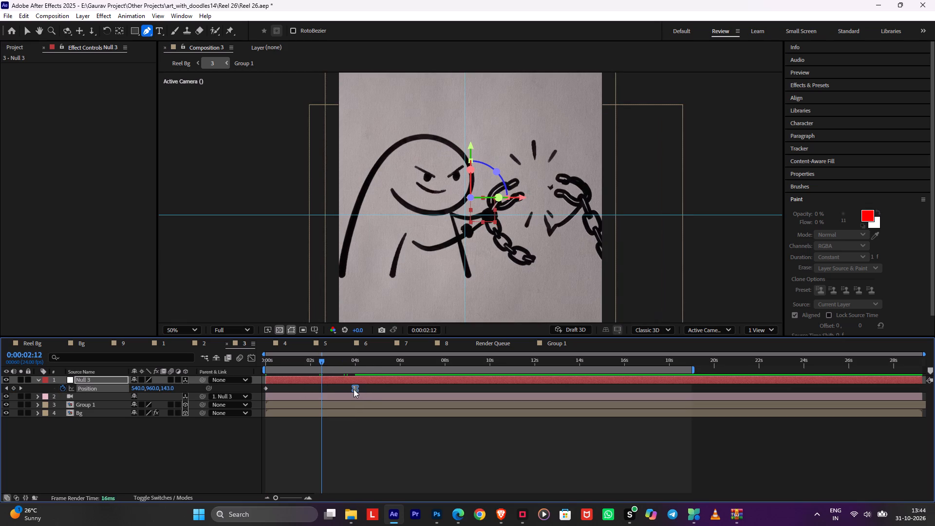
drag(353, 389, 327, 393)
Return to the Reel Bg composition.
key(Tab)
click(254, 393)
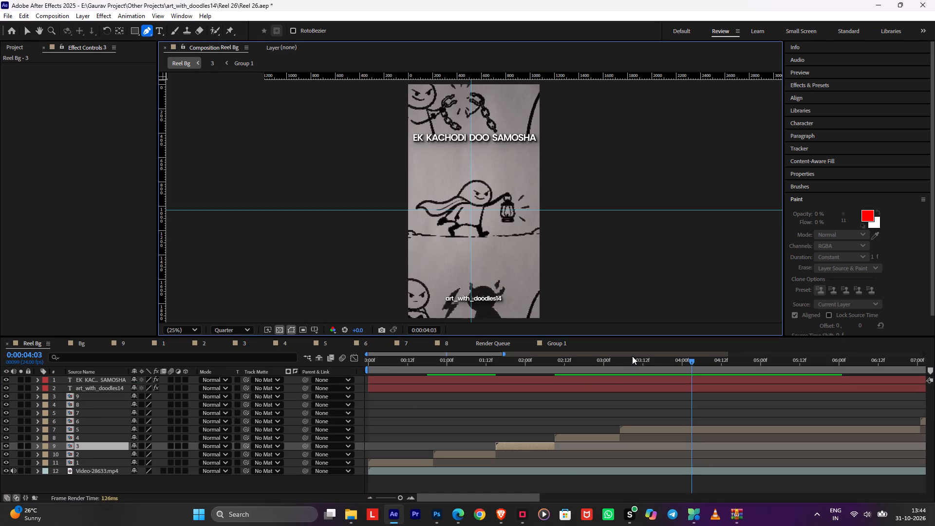
Move Null 3's eased Position keyframe in composition 3 to 0:00:00:21, and save the project back in Reel Bg.
drag(621, 358, 566, 370)
double_click(558, 445)
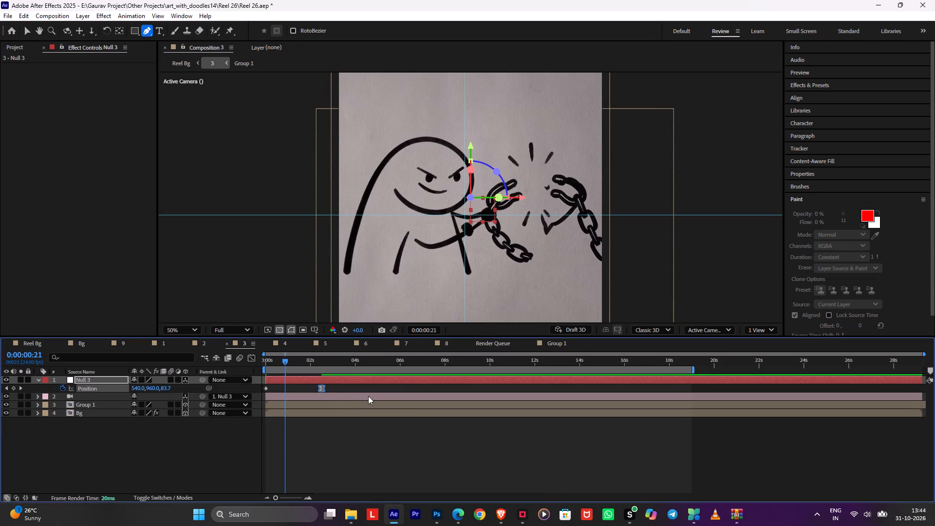
drag(321, 388, 292, 394)
click(309, 444)
key(Tab)
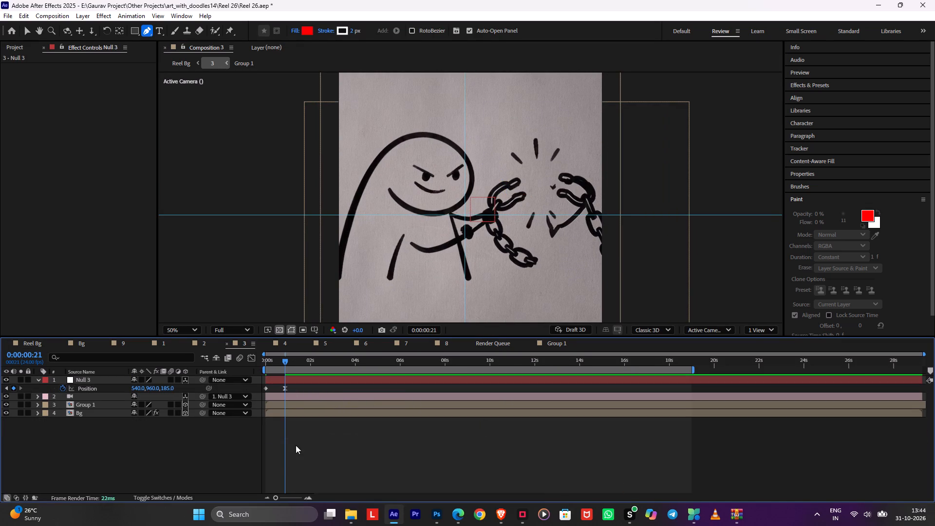
click(250, 445)
key(ctrl+s)
Play back the Reel Bg timeline from the start to review the camera moves of the first doodle scenes.
click(472, 359)
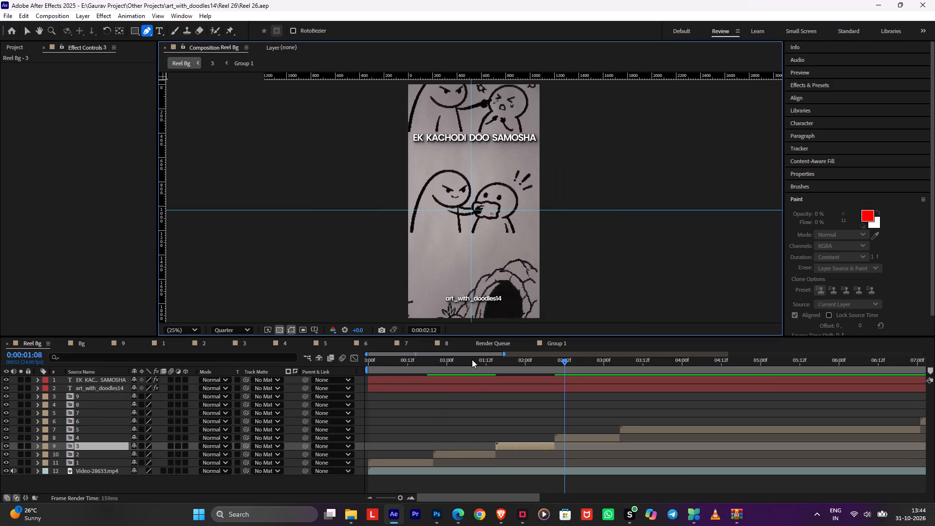
key(space)
alt+scroll(506, 426, up, 4)
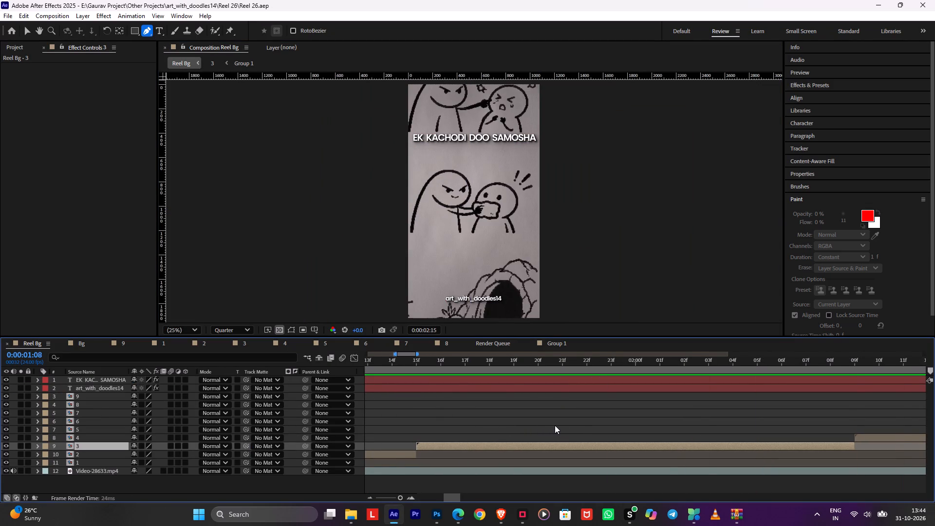
key(space)
alt+scroll(507, 388, down, 3)
drag(482, 363, 263, 401)
key(space)
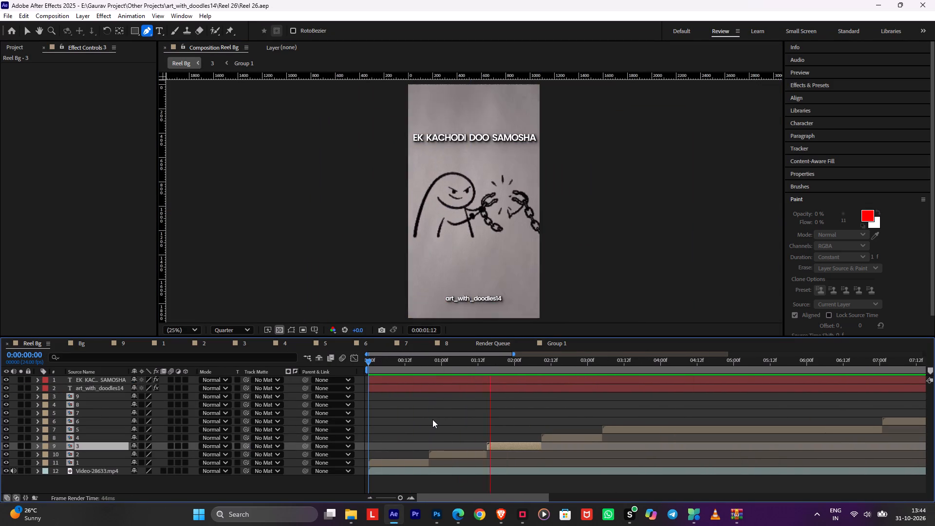
key(space)
key(space)
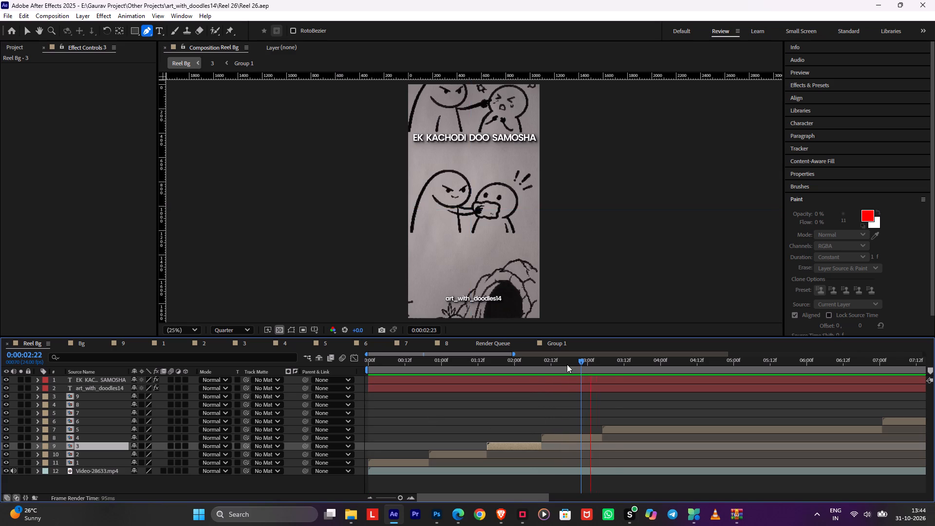
Open composition 4 from its layer start at 0:00:02:09 in Reel Bg, and save the project.
drag(567, 361, 546, 371)
double_click(561, 436)
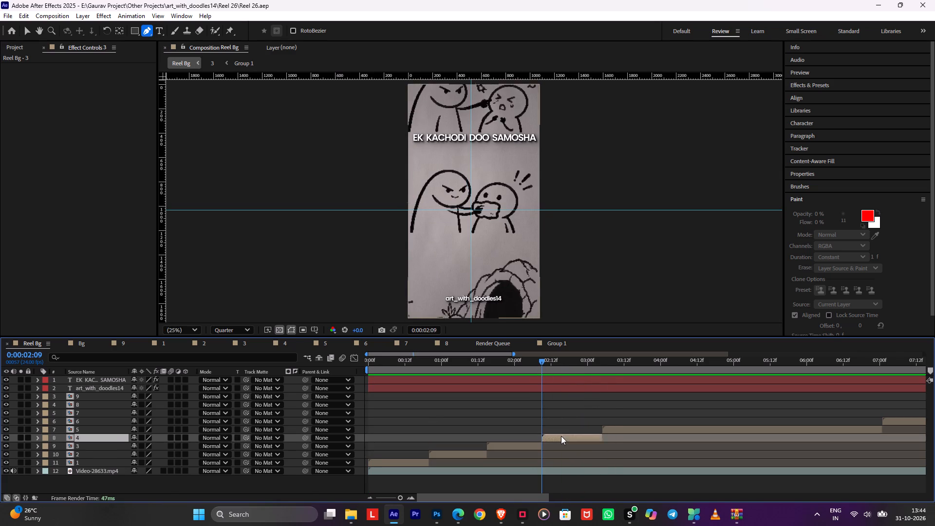
click(474, 443)
key(ctrl+s)
Add a null and a camera to composition 4, and make the null, Group 1 and Bg layers 3D.
click(294, 379)
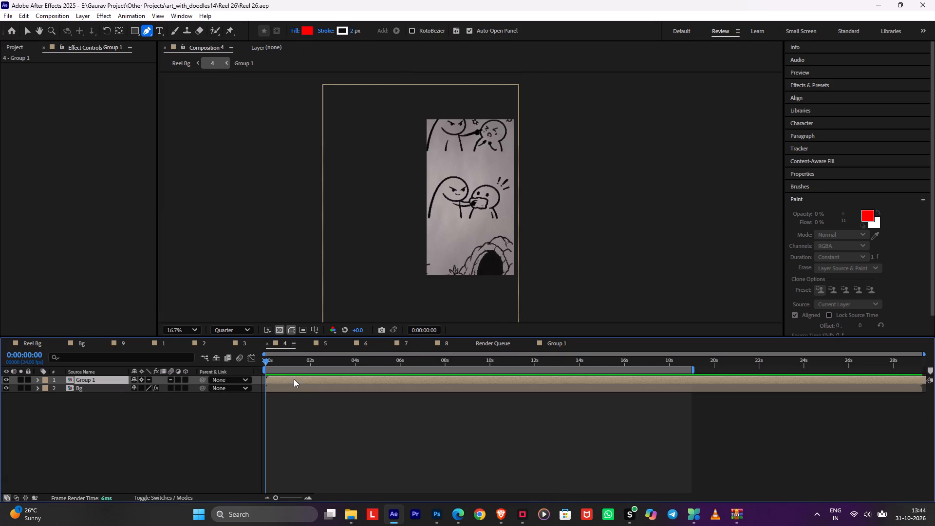
key(ctrl+alt+shift+y)
key(ctrl+alt+shift+c)
key(Return)
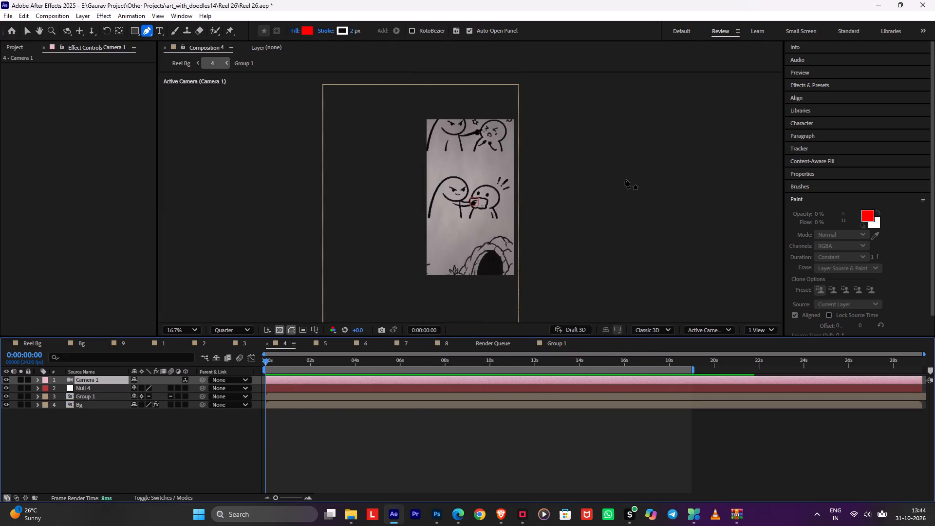
drag(186, 387, 184, 426)
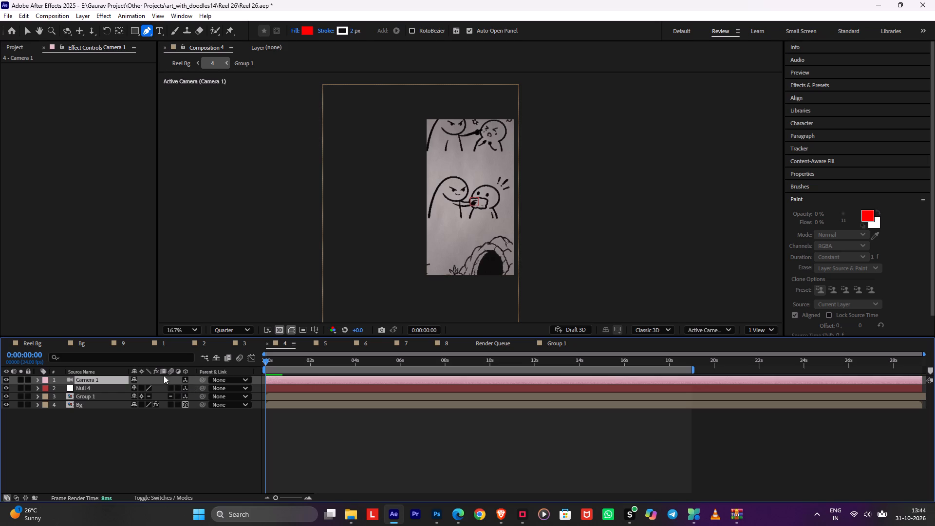
Place the camera layer beneath Null 4 and parent it to that null.
drag(107, 378, 104, 390)
drag(202, 387, 201, 387)
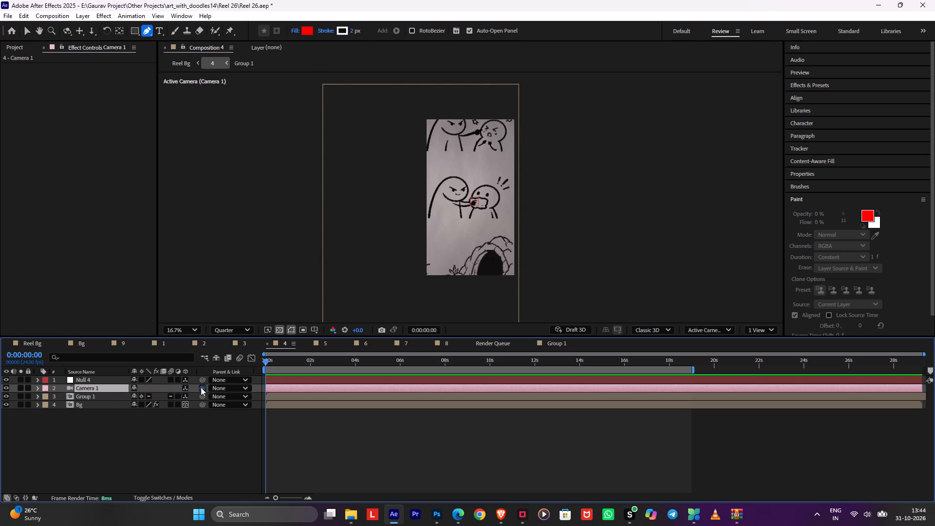
drag(201, 387, 184, 383)
Draw a closed curved Pen mask on Group 1 around the two characters and the exclamation strokes, excluding the neighbouring doodles.
click(83, 392)
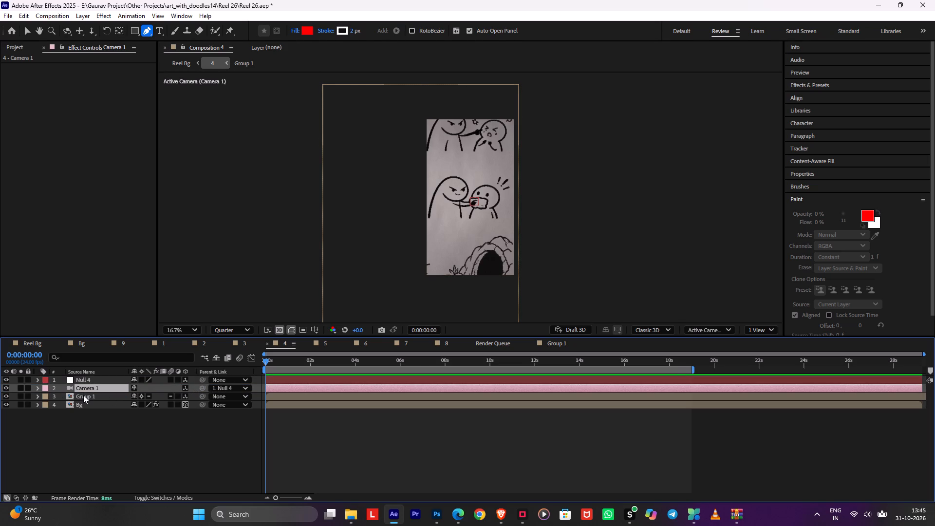
click(83, 395)
scroll(451, 158, up, 1)
click(439, 137)
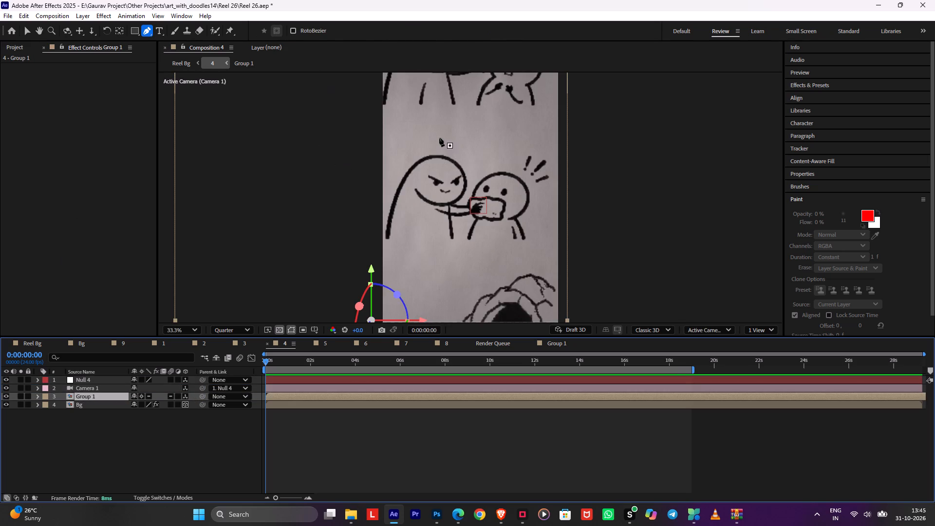
drag(414, 149, 409, 158)
drag(392, 179, 388, 185)
drag(377, 208, 376, 217)
drag(375, 251, 378, 257)
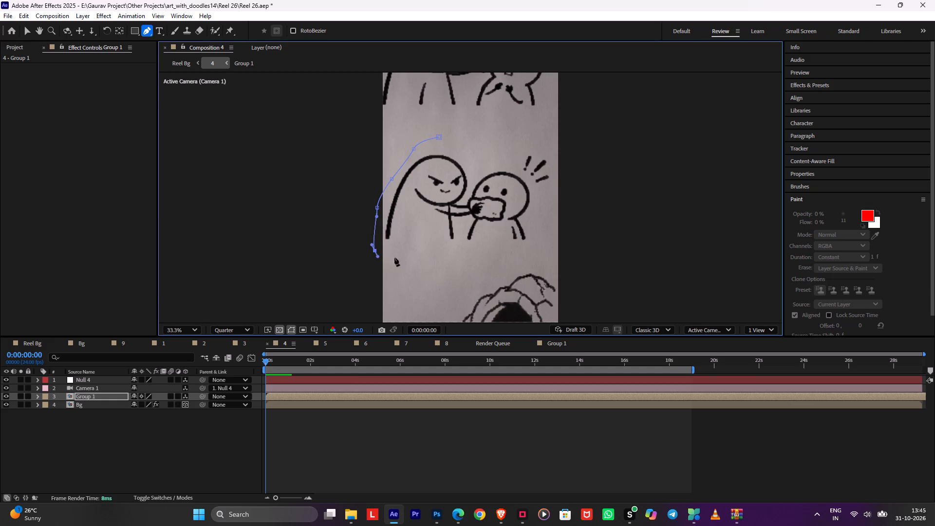
drag(409, 255, 430, 253)
drag(479, 253, 506, 252)
drag(543, 248, 562, 245)
drag(568, 229, 570, 210)
drag(570, 168, 569, 158)
drag(555, 136, 549, 134)
drag(522, 128, 497, 131)
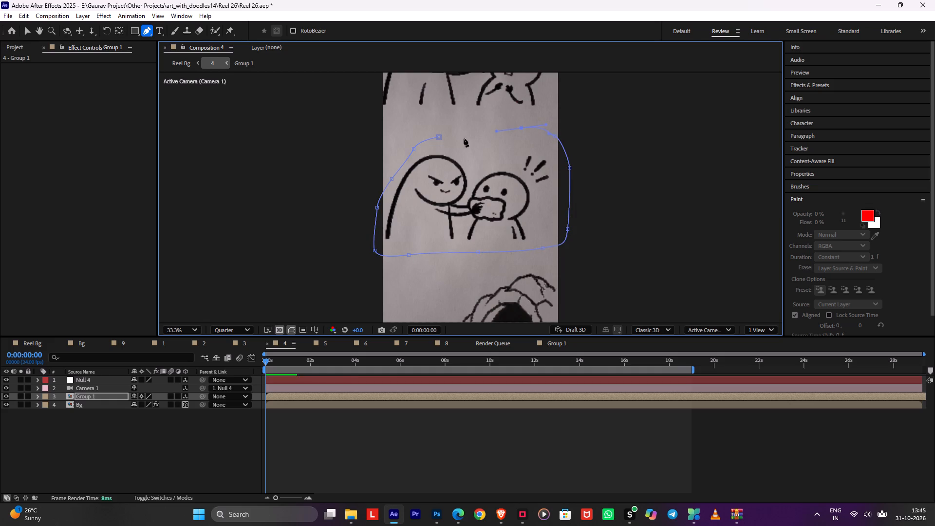
click(437, 133)
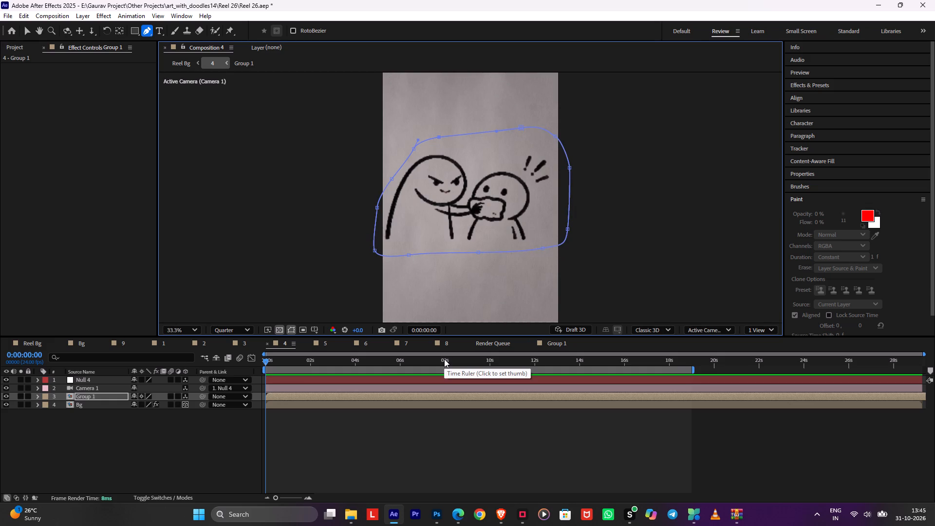
Center Group 1's anchor point in its layer content and show the guides in composition 4.
key(ctrl+alt+Home)
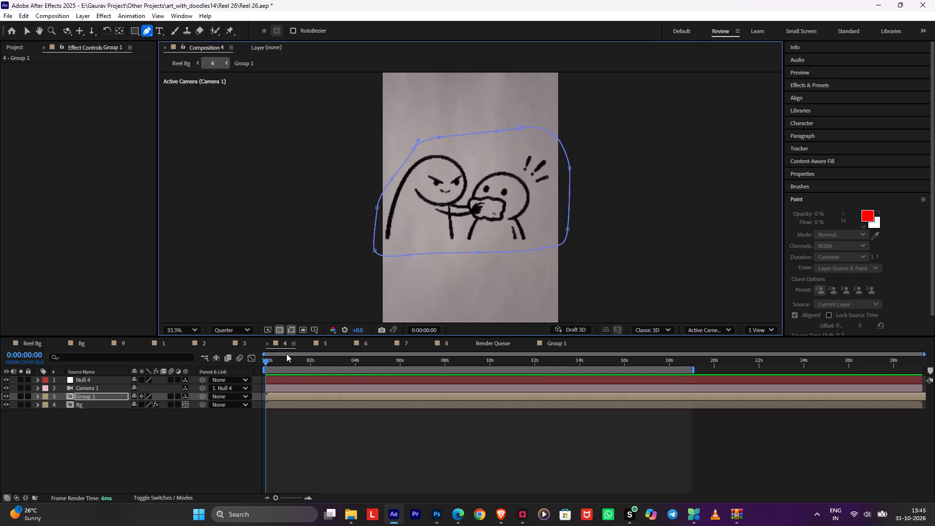
click(317, 330)
click(341, 375)
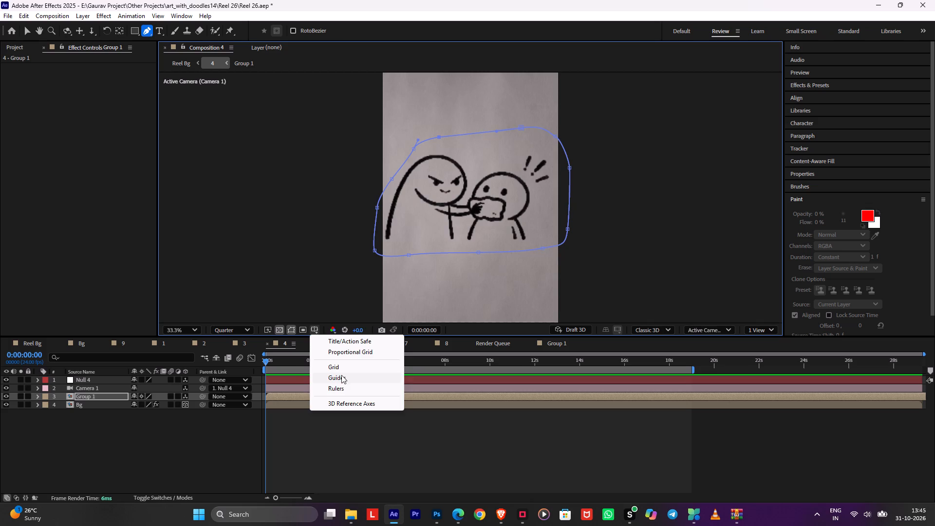
click(310, 426)
Keyframe Null 4's Position at 540.0, 960.0, 155.0 at 0:00:00:00, and switch off Collapse Transformations on Group 1.
click(286, 380)
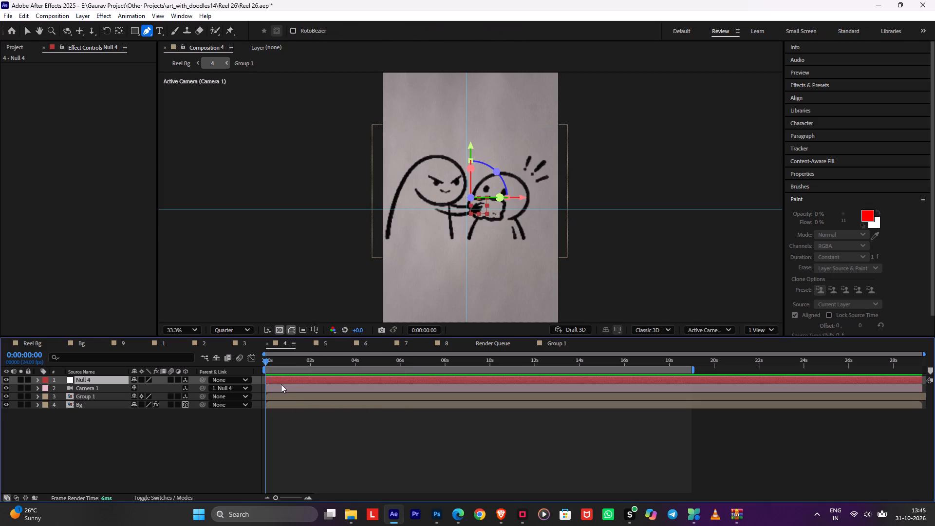
key(p)
click(62, 389)
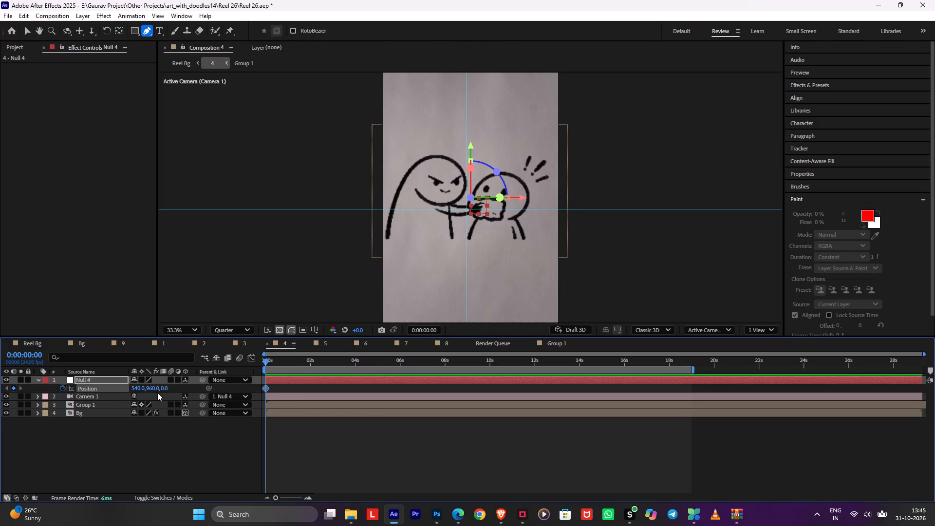
drag(166, 390, 260, 391)
key(ctrl+z)
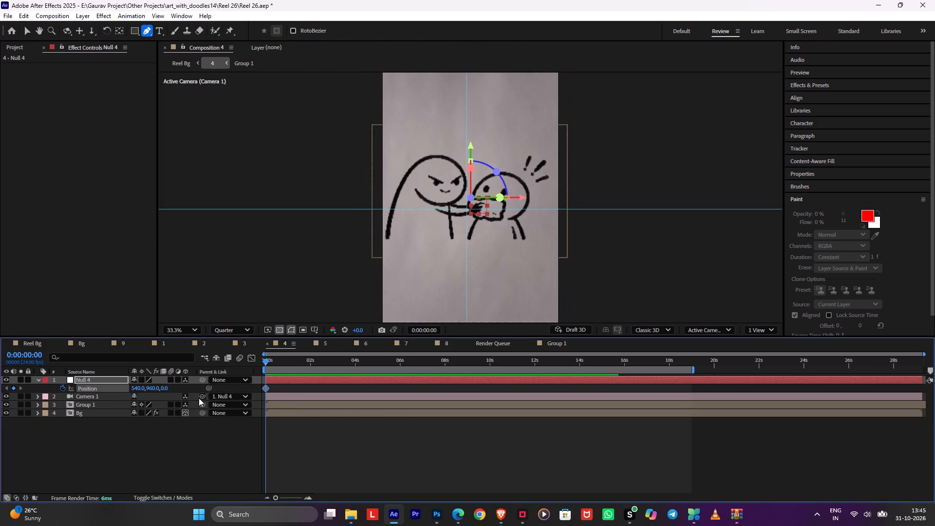
click(140, 404)
drag(166, 388, 208, 392)
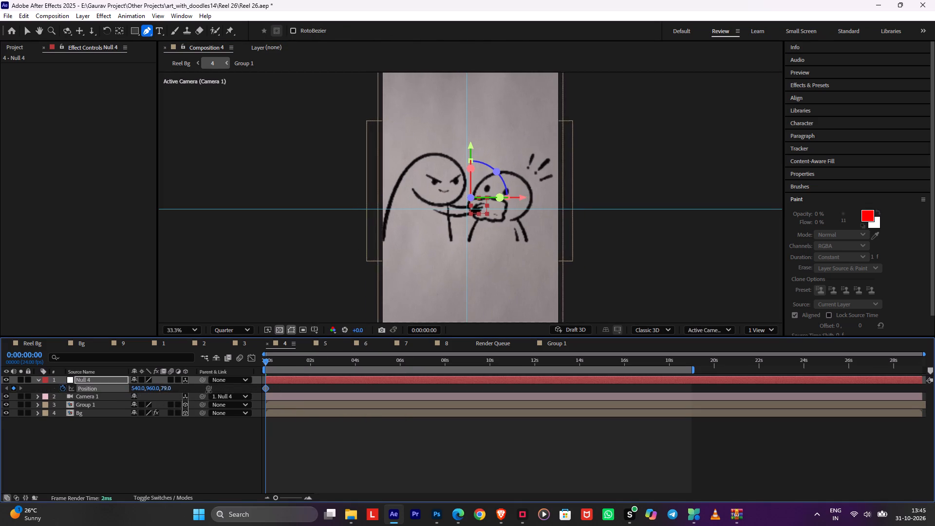
drag(208, 392, 249, 392)
At 0:00:02:00, keyframe Null 4's Position at 481.0, 960.0, 219.0 and apply Easy Ease to it.
drag(316, 373, 350, 373)
key(ctrl+z)
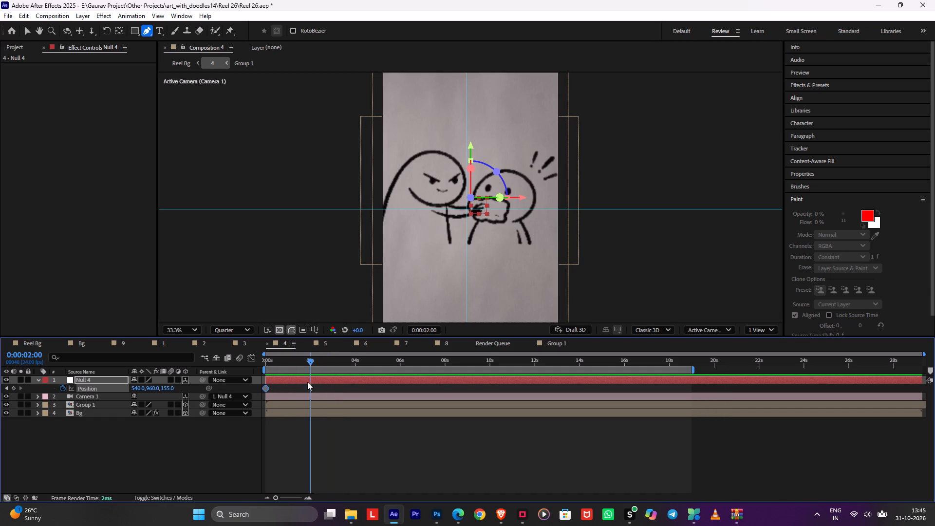
drag(170, 388, 85, 407)
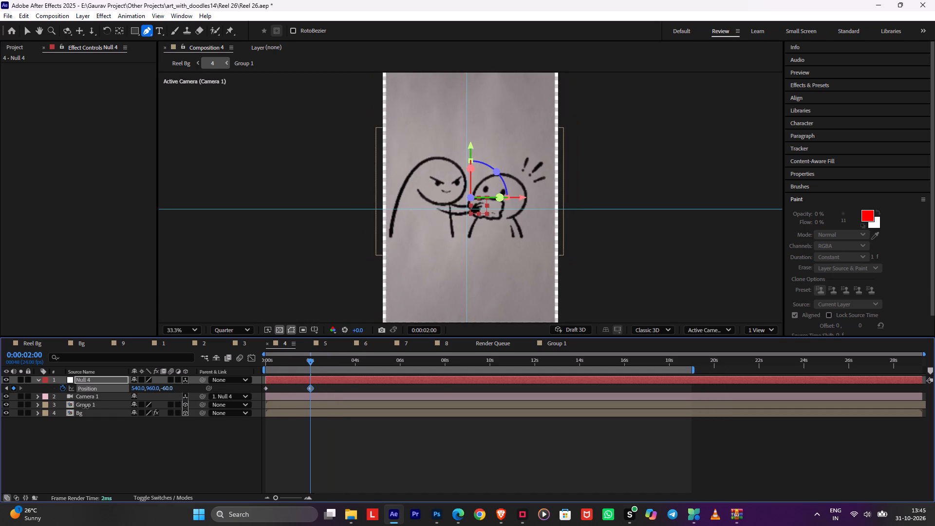
drag(85, 407, 221, 407)
drag(138, 388, 112, 389)
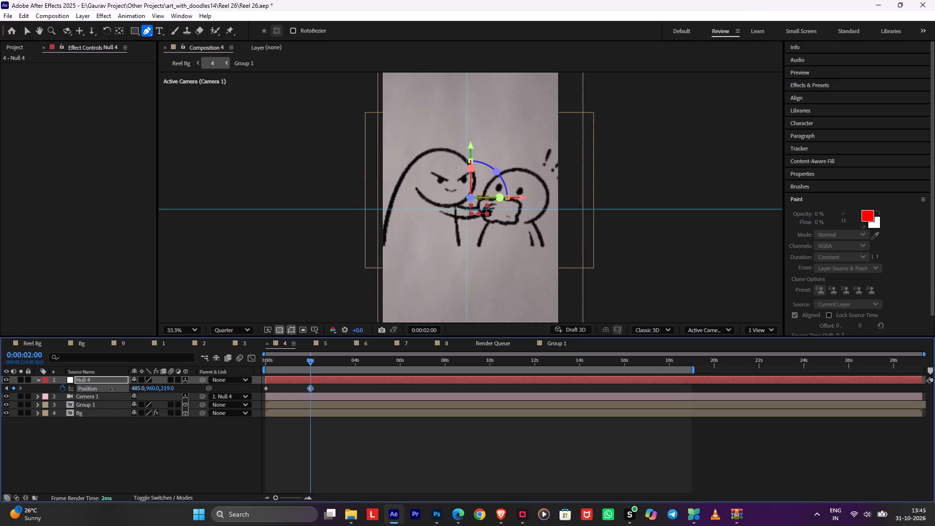
drag(112, 389, 111, 389)
key(F9)
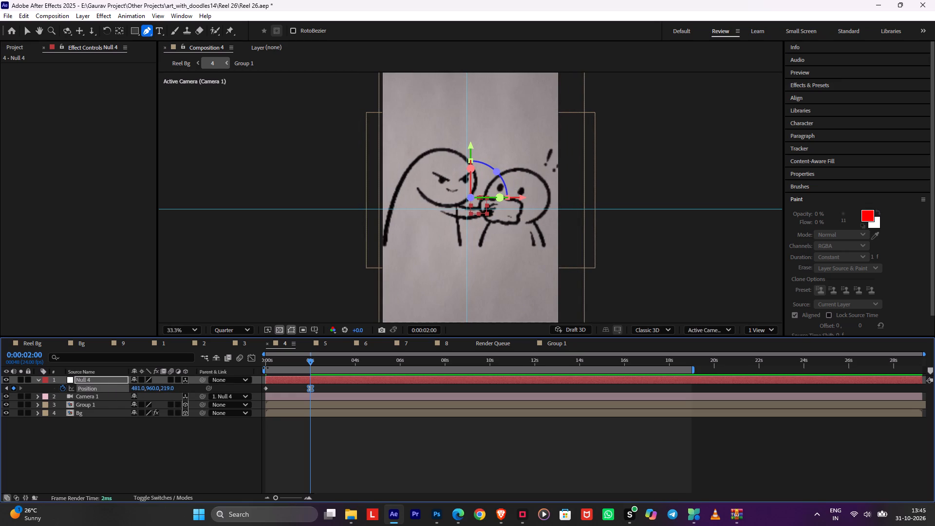
Preview the push-in, and raise Null 4's Z position at the 0:00:02:00 keyframe to above 240.
drag(269, 362, 218, 368)
key(space)
key(space)
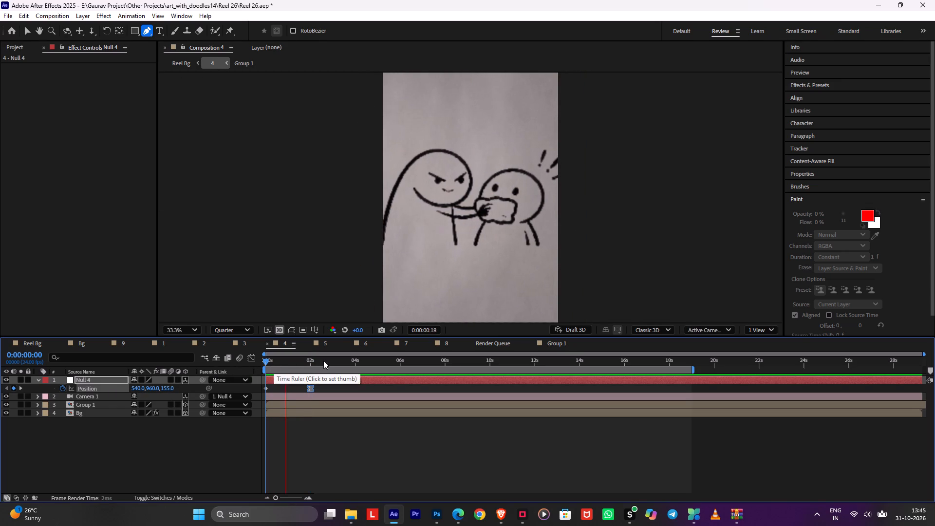
click(309, 358)
drag(165, 387, 178, 387)
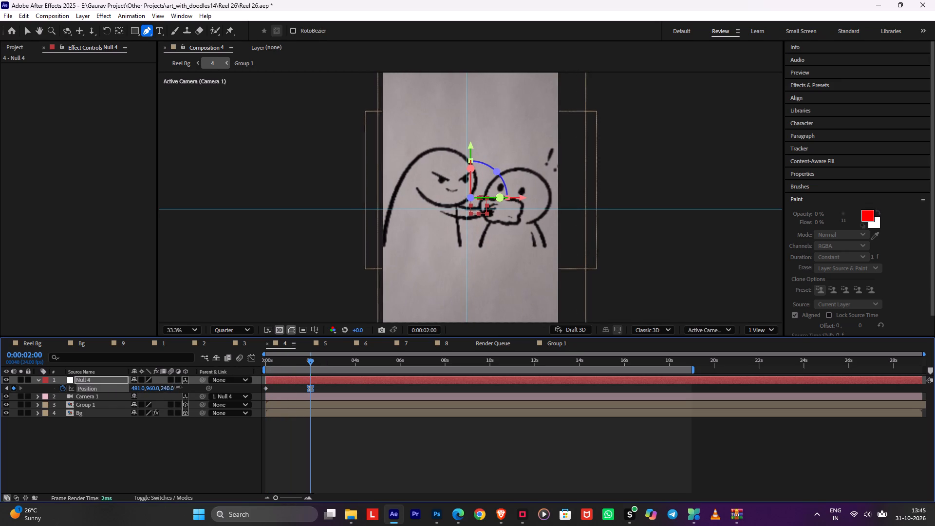
drag(178, 387, 187, 387)
Lower Null 4's X position at the 0:00:00:00 keyframe to shift the scene's starting framing.
drag(275, 359, 170, 371)
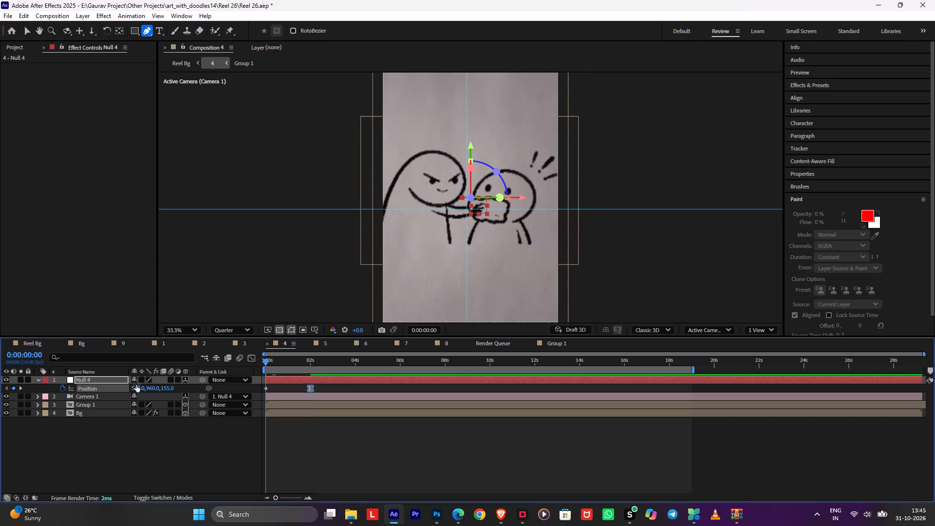
drag(137, 387, 119, 390)
Return to the Reel Bg composition and save the project.
key(Tab)
key(space)
key(Tab)
click(258, 430)
key(space)
key(ctrl+s)
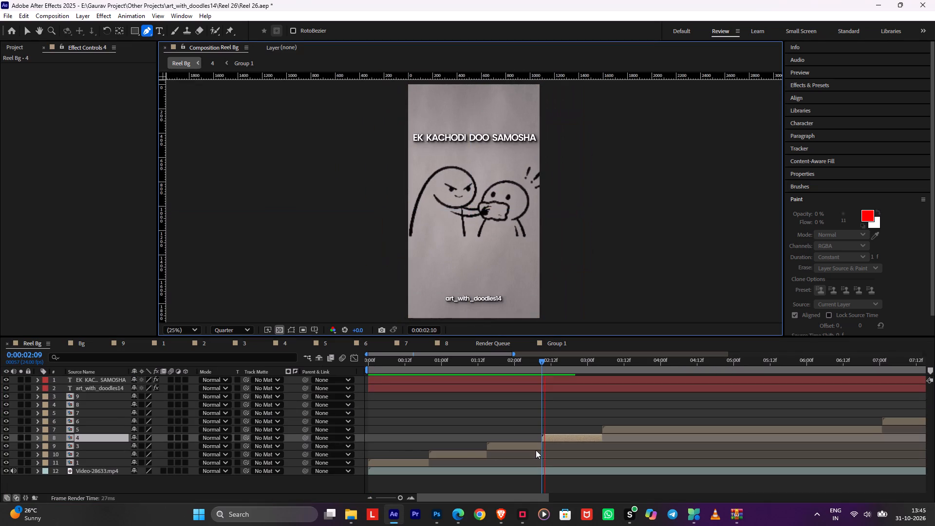
Play back Reel Bg from 0:00:00:00 through scene 4 to review its camera push-in.
drag(541, 357, 253, 384)
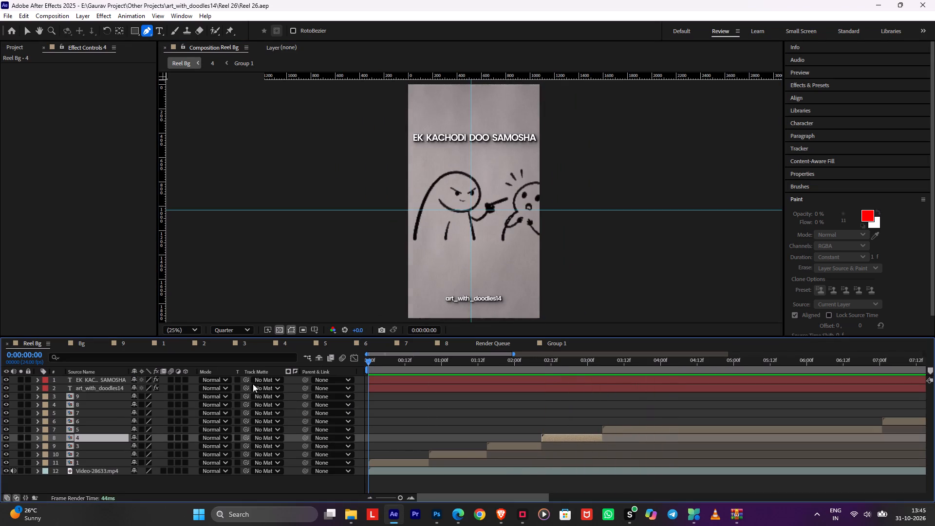
drag(253, 384, 223, 390)
key(space)
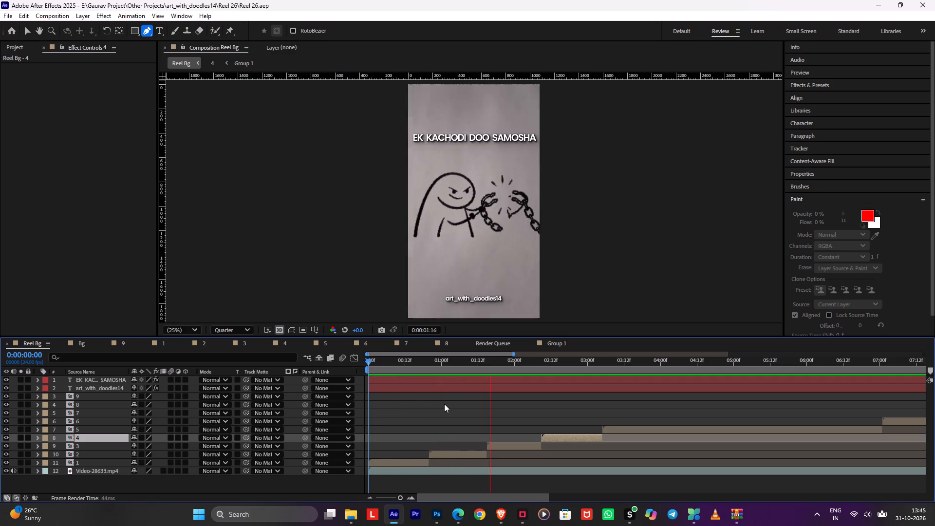
key(space)
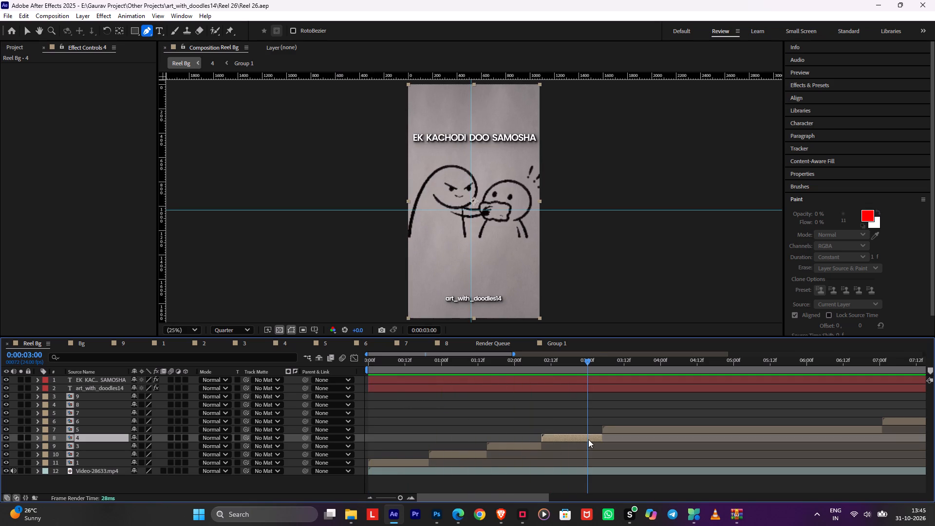
Reopen composition 4 from its layer in Reel Bg, with the playhead at 0:00:03:09.
drag(599, 356, 606, 361)
drag(606, 361, 616, 365)
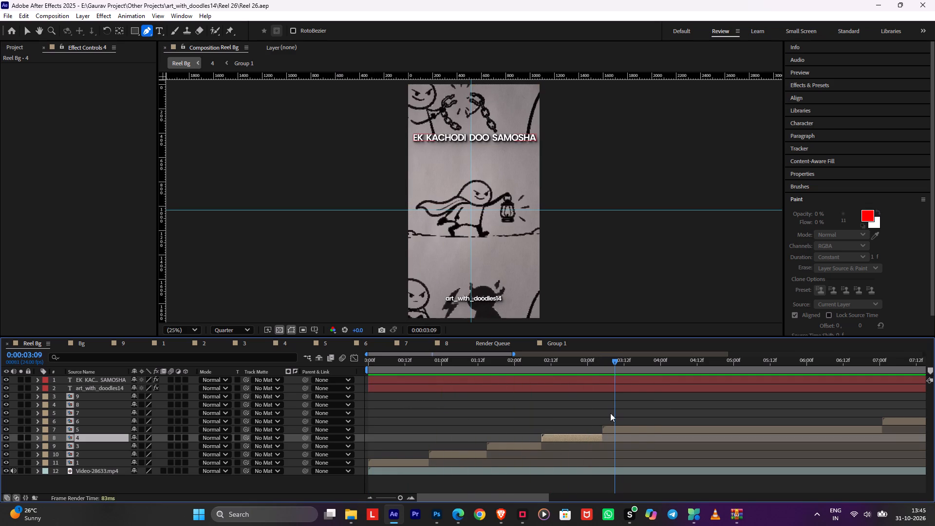
double_click(607, 436)
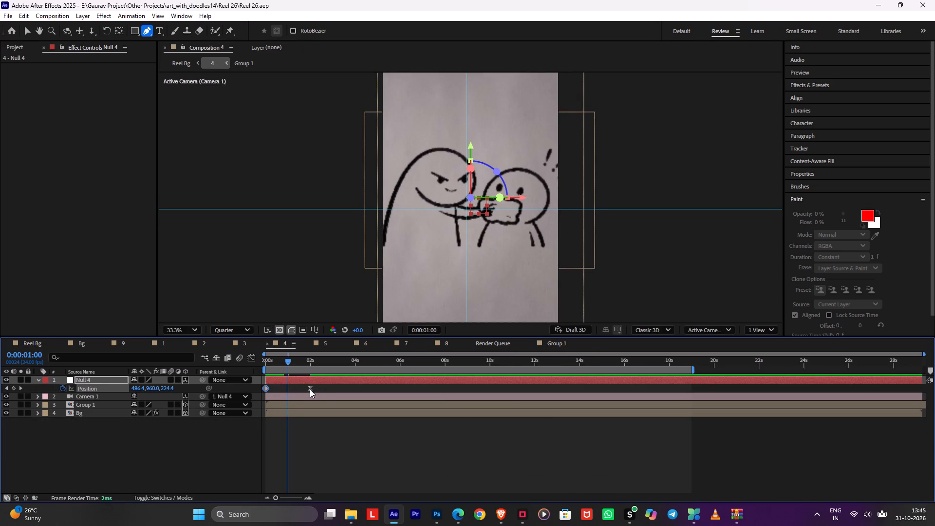
Move Null 4's second Position keyframe earlier, to 0:00:01:00, and save the project.
drag(310, 389, 291, 392)
click(313, 431)
key(ctrl+s)
Return to Reel Bg and play back from 0:00:01:20 to review scene 4's faster camera move into scene 5.
key(Tab)
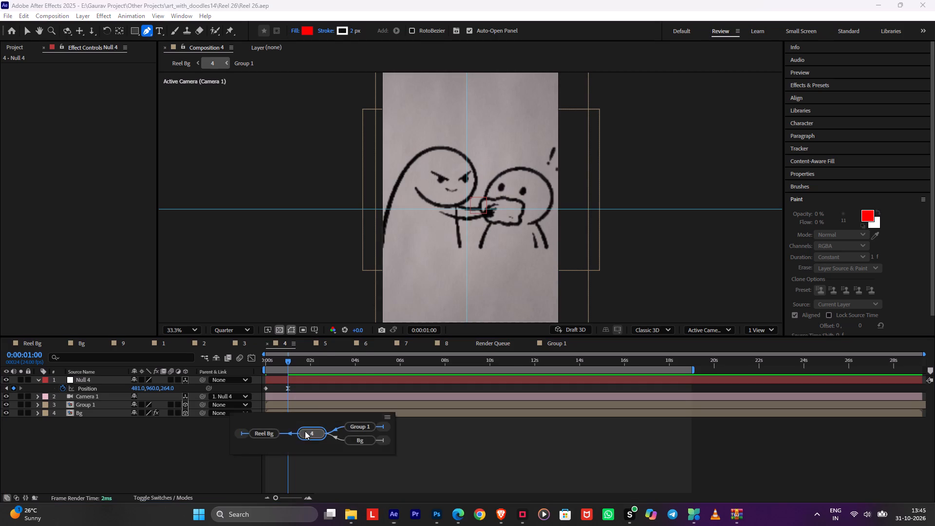
click(262, 429)
drag(569, 360, 500, 371)
key(space)
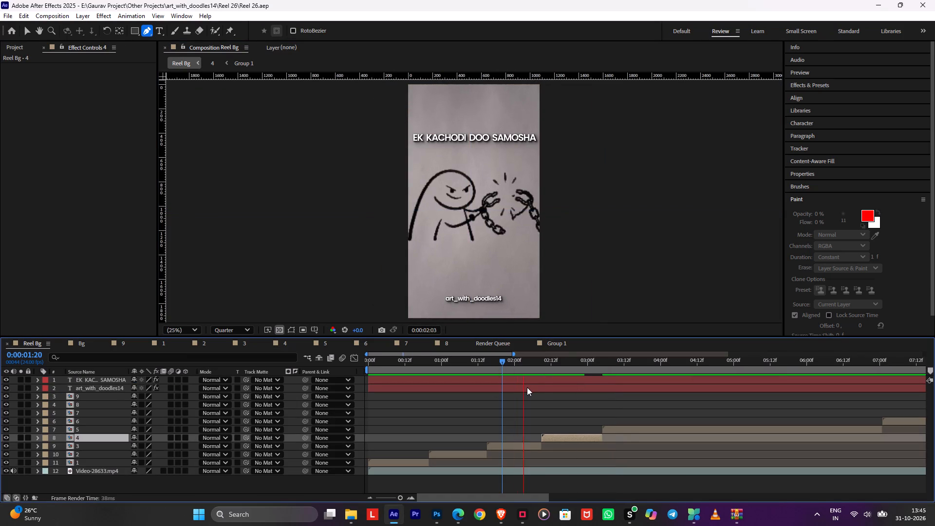
key(space)
key(space)
key(space)
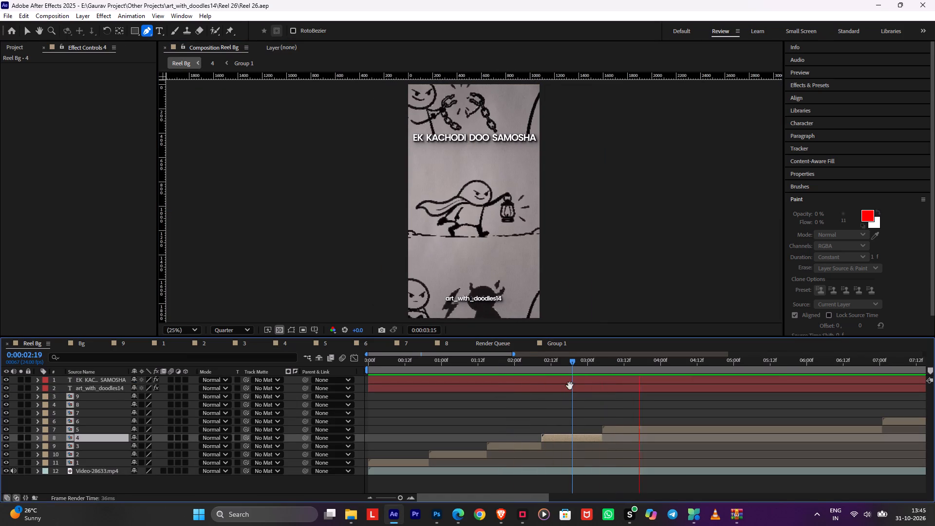
Open composition 5 from its layer in Reel Bg, with the playhead at the start of scene 5.
drag(617, 363, 607, 361)
double_click(616, 428)
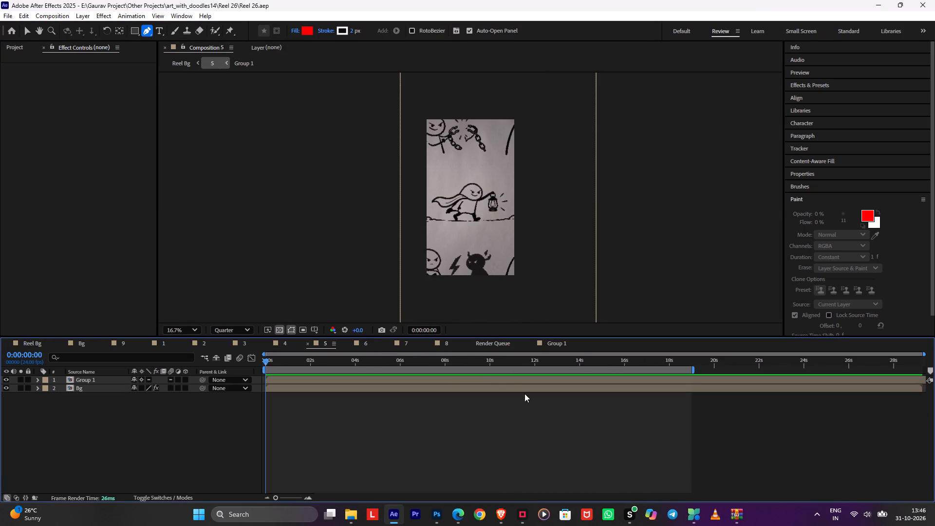
Look inside the Group 1 precomp at the full doodle sheet, and return to composition 5.
click(462, 381)
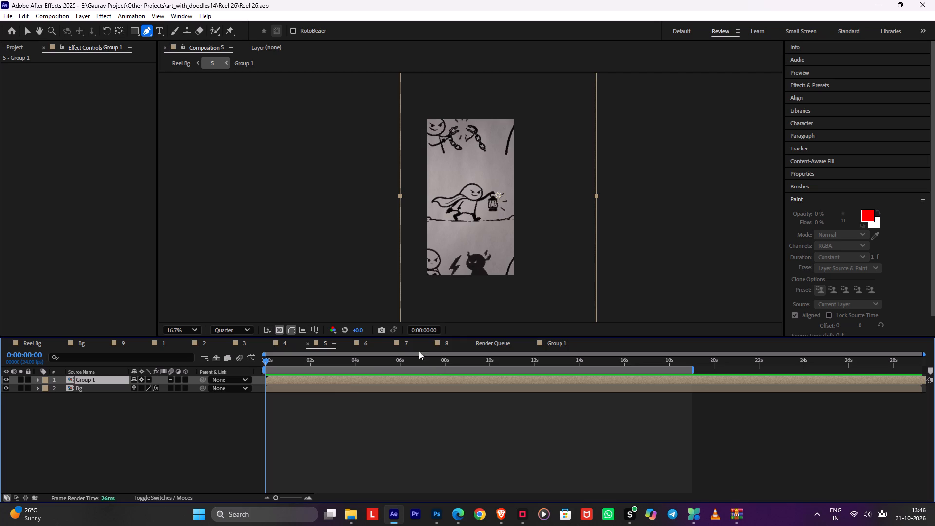
double_click(332, 377)
key(Tab)
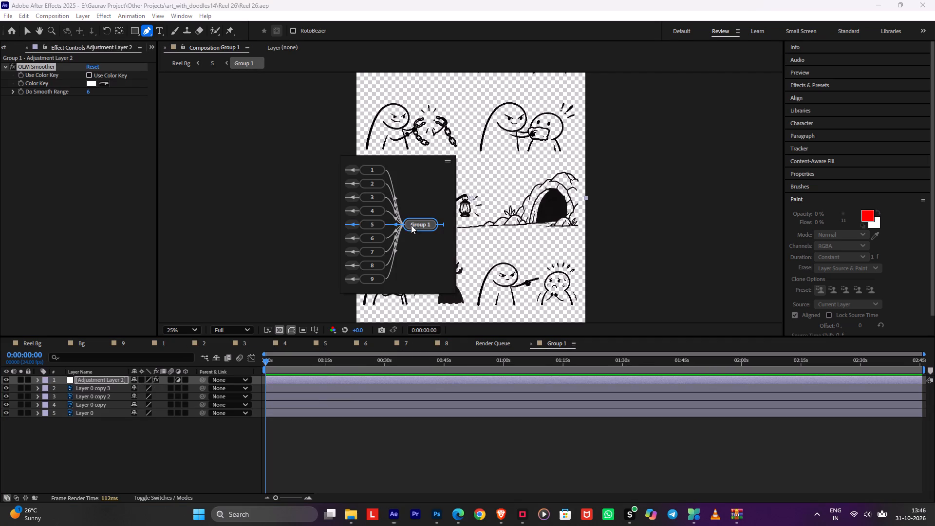
click(365, 223)
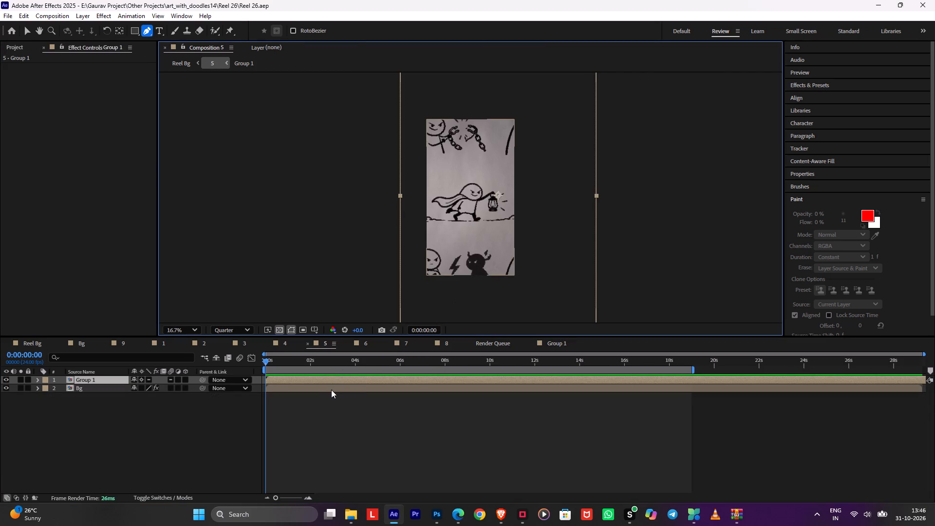
Fit Group 1 to the composition and draw a closed pen mask around the lantern-walker and cave row.
key(ctrl+alt+f)
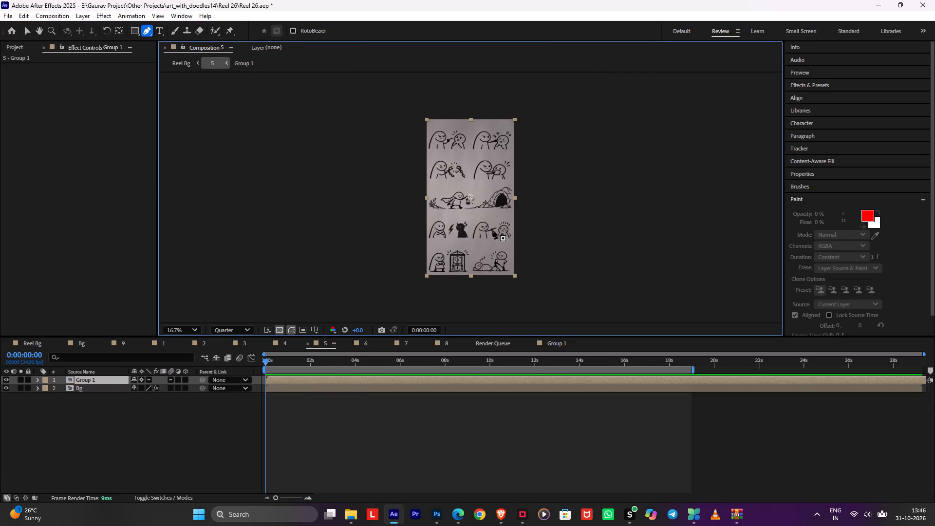
scroll(503, 210, up, 1)
click(365, 177)
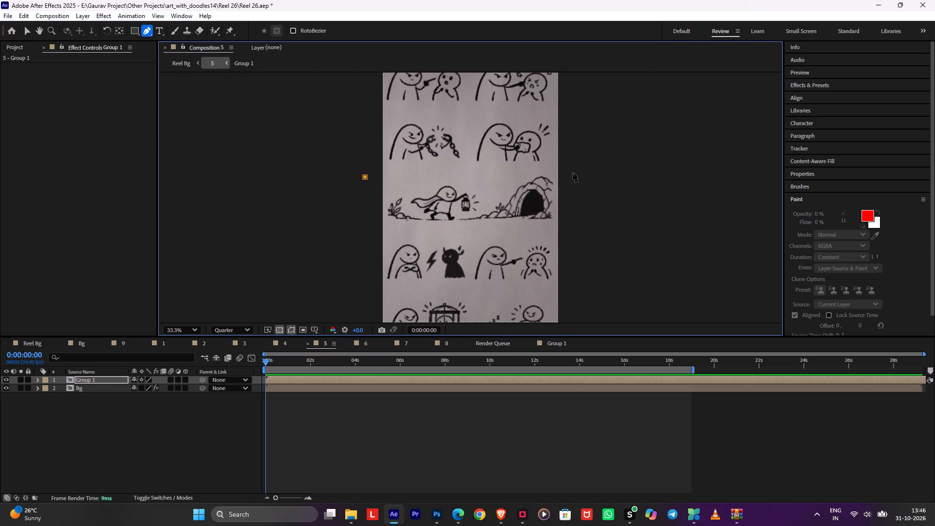
drag(573, 172, 585, 175)
click(606, 225)
drag(546, 230, 504, 233)
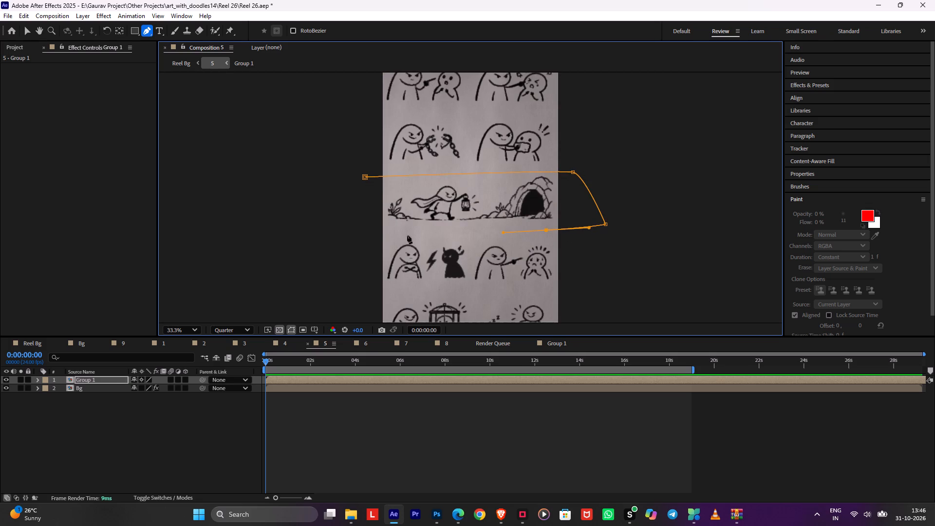
drag(402, 235, 371, 231)
drag(352, 220, 351, 214)
click(366, 177)
Centre Group 1's anchor point in its content and scale the layer up to about 115%.
key(s)
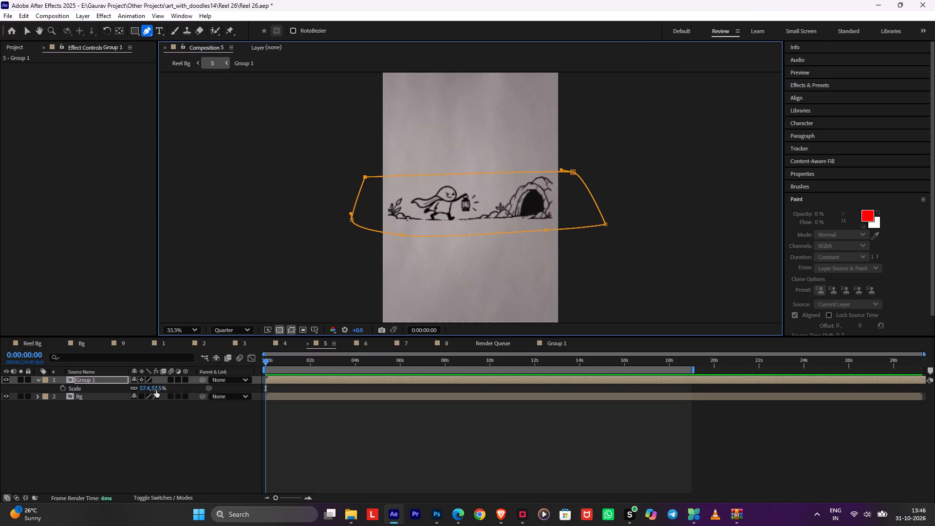
key(ctrl+alt+Home)
drag(155, 390, 162, 389)
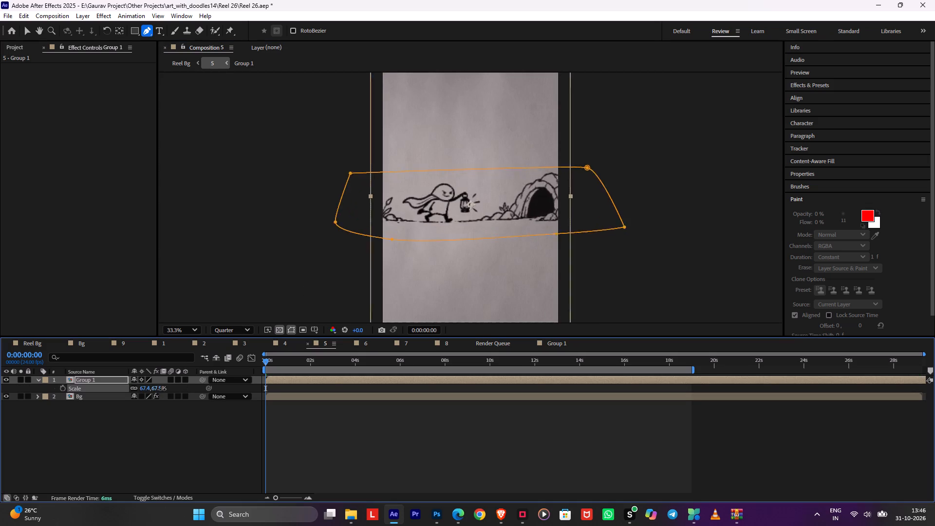
drag(162, 389, 178, 385)
Scale the Bg layer up to 202% so it extends well beyond the frame.
click(310, 399)
key(s)
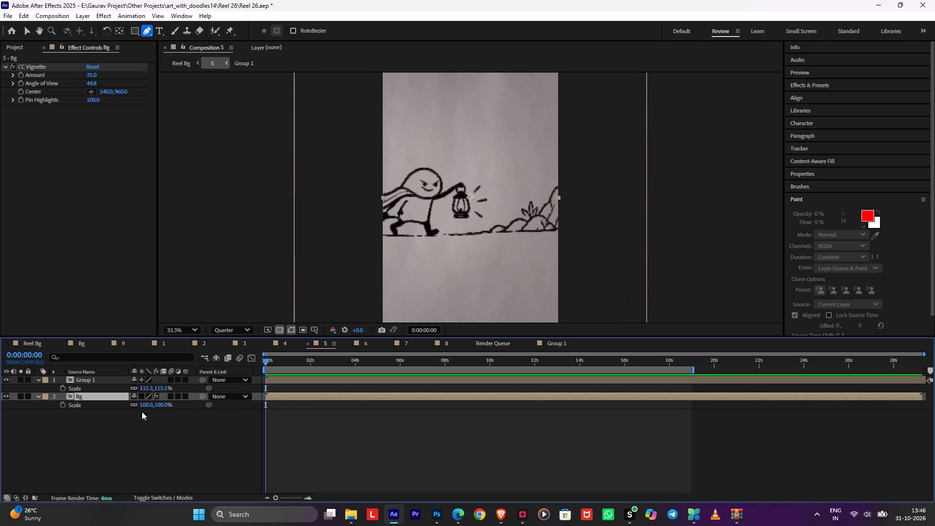
drag(155, 403, 200, 403)
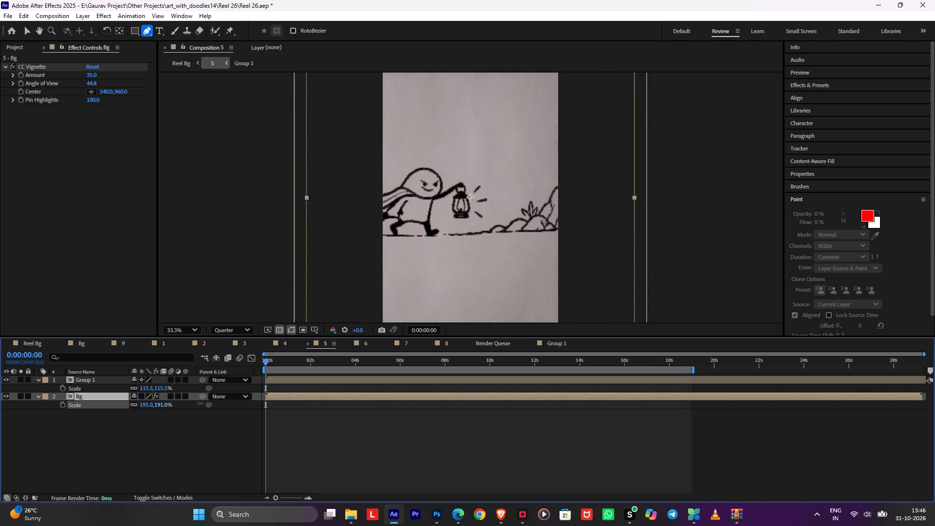
drag(200, 403, 206, 403)
Add a null object and a default camera to composition 5, and place the null above the camera.
click(317, 381)
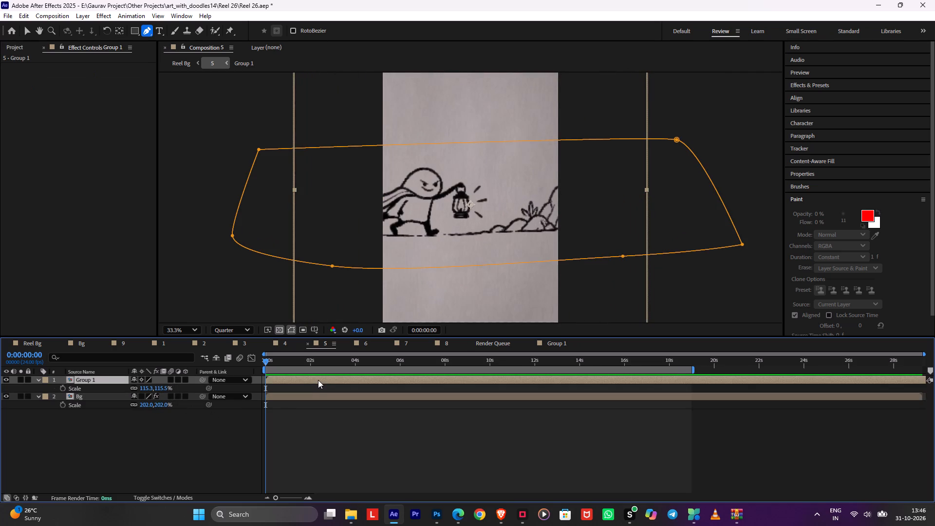
key(ctrl+alt+shift+y)
key(ctrl+alt+shift+c)
key(Return)
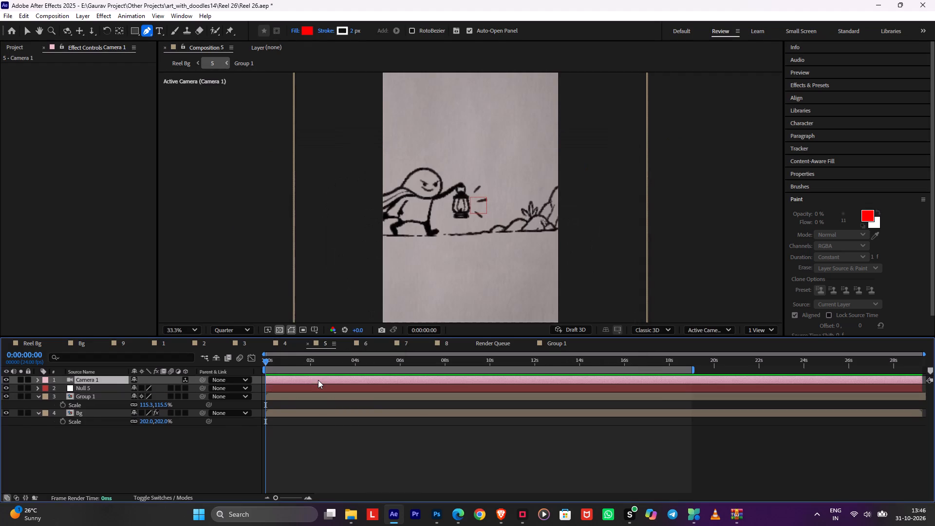
click(90, 385)
drag(91, 379, 91, 389)
Make the null, Group 1 and Bg 3D layers, and turn off Collapse Transformations on Group 1.
drag(188, 379, 179, 448)
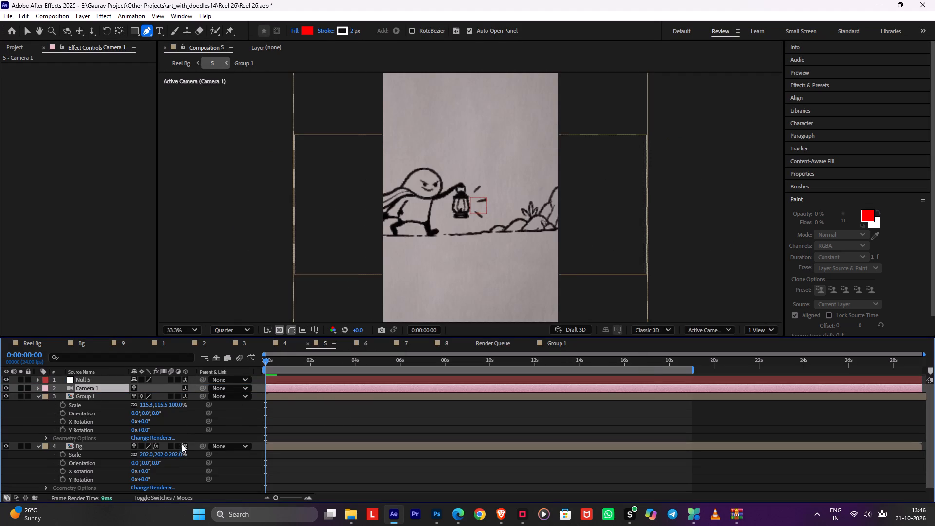
click(187, 430)
key(p)
key(p)
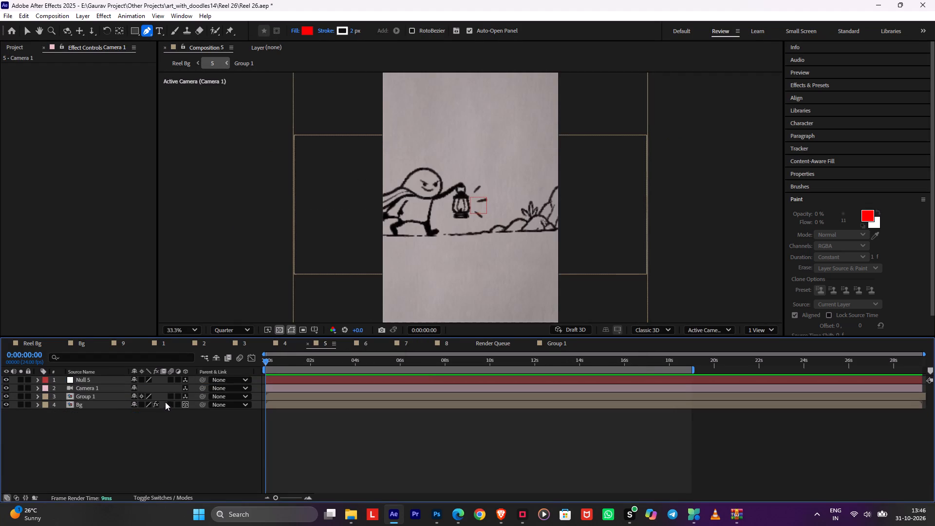
click(143, 398)
Set a Position keyframe on Null 5 at 0:00:00:00.
double_click(102, 376)
key(p)
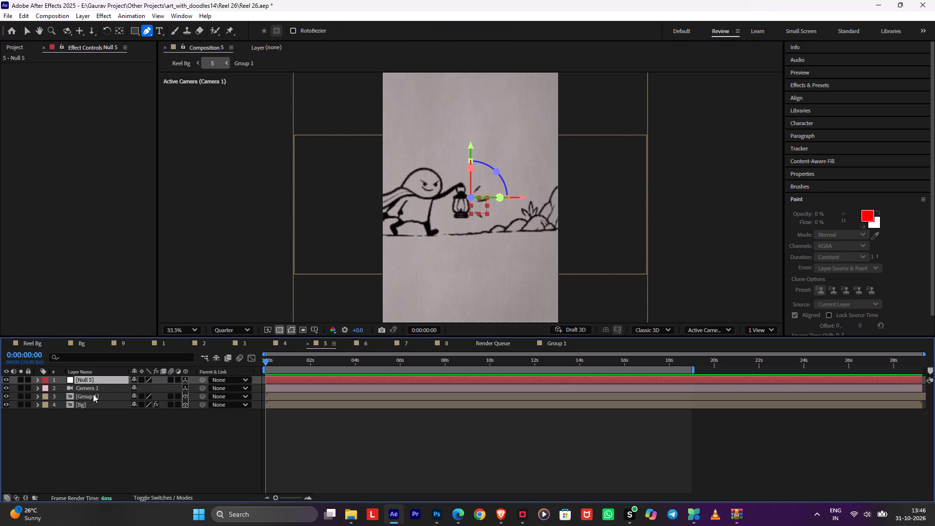
click(62, 392)
click(61, 387)
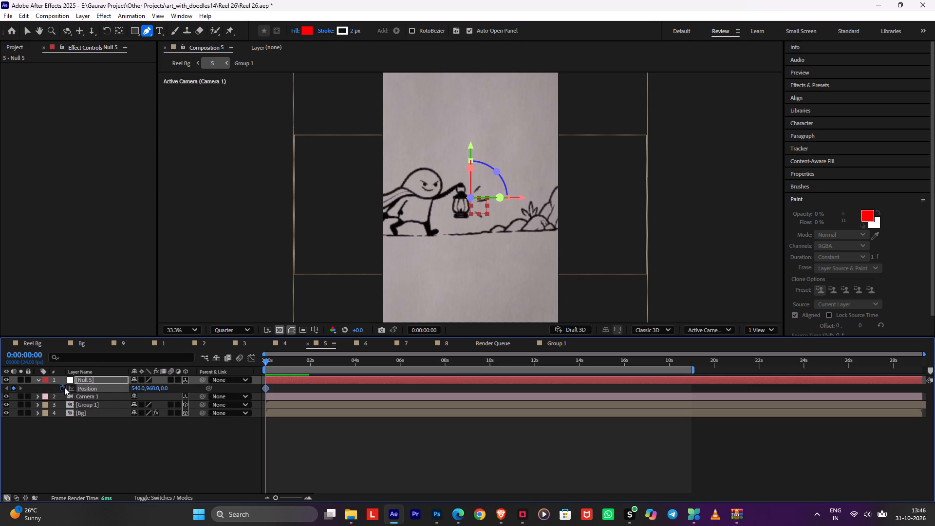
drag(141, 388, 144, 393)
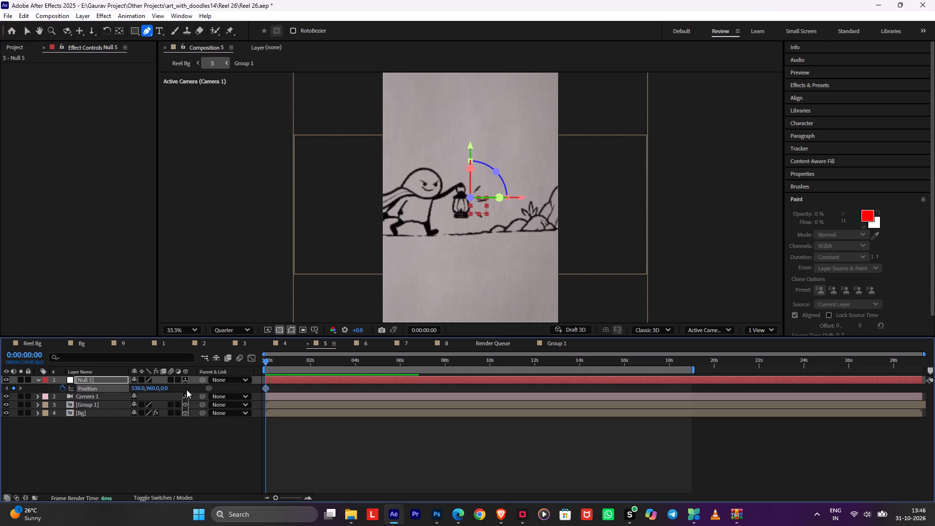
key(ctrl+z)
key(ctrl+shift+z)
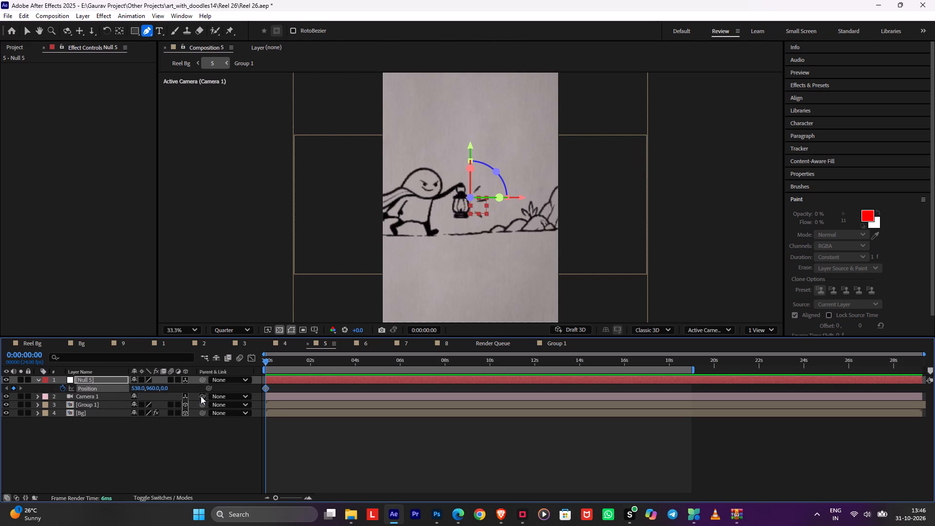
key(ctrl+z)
Parent Camera 1 to Null 5.
drag(201, 396, 179, 384)
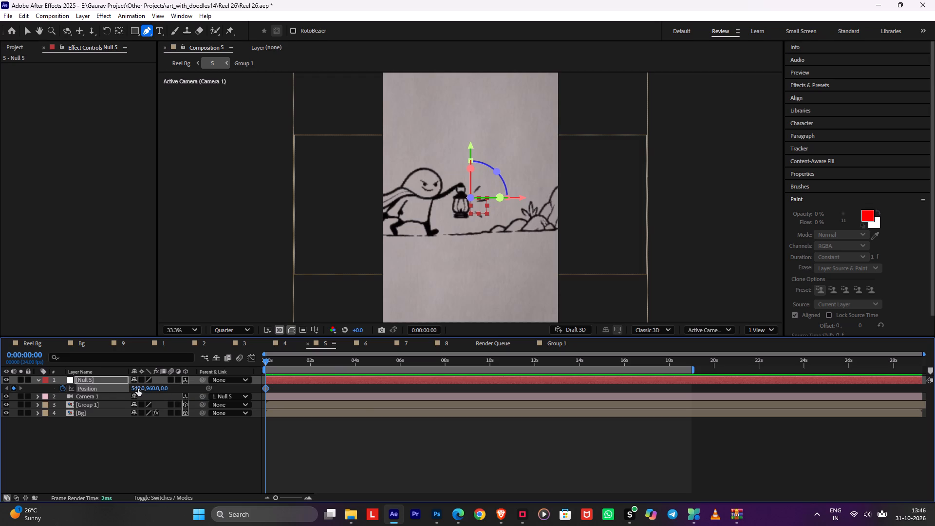
Lower Null 5's X position to 156 at the 0:00:00:00 keyframe to frame the lantern walker.
click(138, 389)
drag(138, 389, 0, 398)
drag(137, 385, 100, 388)
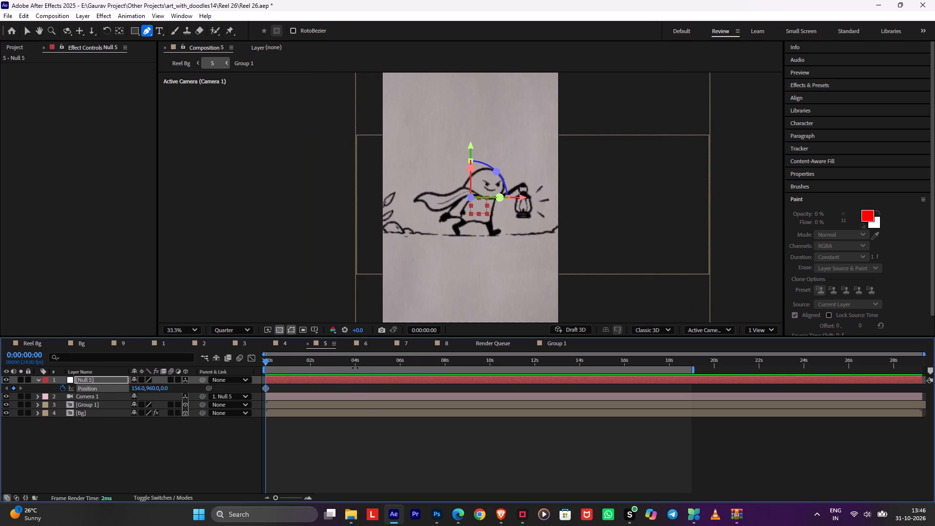
At 0:00:07:23, raise Null 5's X position to 989 to pan to the cave, and apply Easy Ease to that keyframe.
click(444, 365)
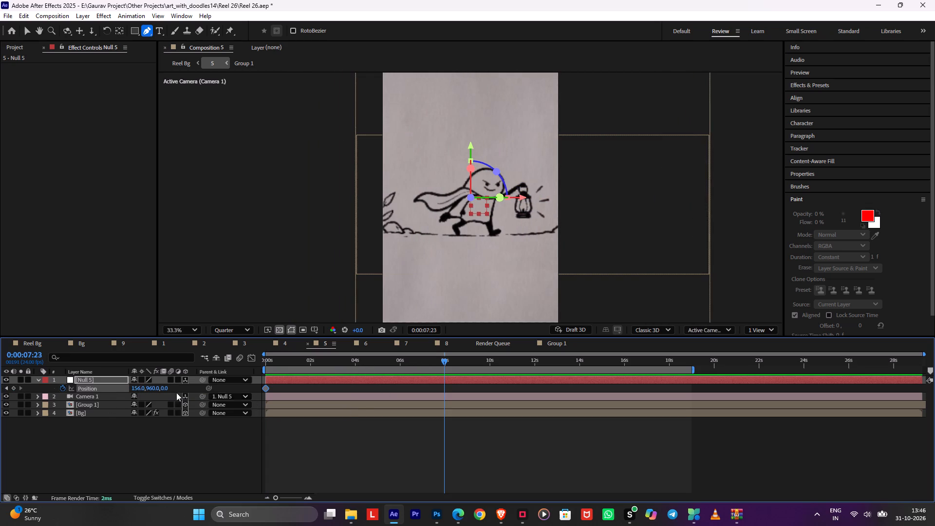
drag(134, 389, 584, 389)
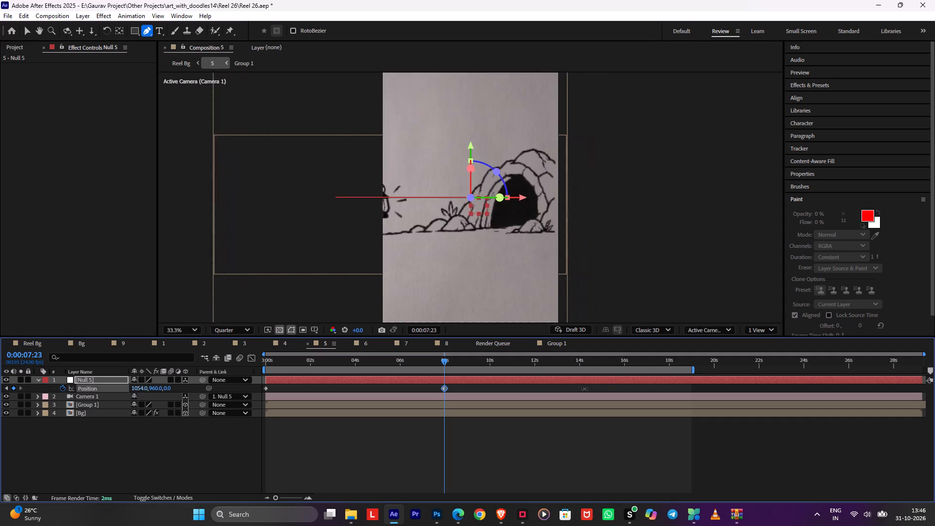
drag(584, 389, 543, 392)
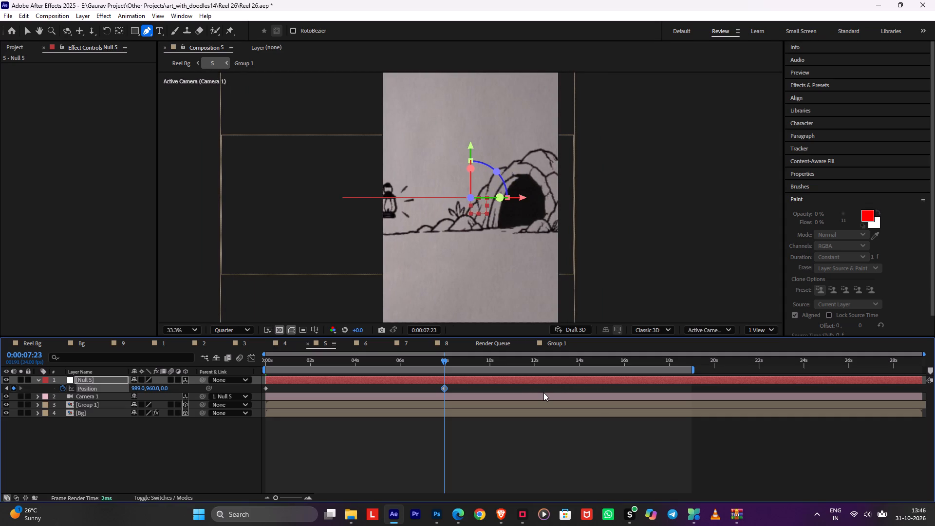
key(F9)
Return to the Reel Bg composition and save the project.
drag(407, 362, 104, 378)
key(Tab)
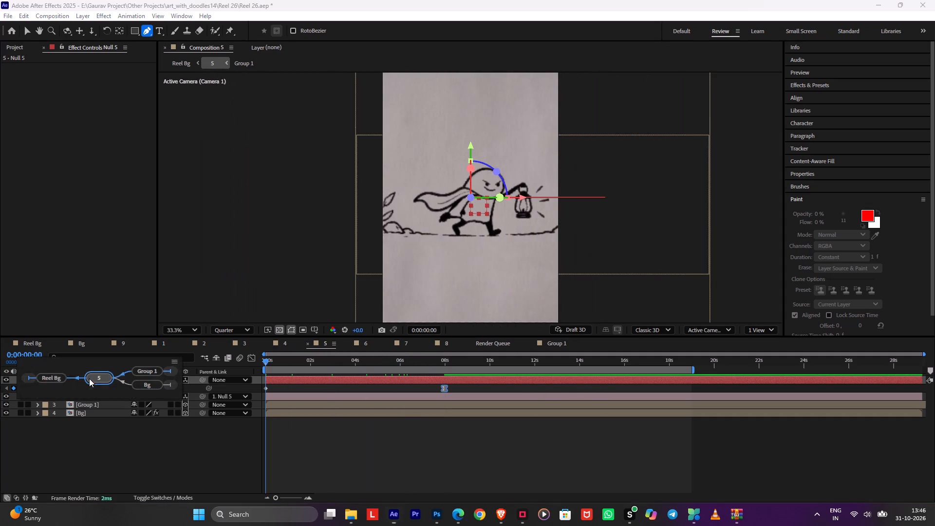
click(57, 377)
key(space)
key(ctrl+s)
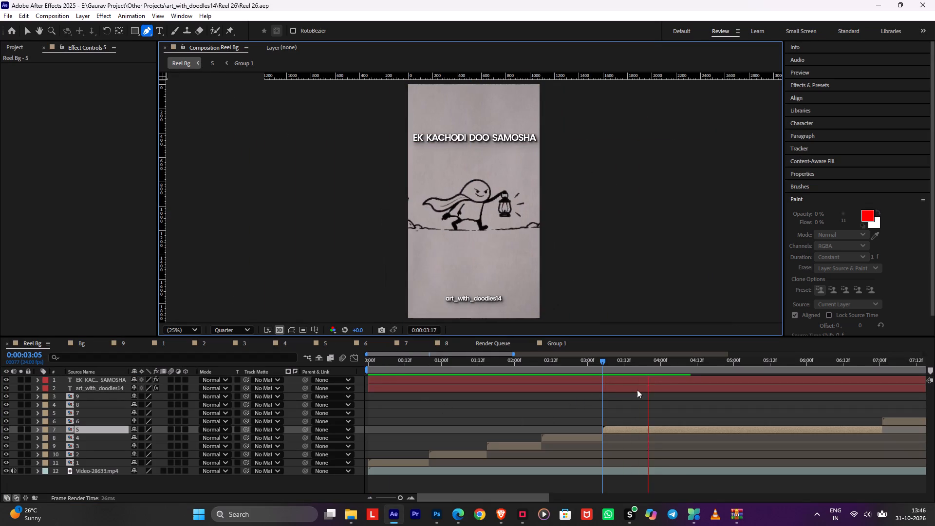
Play back scene 5 in Reel Bg from 0:00:03:05 to review the speed of its camera pan.
key(space)
key(space)
key(space)
key(space)
key(space)
key(space)
key(space)
key(space)
key(space)
key(space)
key(space)
key(space)
drag(668, 393, 551, 395)
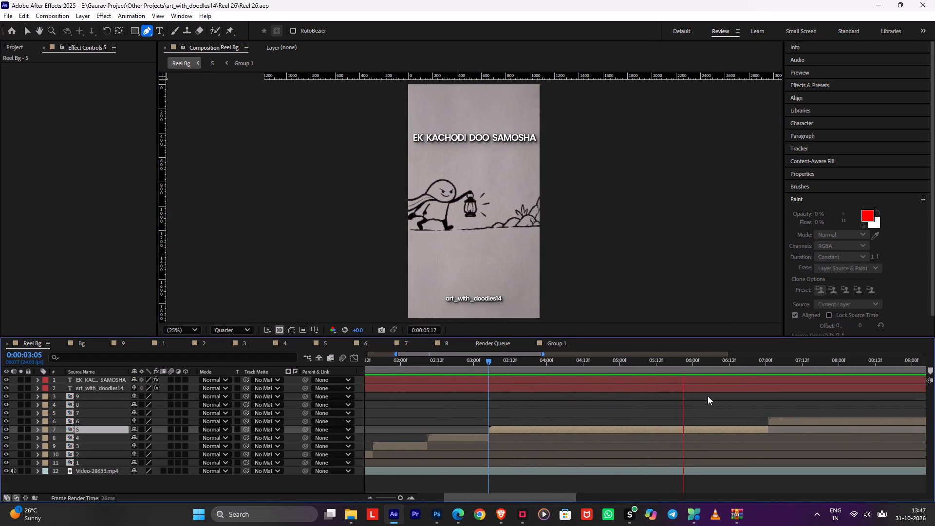
Reopen composition 5 from Reel Bg and move Null 5's end Position keyframe earlier, to about 0:00:04:12.
drag(746, 361, 764, 361)
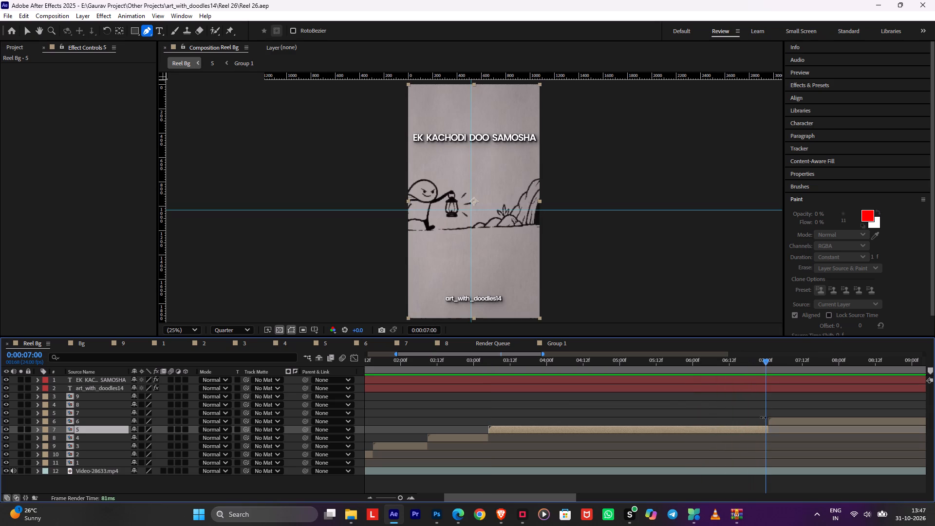
double_click(763, 428)
drag(444, 388, 380, 388)
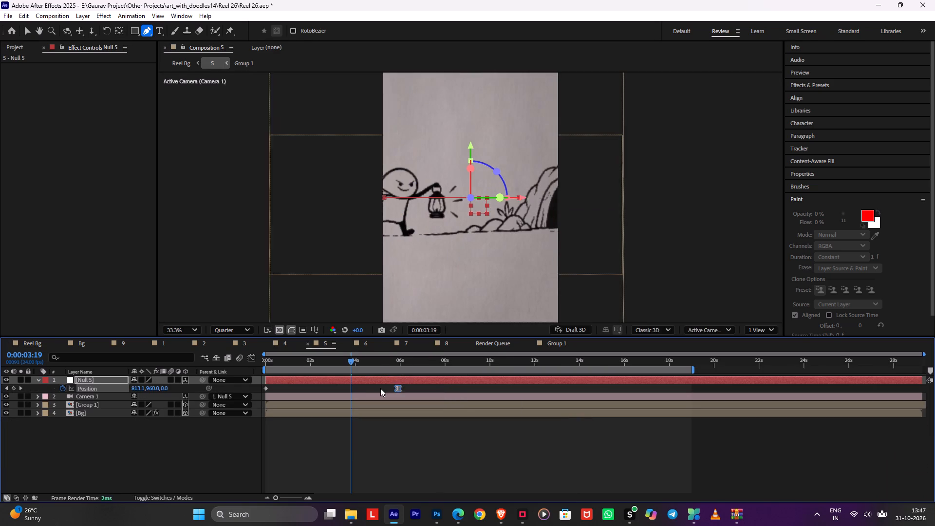
drag(380, 388, 366, 388)
Shift Null 5's first Position keyframe to before the composition start, so X is 272.5 at 0:00:00:00.
drag(336, 360, 128, 382)
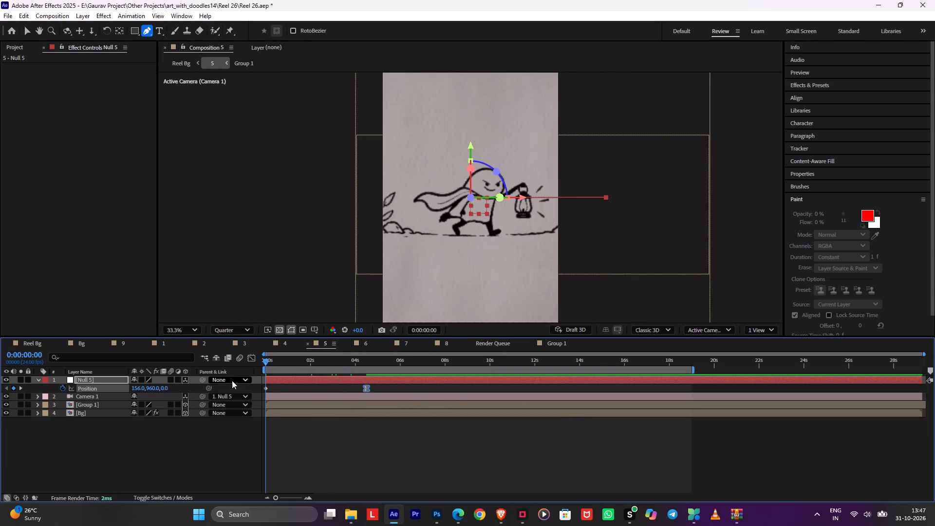
drag(265, 386, 224, 388)
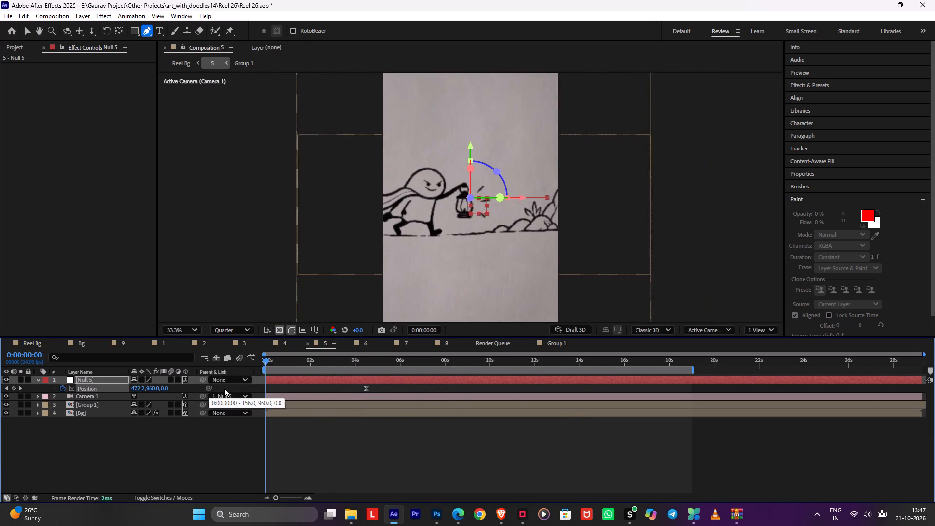
drag(224, 388, 252, 391)
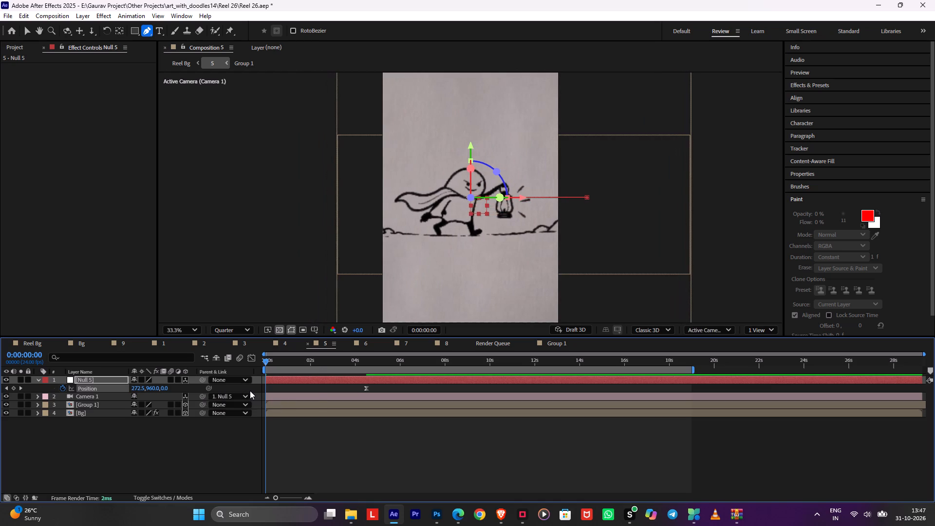
Return to Reel Bg, play back scene 5's camera pan from 0:00:02:16, and save the project.
key(Tab)
click(190, 390)
drag(483, 362, 449, 366)
key(space)
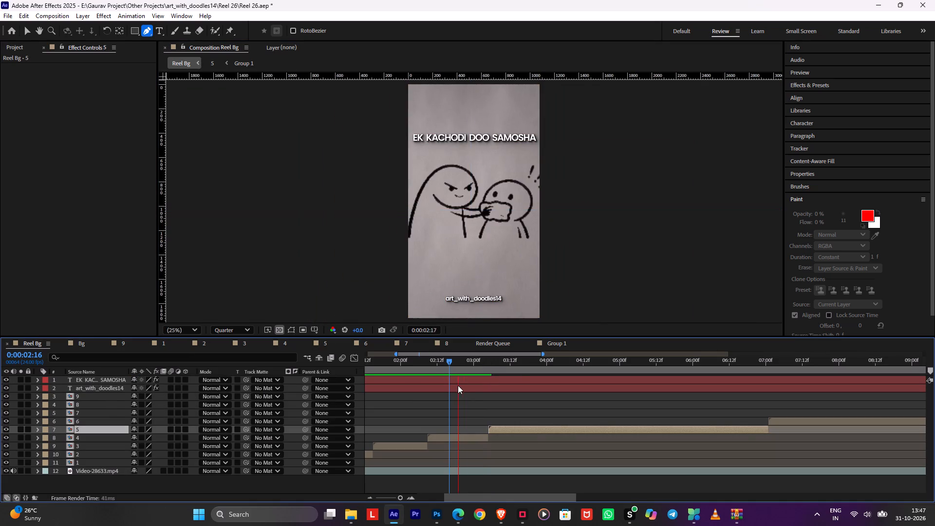
key(ctrl+s)
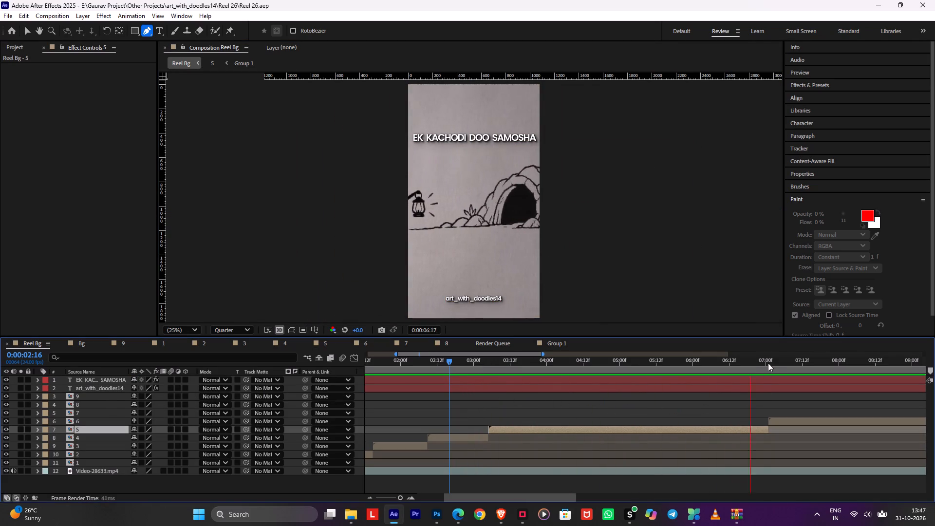
In composition 5, raise Null 5's end Position X at 0:00:04:12 beyond 1074 and move that keyframe to about 0:00:07:00.
drag(772, 357, 804, 366)
click(808, 436)
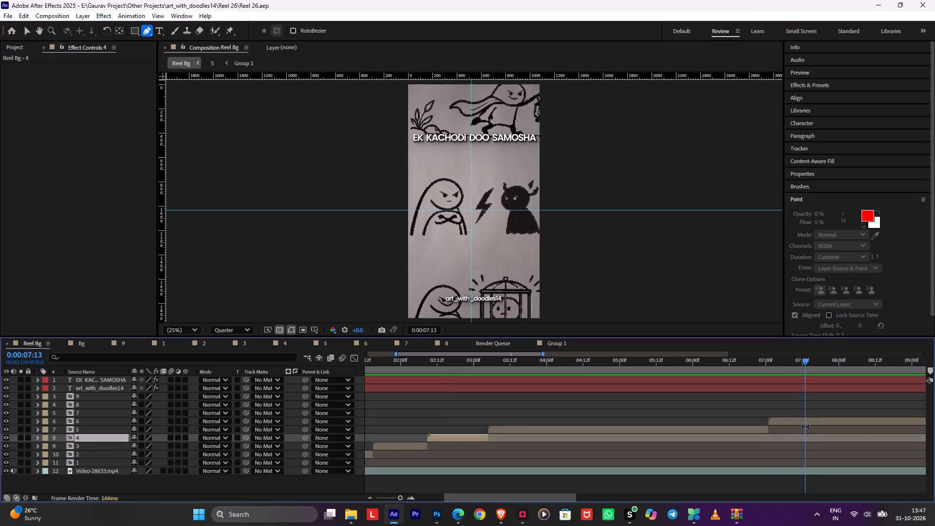
double_click(805, 427)
drag(364, 357, 371, 360)
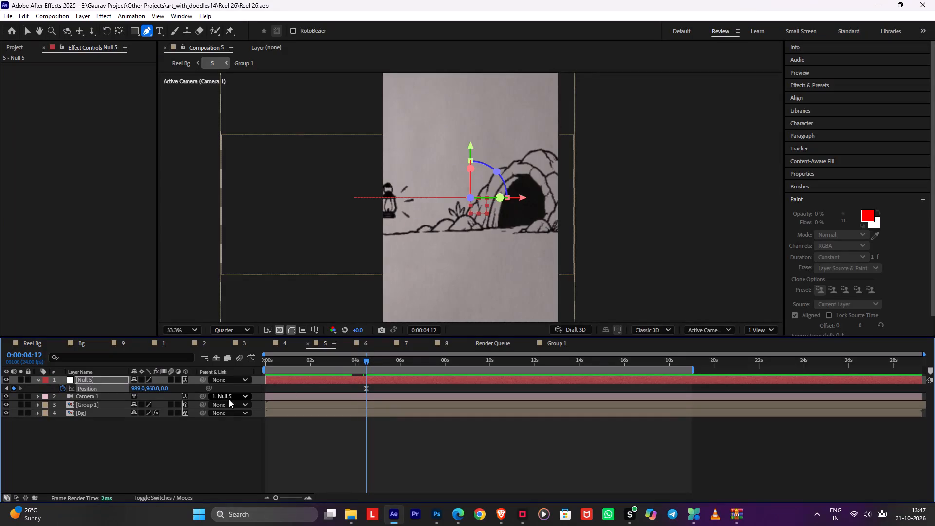
drag(135, 387, 175, 386)
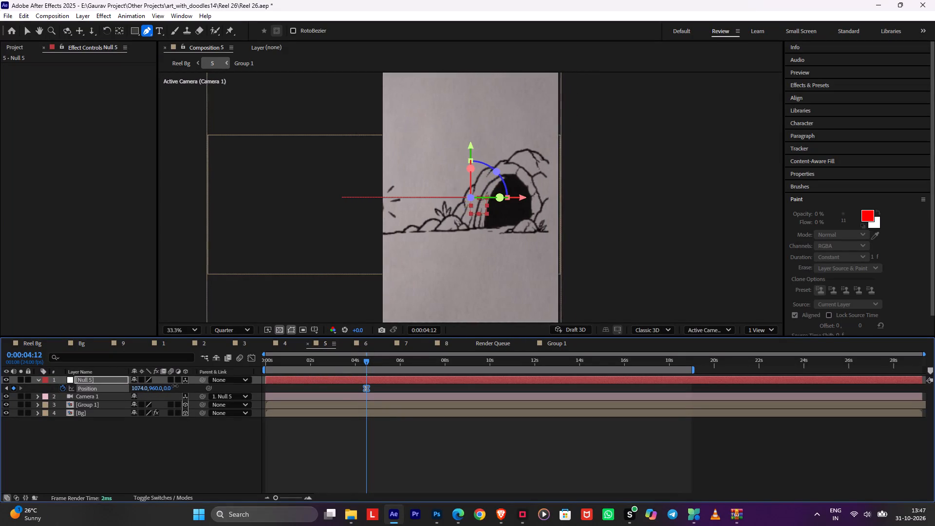
drag(175, 386, 188, 387)
drag(365, 387, 412, 388)
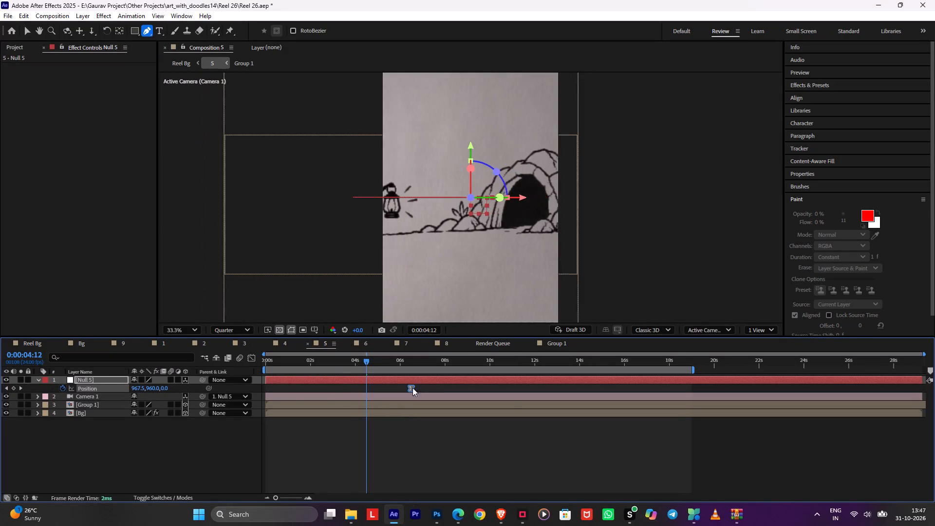
drag(412, 388, 424, 389)
Preview the adjusted pan from the start of composition 5 and again in Reel Bg, saving the project.
drag(368, 360, 154, 390)
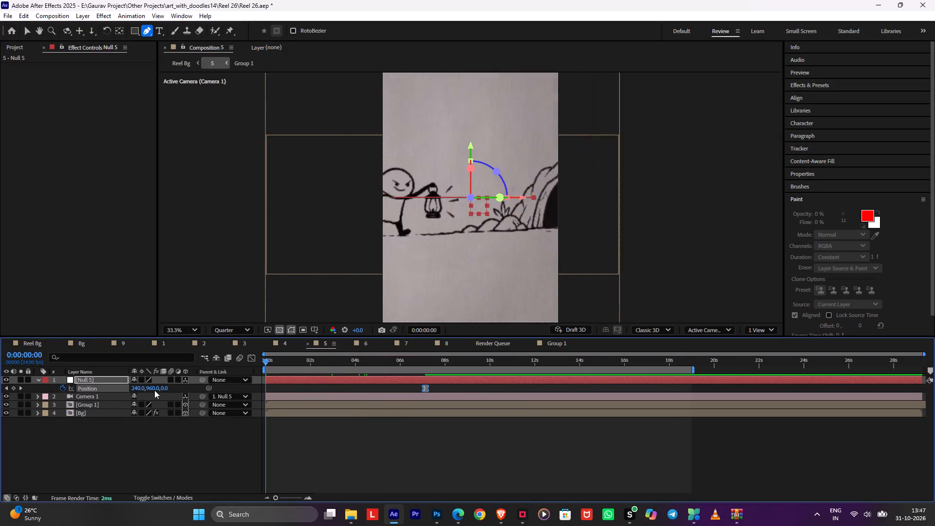
drag(154, 390, 116, 393)
key(space)
key(ctrl+s)
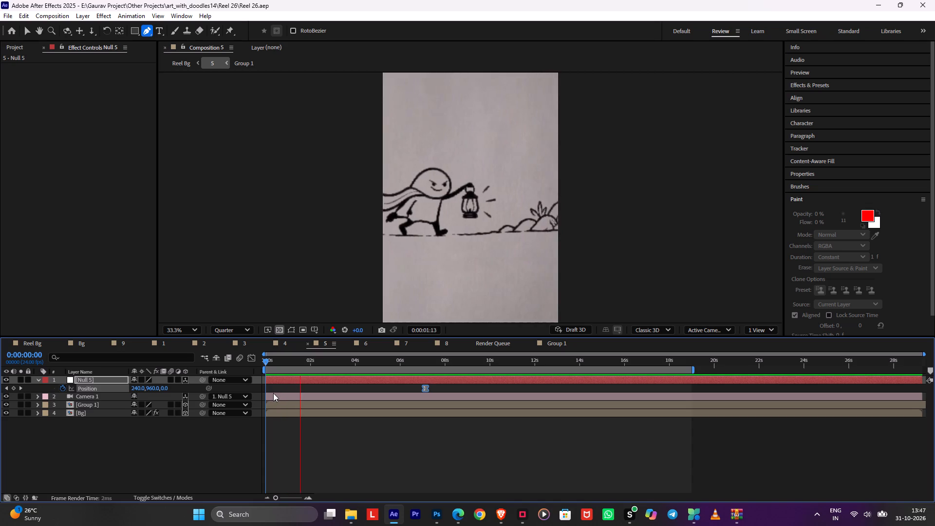
key(space)
key(Tab)
click(222, 381)
key(space)
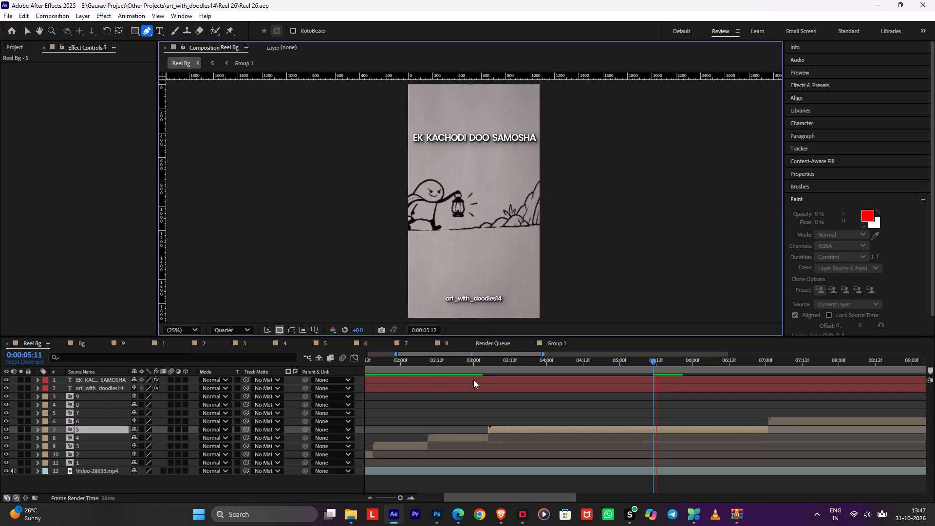
key(ctrl+s)
key(space)
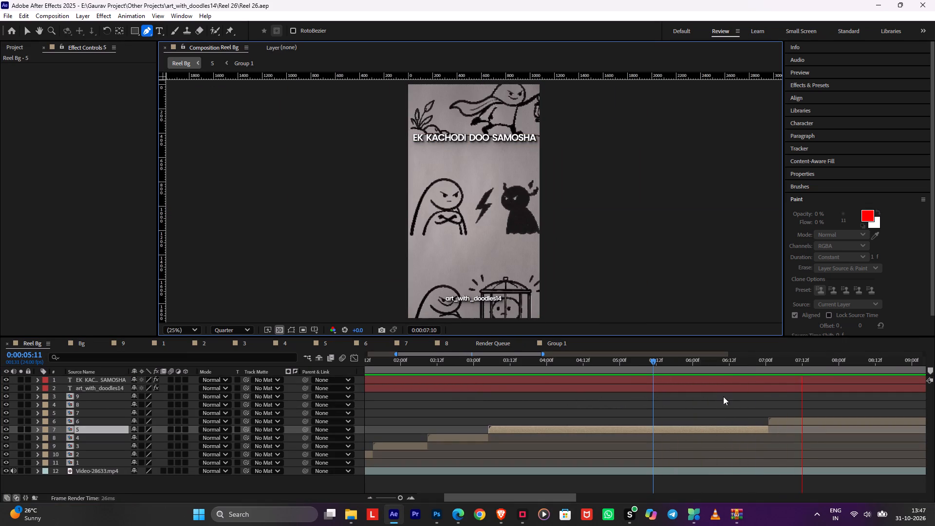
Play Reel Bg from 0:00:02:02 to review scene 5's pan through its cut into scene 6, and save the project.
drag(764, 363, 769, 374)
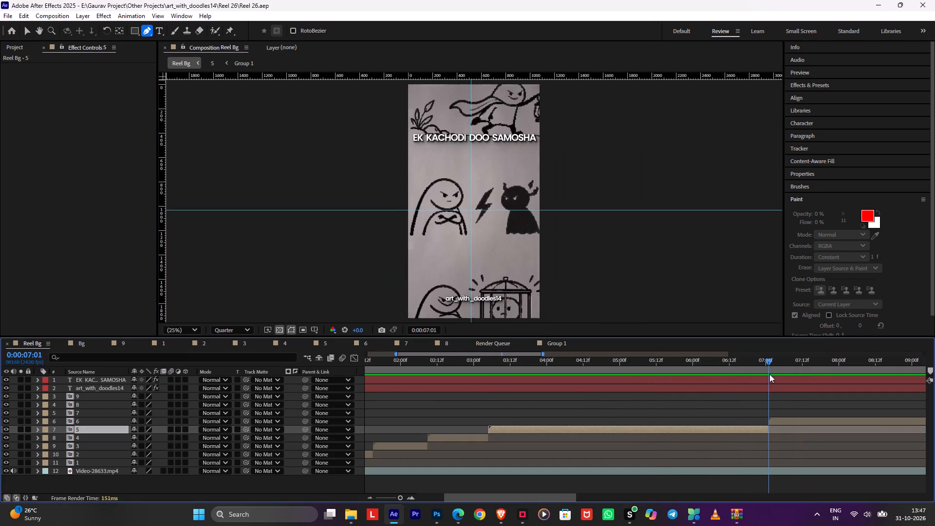
drag(769, 374, 479, 409)
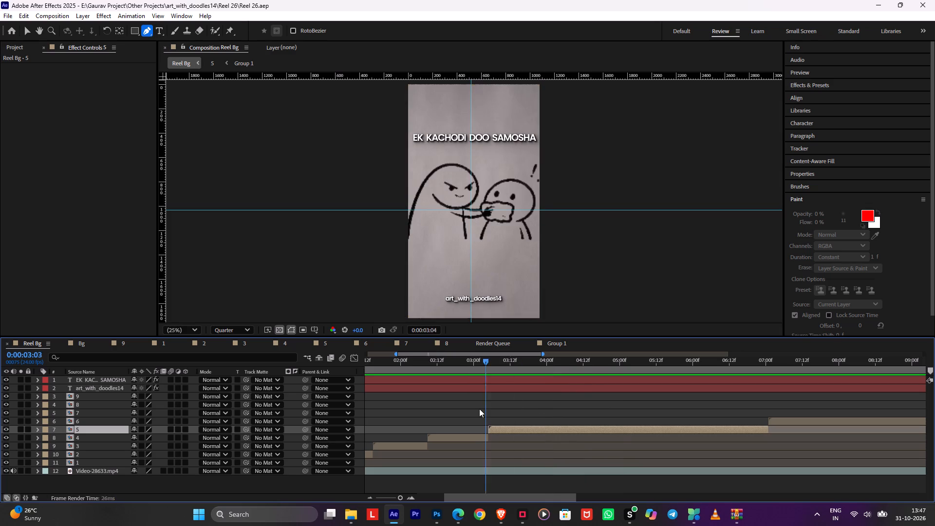
drag(479, 409, 406, 413)
key(space)
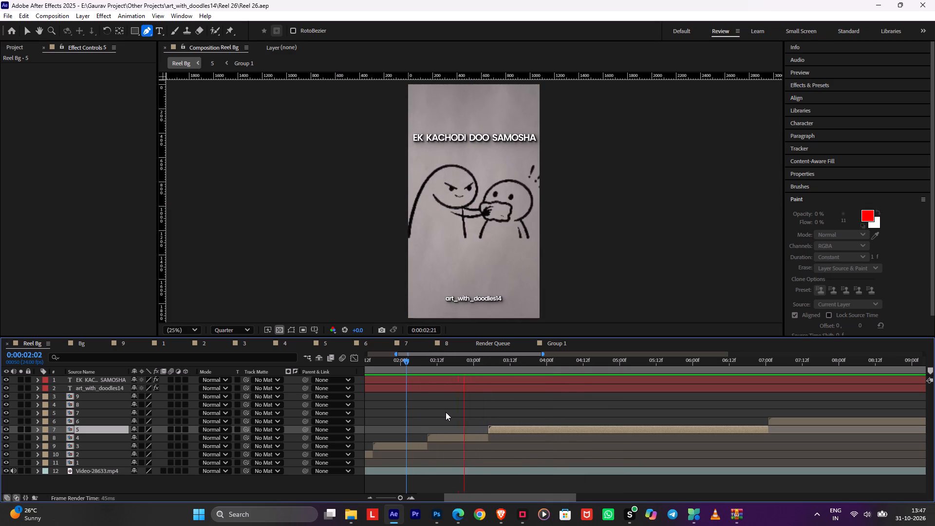
key(space)
key(space)
key(space)
key(space)
key(space)
key(space)
key(space)
key(space)
key(space)
drag(602, 415, 437, 416)
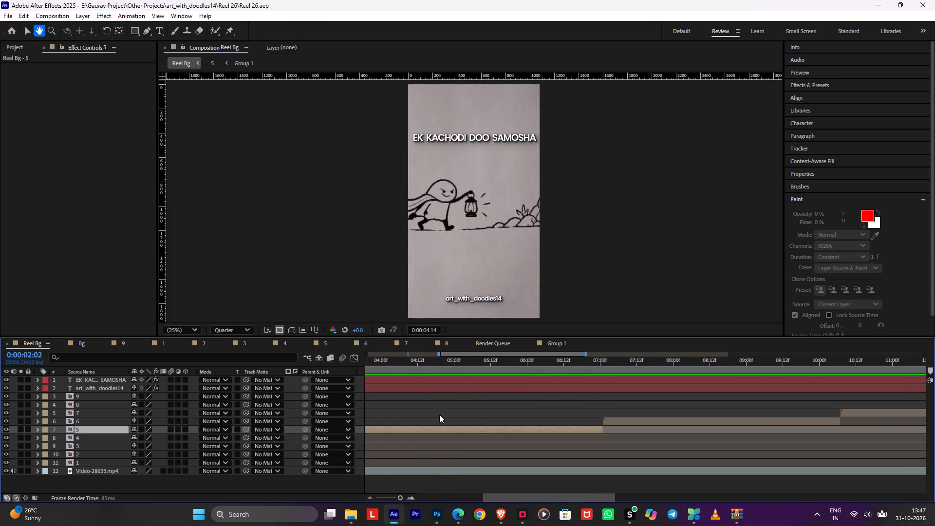
key(ctrl+s)
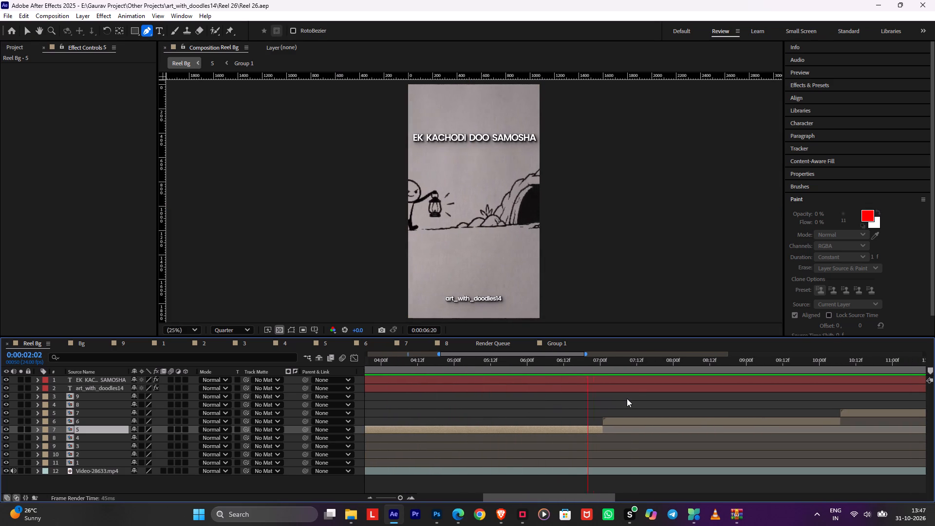
key(space)
Open composition 6 from the Reel Bg timeline.
double_click(617, 422)
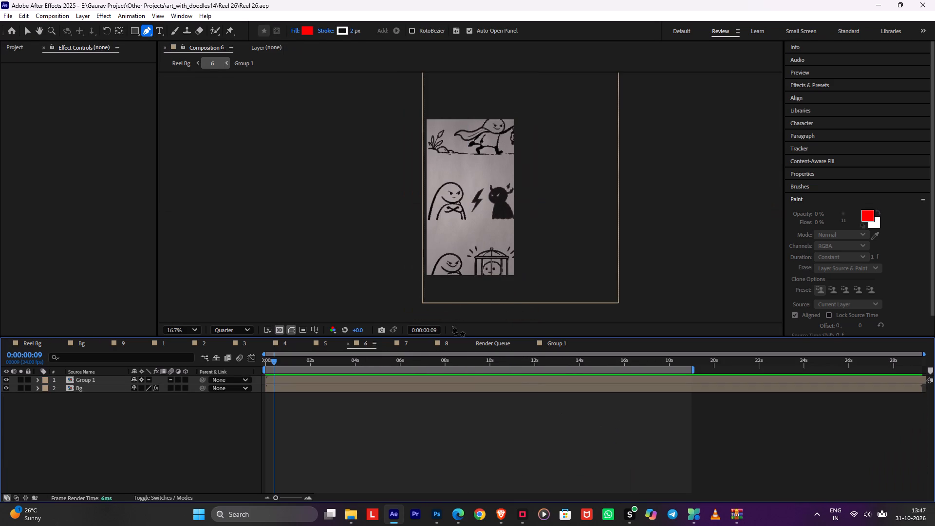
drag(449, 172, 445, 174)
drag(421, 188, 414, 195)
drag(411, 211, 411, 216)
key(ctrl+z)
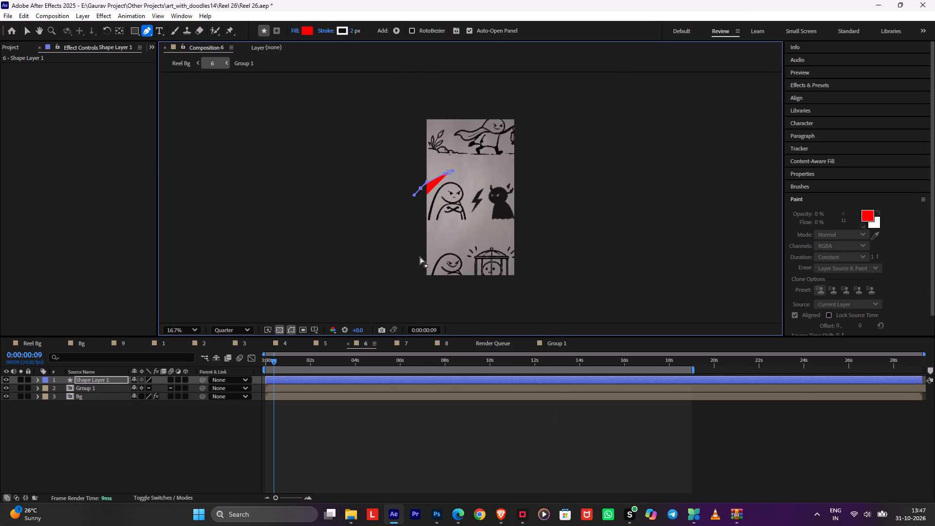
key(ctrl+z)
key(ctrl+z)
Draw a closed Pen mask on the Group 1 layer around the cloaked figure, lightning bolt and horned black figure.
click(323, 377)
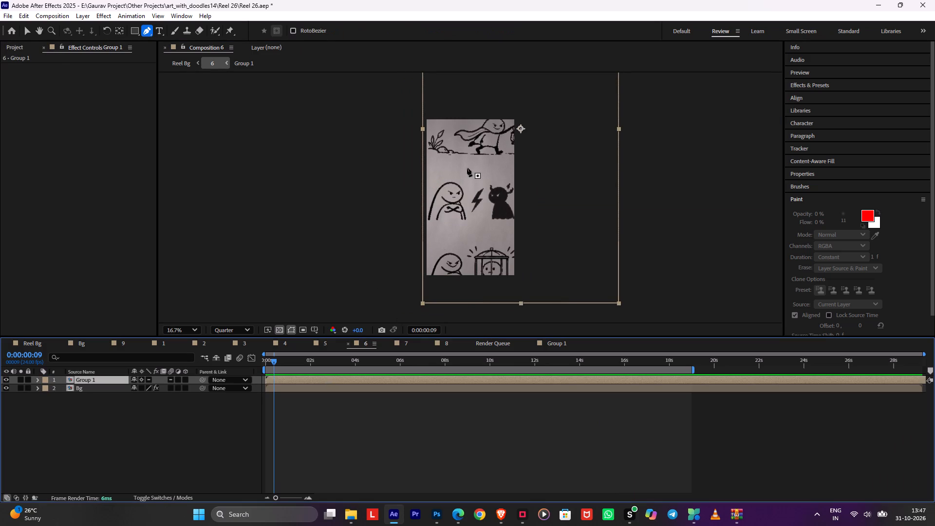
drag(459, 169, 455, 170)
drag(422, 188, 416, 198)
drag(416, 215, 420, 225)
drag(432, 233, 439, 234)
drag(469, 233, 486, 233)
drag(511, 231, 518, 229)
click(525, 220)
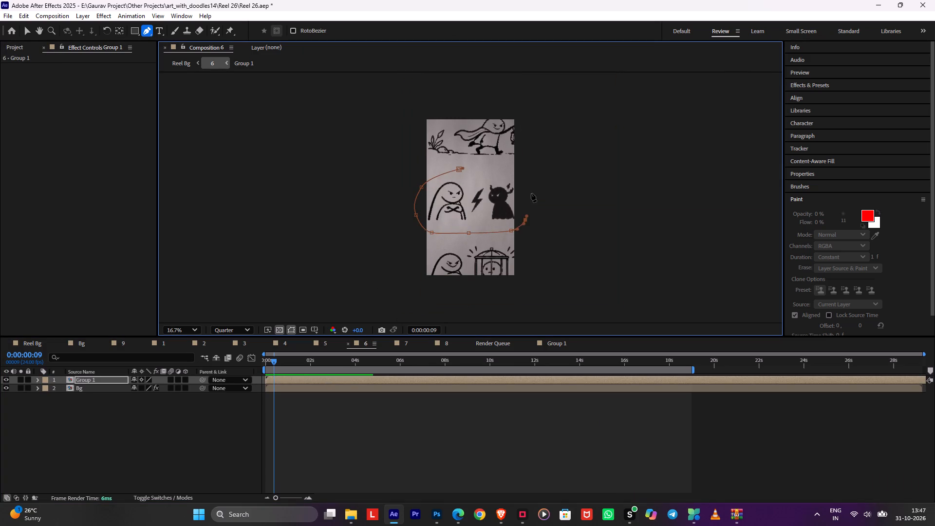
drag(533, 190, 533, 186)
click(526, 169)
drag(492, 168, 484, 169)
click(458, 168)
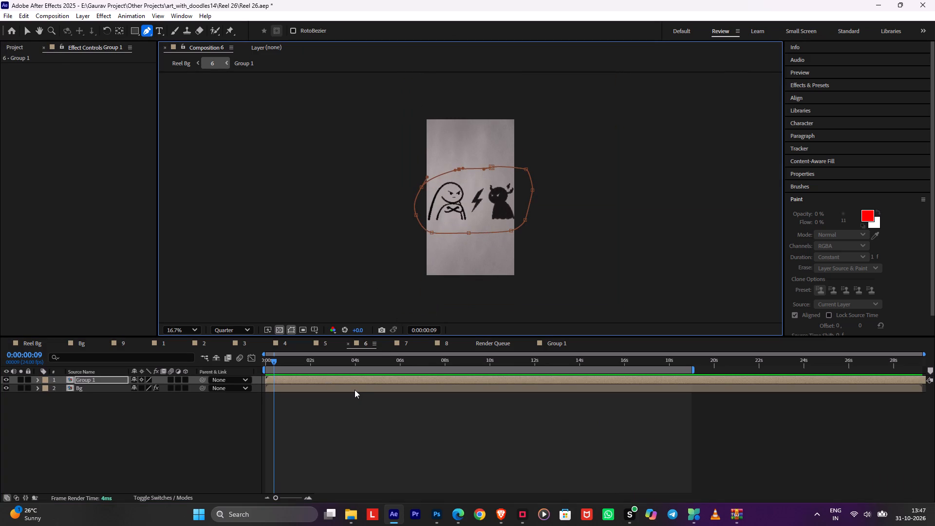
Pre-compose the masked Group 1 layer with all attributes moved into the new composition, and save the project.
key(ctrl+shift+c)
click(391, 259)
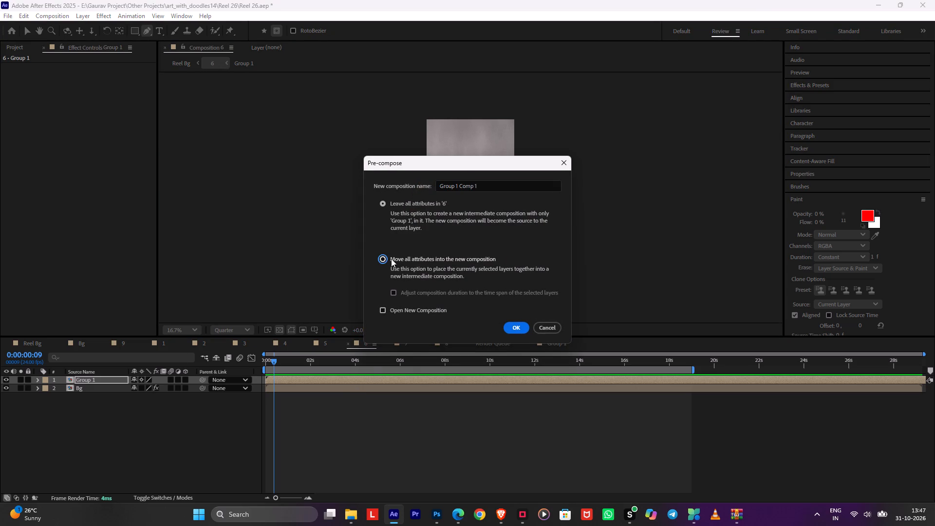
click(511, 322)
scroll(456, 254, up, 1)
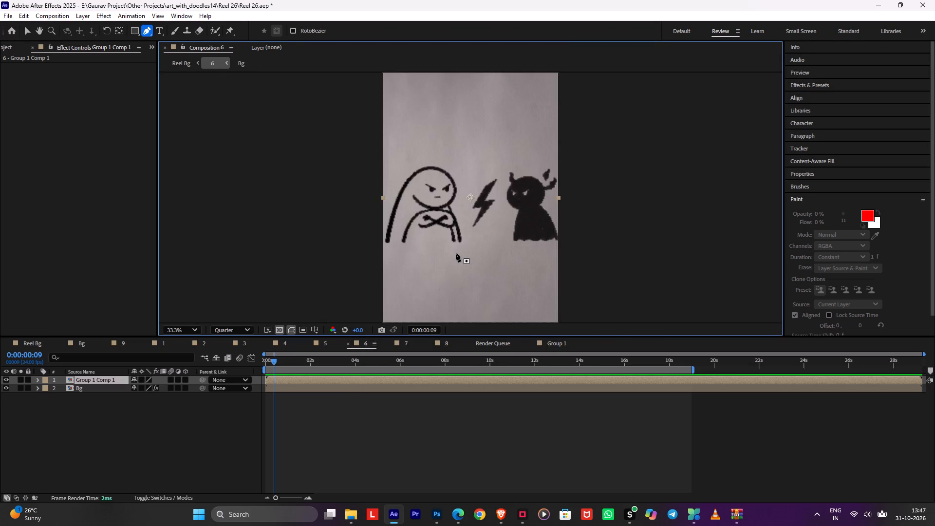
key(ctrl+s)
Open the Group 1 Comp 1 precomp and draw a second closed Pen mask on Group 1 around the lightning bolt.
double_click(363, 380)
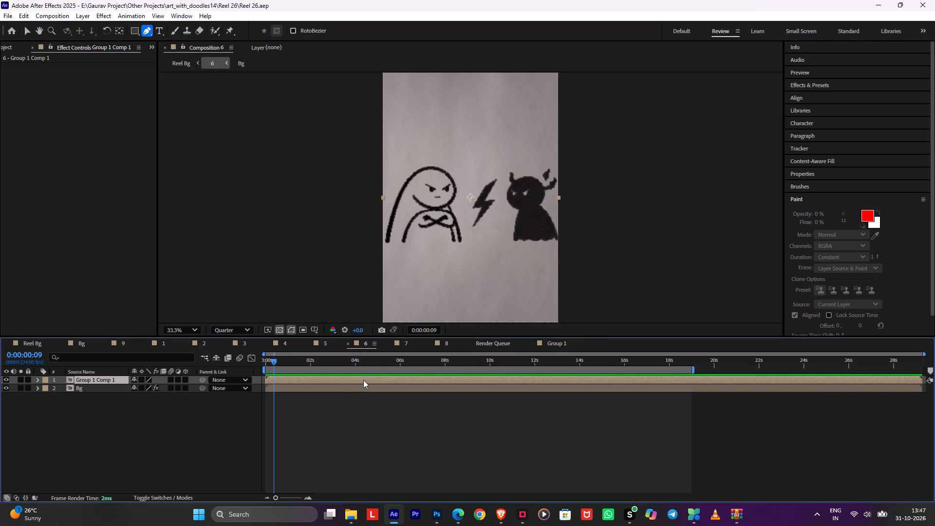
click(358, 379)
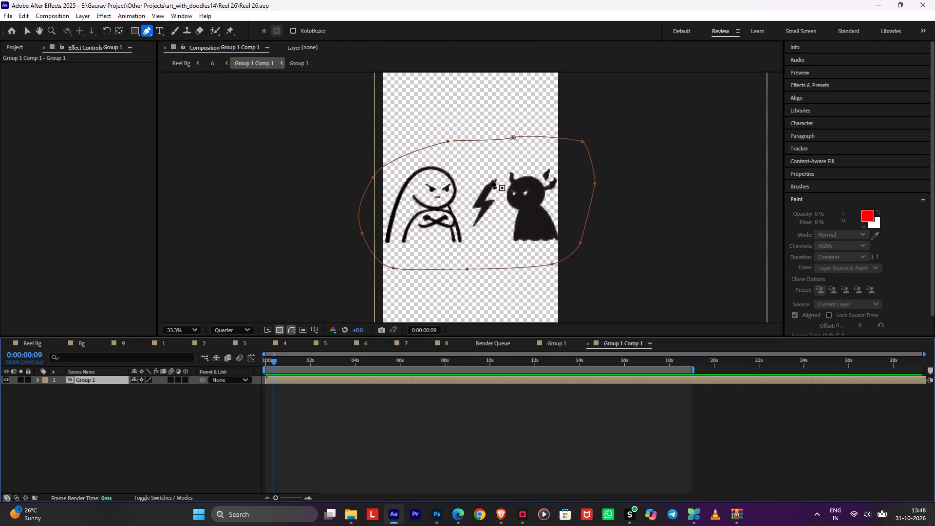
click(486, 166)
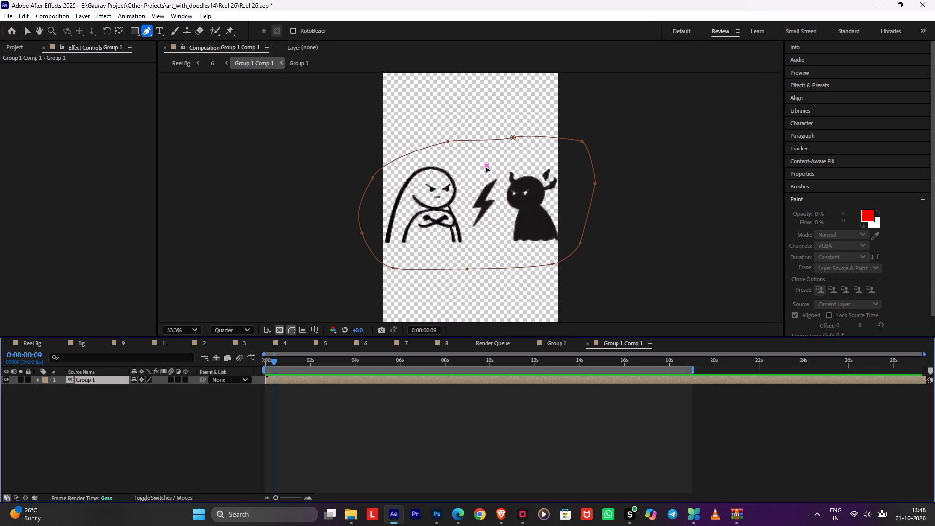
drag(474, 179, 469, 188)
drag(466, 205, 465, 216)
drag(465, 228, 467, 235)
click(488, 241)
click(494, 215)
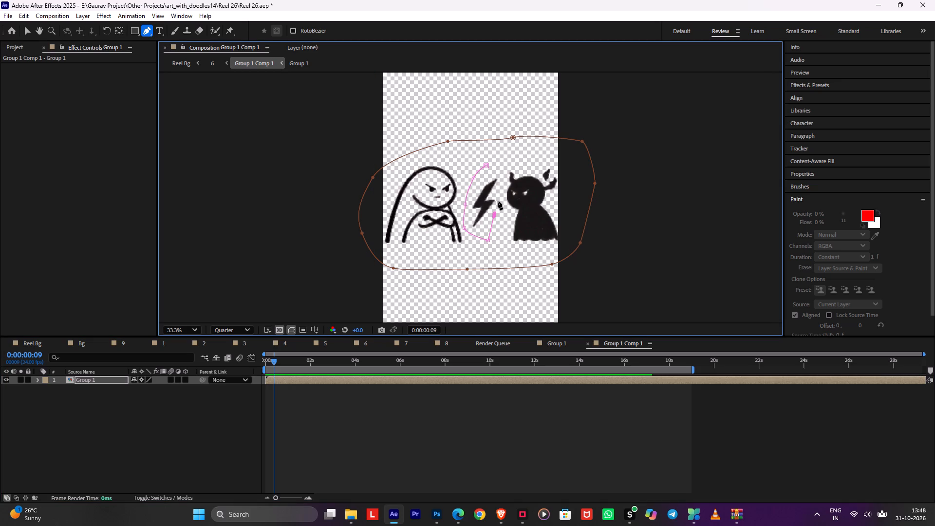
click(499, 197)
click(502, 170)
click(495, 156)
click(487, 162)
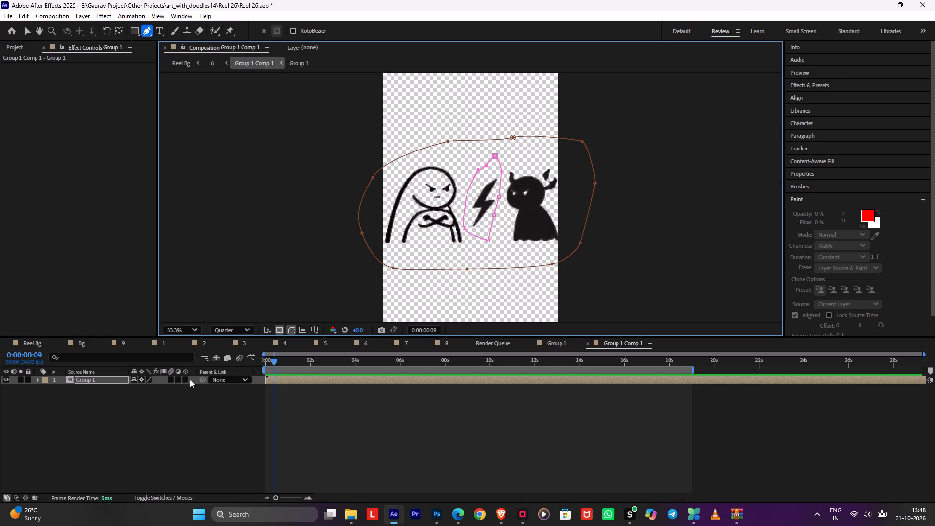
Set the lightning bolt mask, Mask 2, to Subtract so the bolt is cut out of the Group 1 layer.
key(m)
click(144, 406)
click(160, 434)
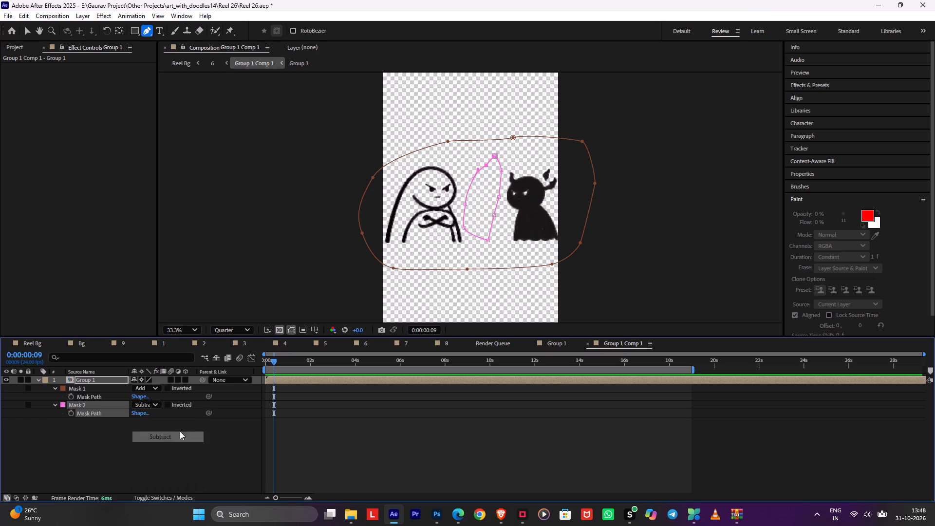
click(356, 416)
Duplicate the Group 1 layer and set Mask 2 on the upper copy to Add.
click(354, 377)
key(ctrl+d)
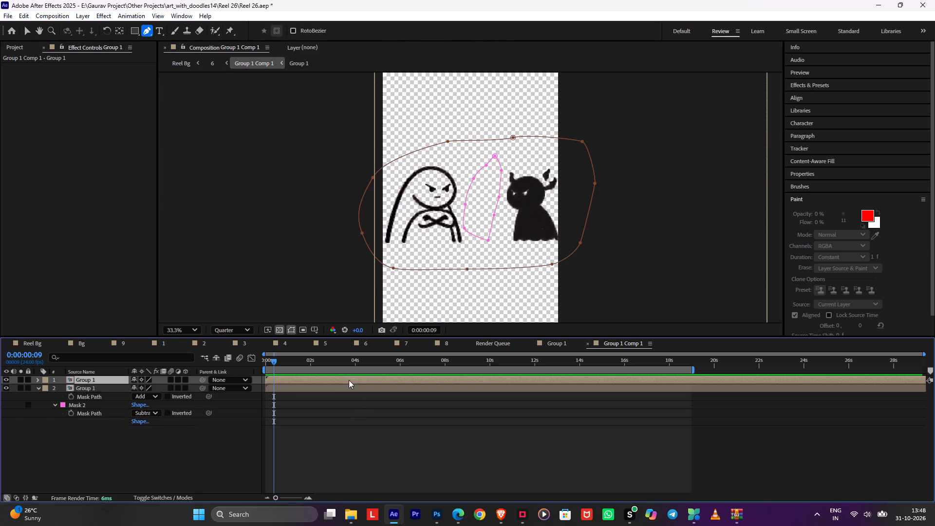
key(m)
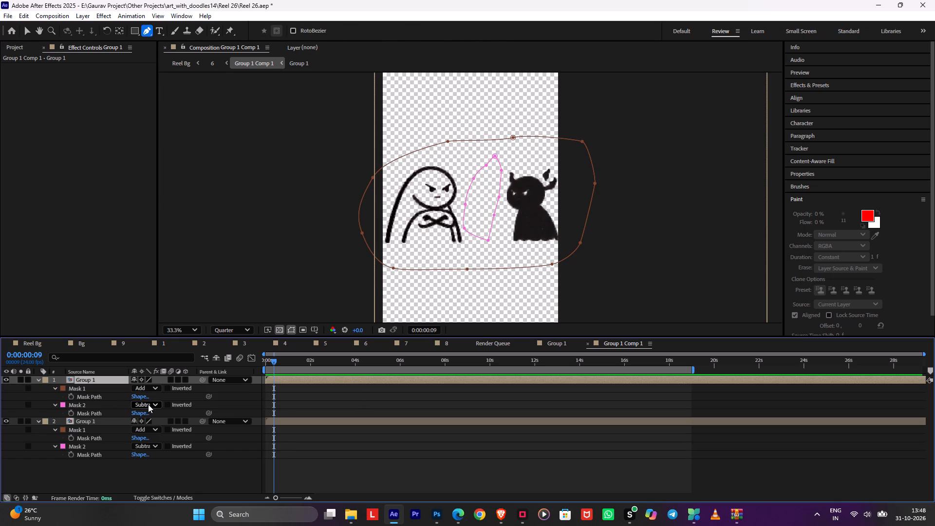
click(148, 404)
click(151, 425)
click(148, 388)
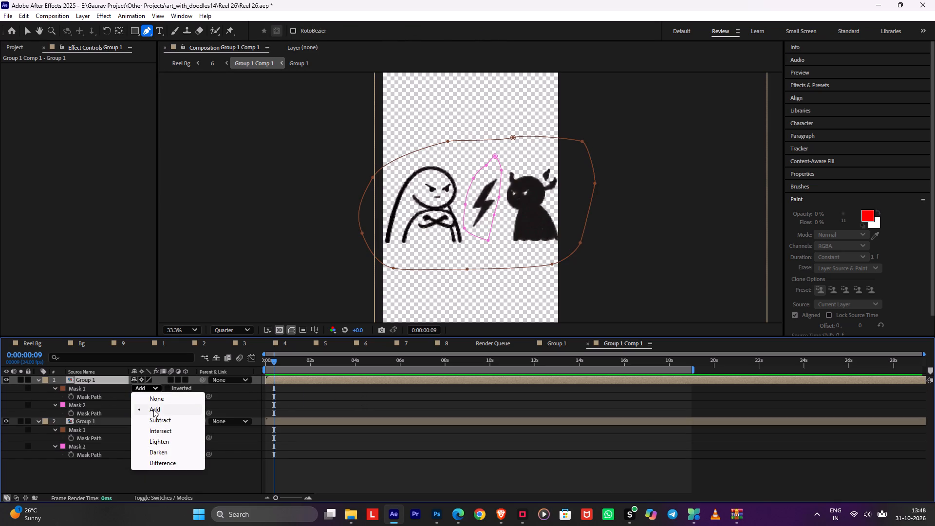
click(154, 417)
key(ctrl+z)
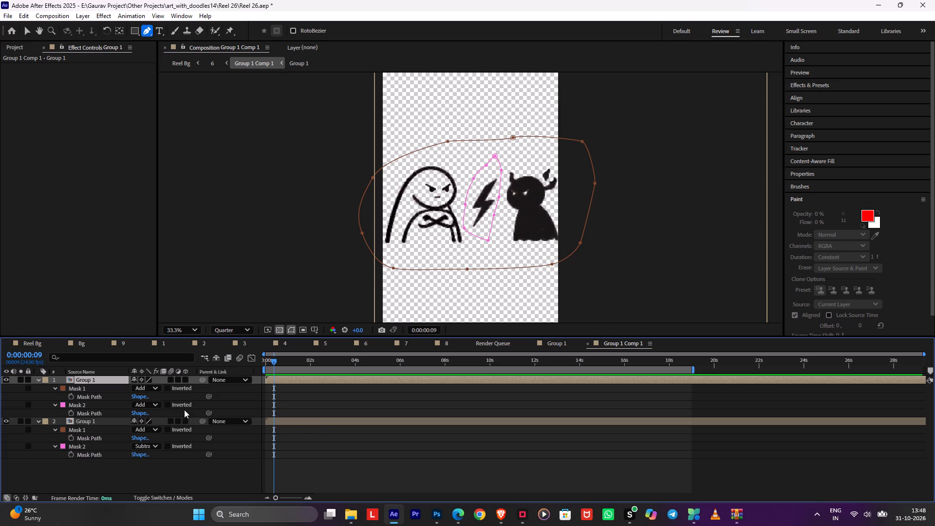
Delete Mask 1 from the upper Group 1 copy, leaving only the lightning bolt mask.
click(92, 391)
key(Delete)
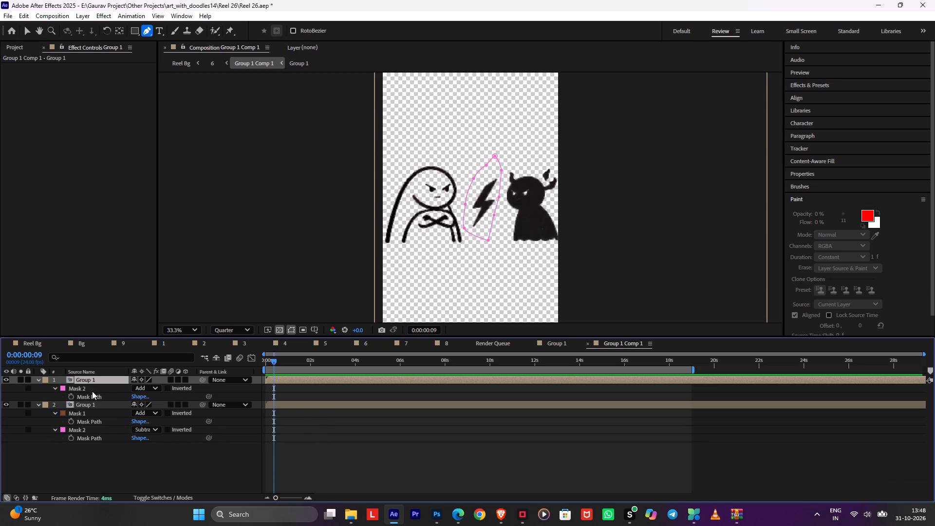
click(367, 431)
Centre the anchor point of the upper Group 1 lightning bolt layer, add the Position expression wiggle(10,2), and preview it.
click(321, 378)
key(ctrl+alt+Home)
key(p)
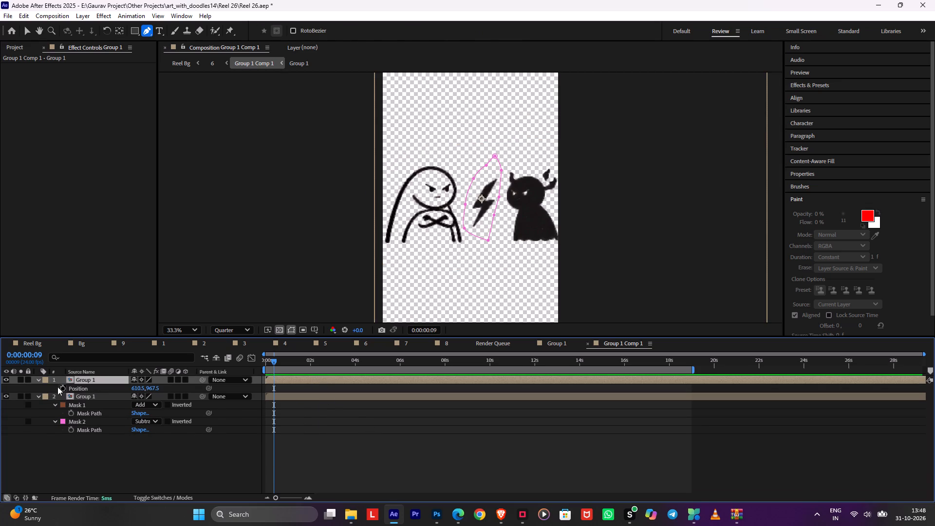
click(63, 387)
alt+click(62, 387)
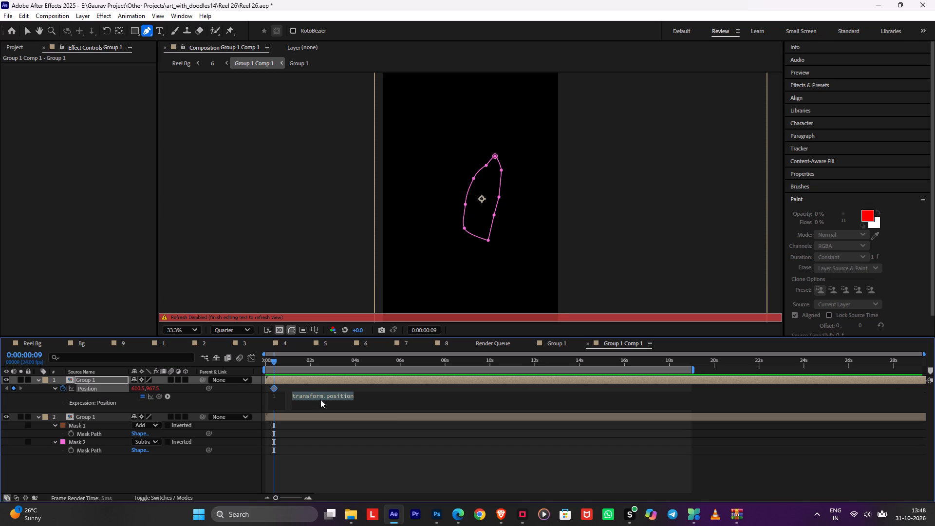
key(w)
key(i)
key(g)
key(g)
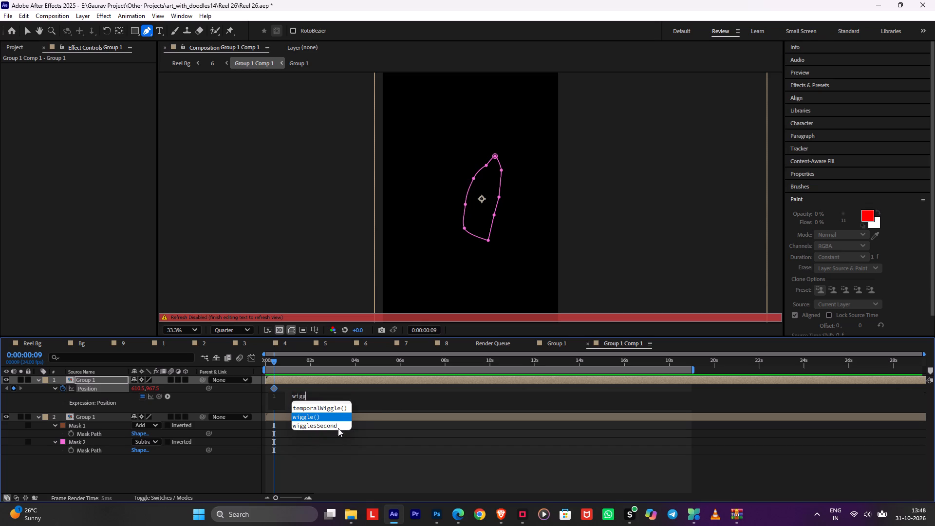
double_click(331, 419)
text(10,2)
click(337, 438)
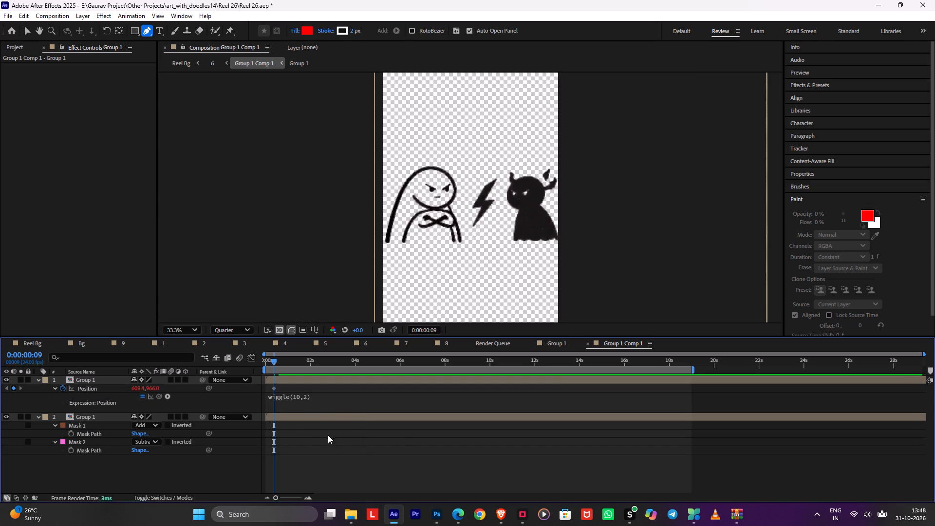
key(space)
key(space)
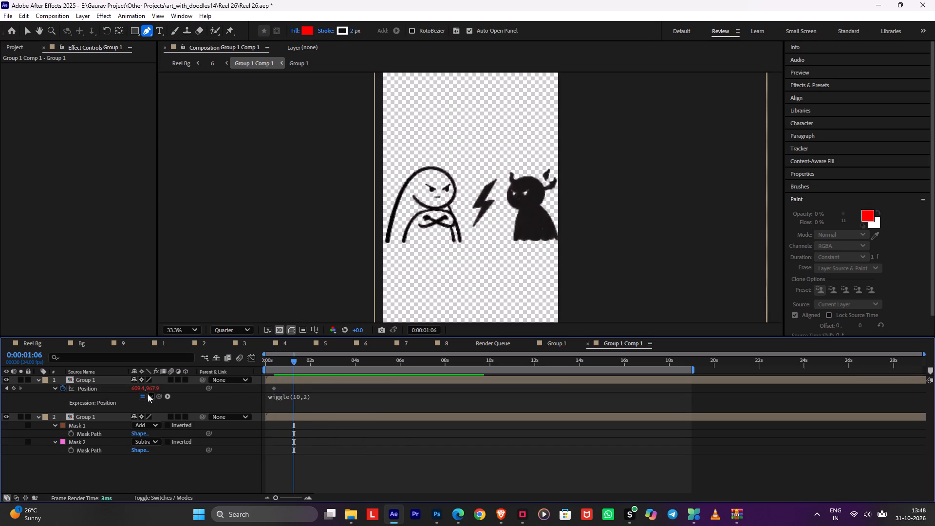
Remove the bolt layer's Position keyframe, change its expression to wiggle(40,2), and preview the motion.
click(62, 386)
click(299, 397)
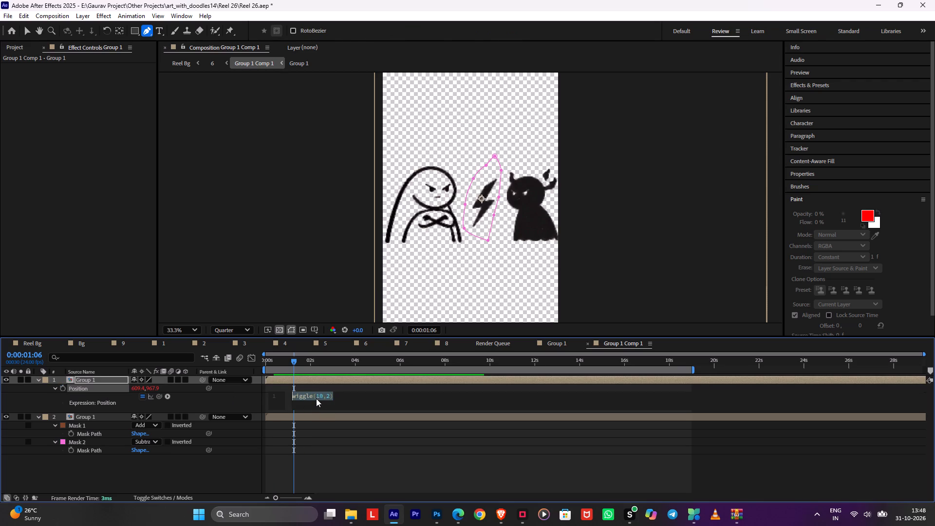
click(318, 396)
key(BackSpace)
key(4)
click(357, 430)
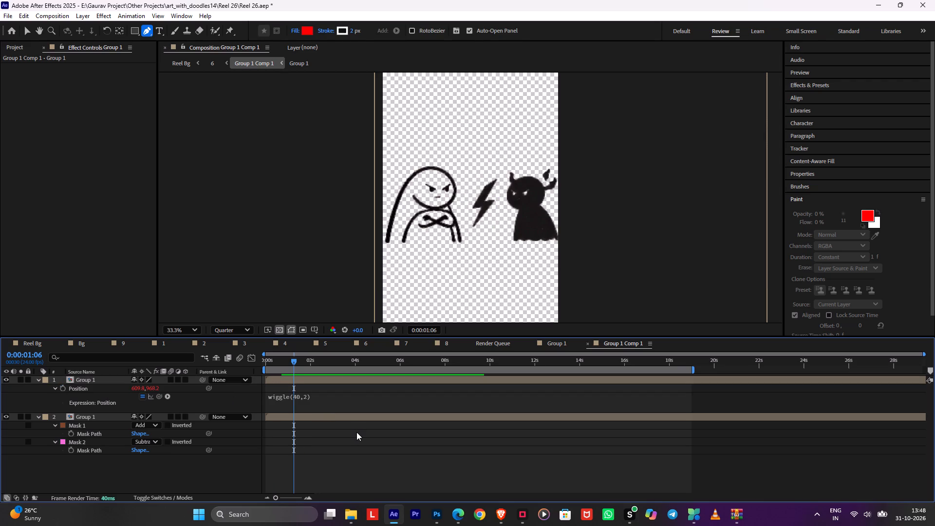
key(space)
key(space)
Raise the wiggle amplitude on the bolt layer's Position so the expression reads wiggle(40,4).
click(302, 394)
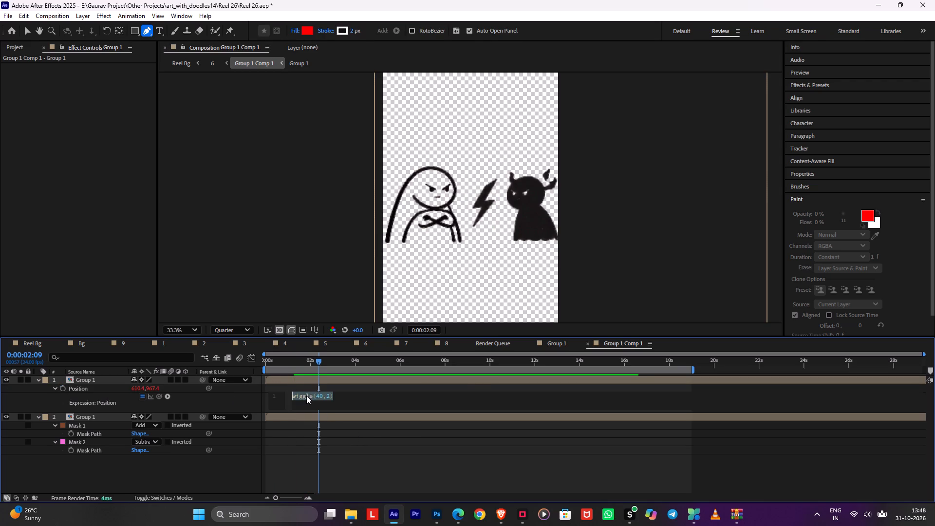
click(330, 392)
key(BackSpace)
key(4)
click(346, 440)
Go up to comp 6, preview the wiggling bolt, and save the project.
key(Tab)
click(260, 439)
key(space)
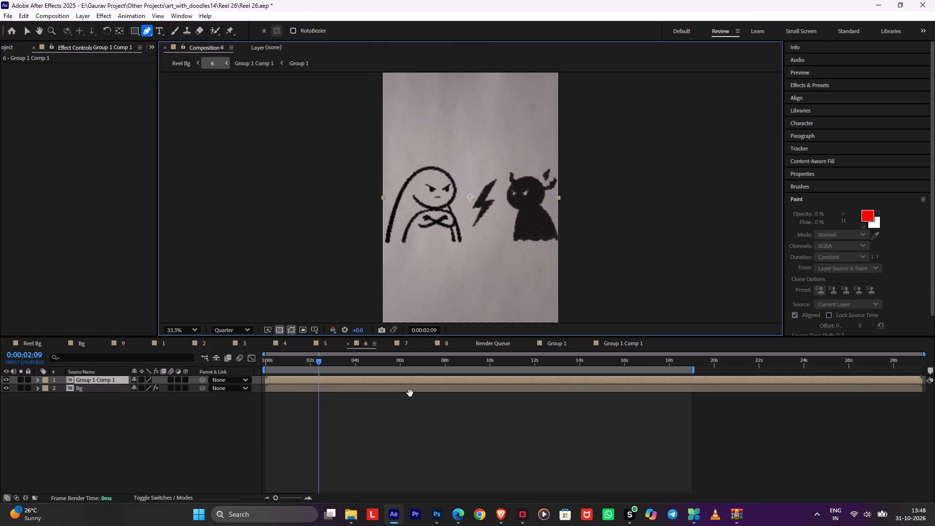
key(ctrl+s)
key(space)
Go to the Reel Bg comp and preview the transition into scene 6.
key(Tab)
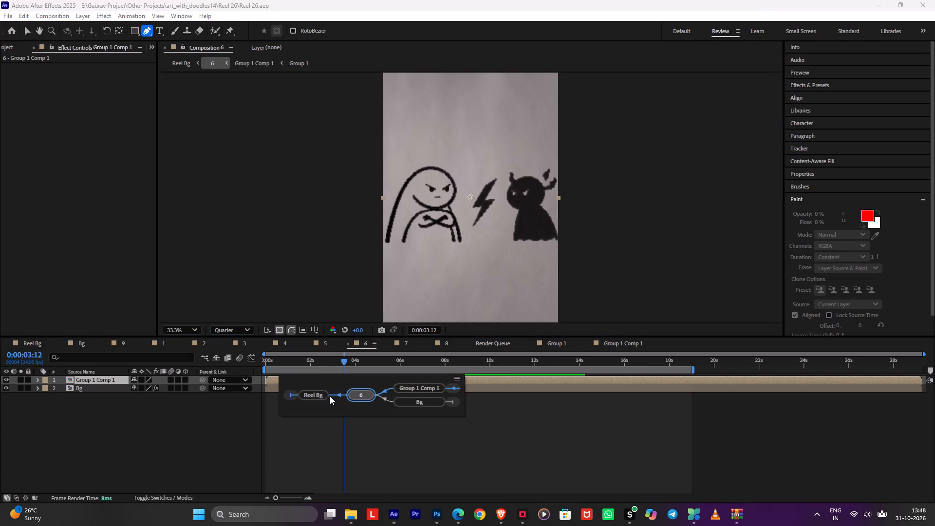
click(317, 396)
drag(587, 361, 516, 371)
key(space)
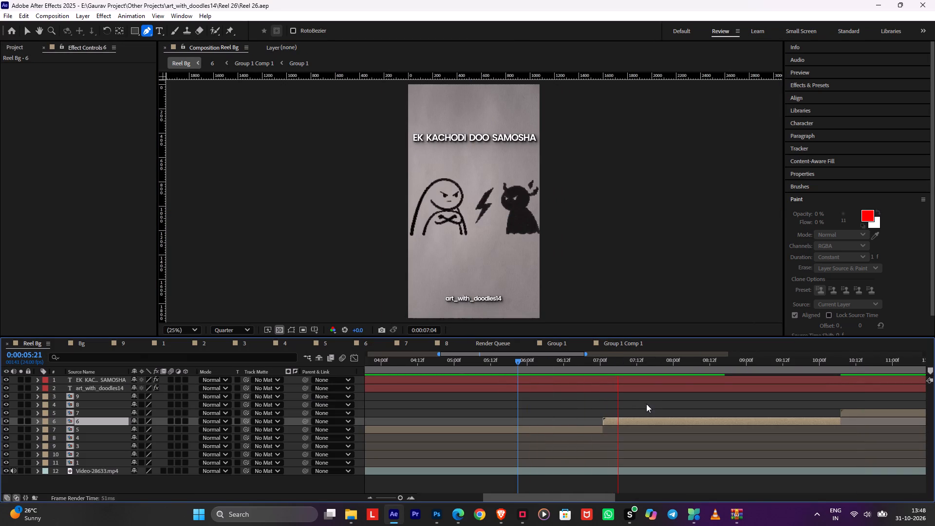
key(space)
Open comp 6 at its first frame and add a null object and a camera with the default settings.
drag(634, 359, 604, 380)
double_click(609, 419)
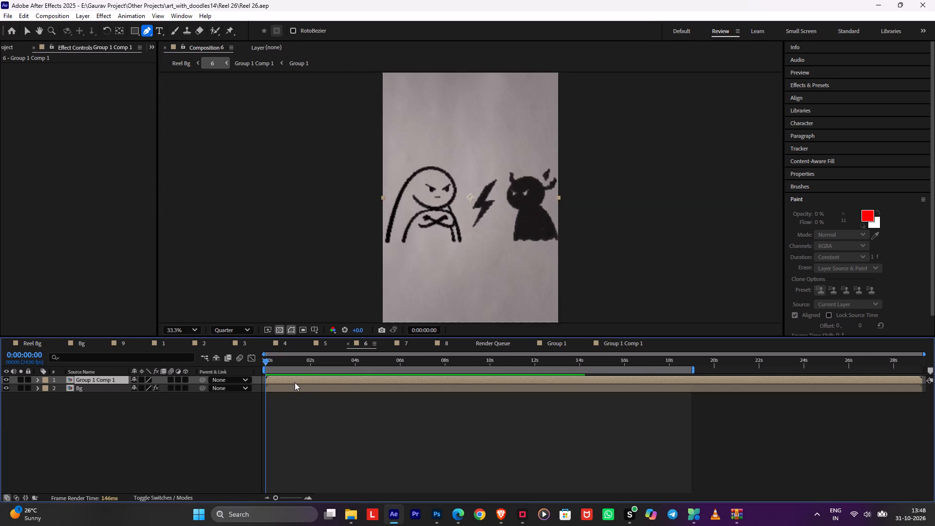
key(ctrl+alt+shift+y)
key(ctrl+alt+shift+c)
key(Return)
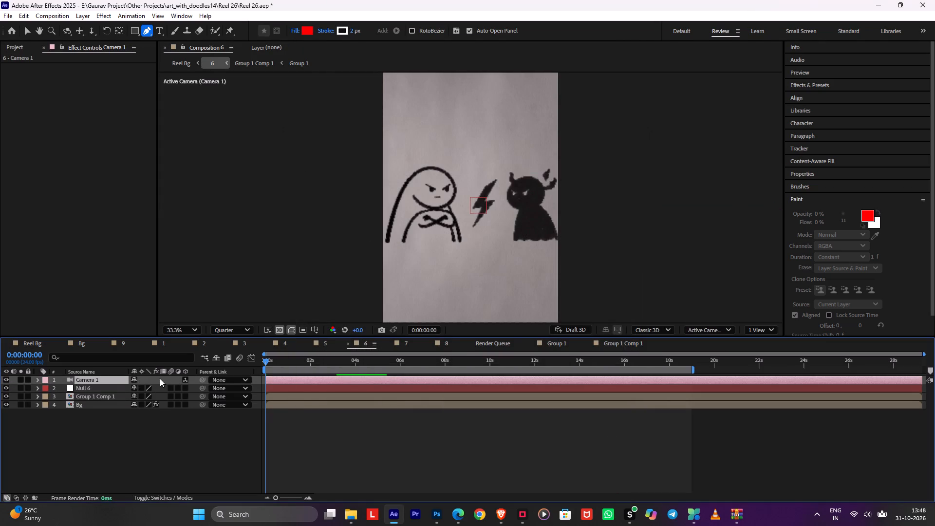
Make Null 6, Group 1 Comp 1 and Bg 3D, parent Camera 1 to Null 6, and move the camera below the null.
drag(185, 387, 188, 459)
click(203, 385)
drag(202, 381, 189, 386)
drag(108, 381, 109, 391)
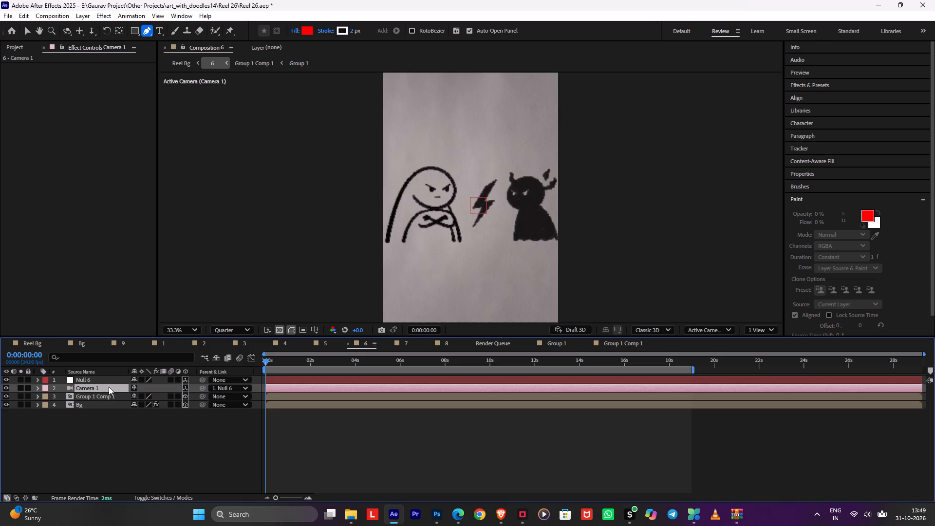
Keyframe Null 6's Position from Z 249 at 0:00 to Z -96 at 4:00 for a camera pull-back.
click(110, 382)
key(p)
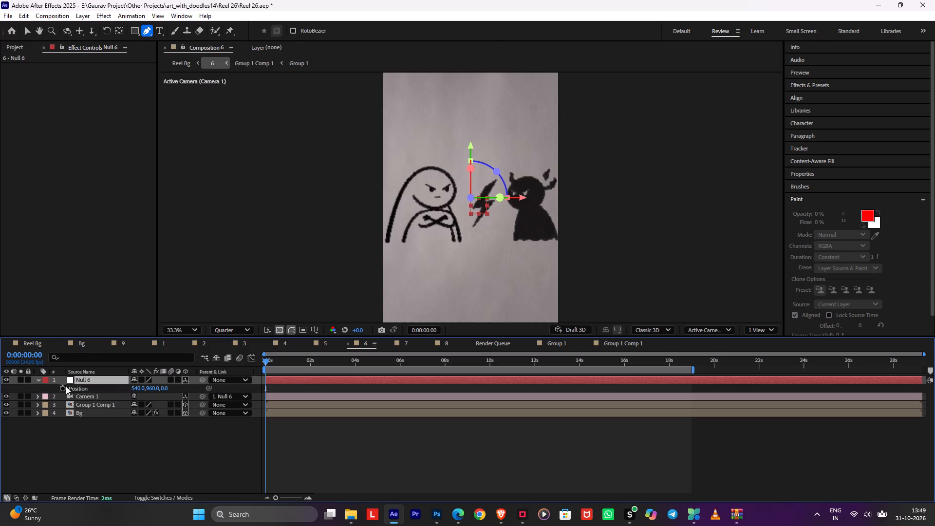
click(65, 386)
drag(160, 389, 235, 388)
click(117, 465)
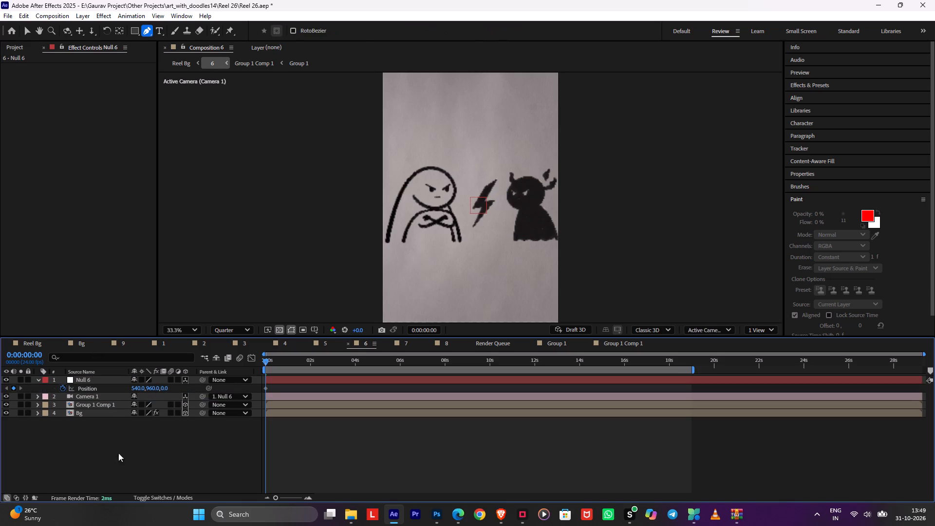
drag(165, 390, 281, 385)
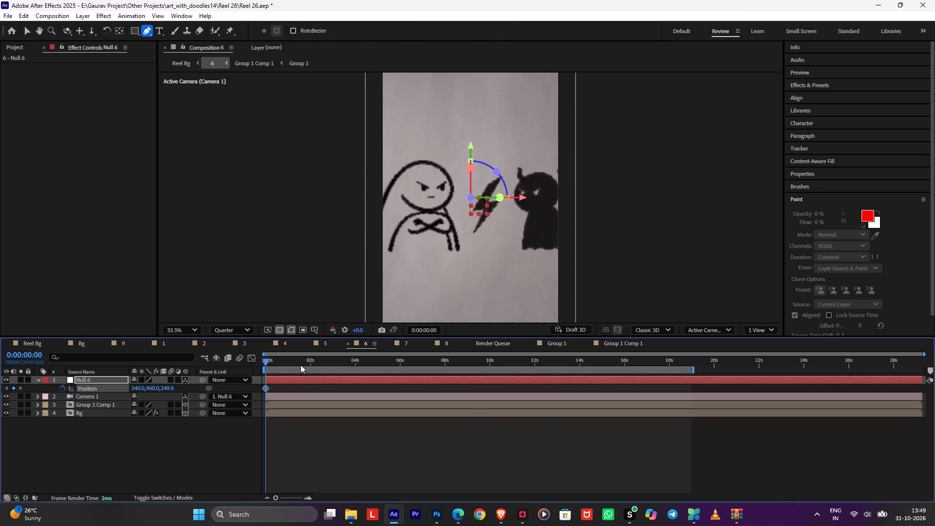
drag(303, 365, 355, 371)
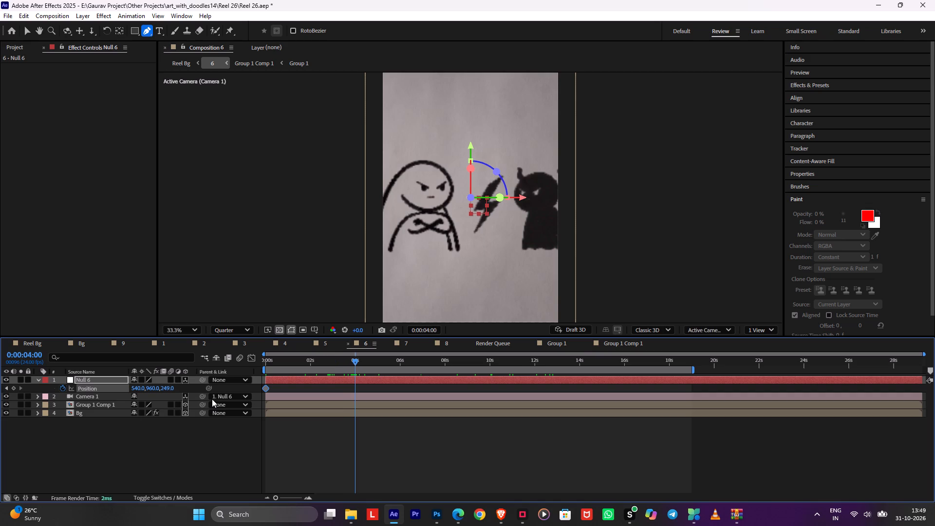
drag(169, 390, 10, 399)
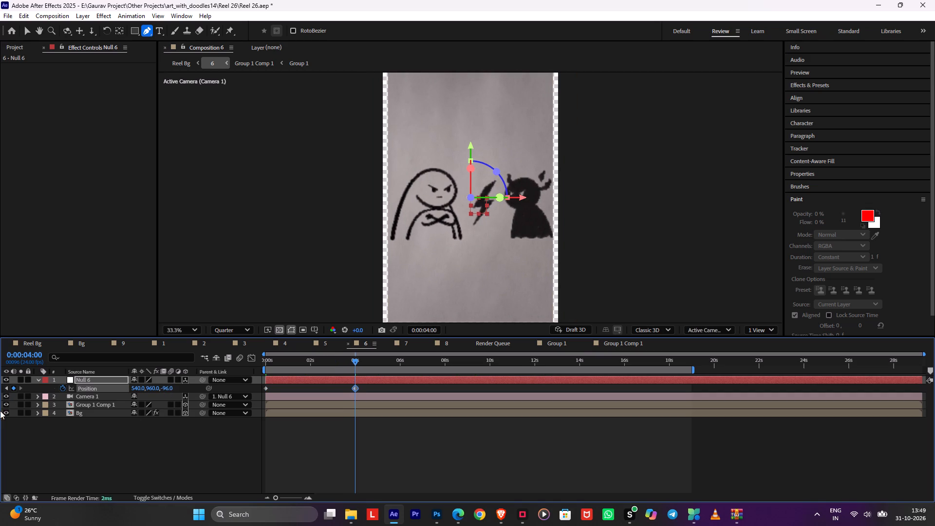
Scale the Bg layer to 115% so it fills the frame at 4:00, and save the project.
click(77, 412)
key(s)
drag(173, 419, 197, 419)
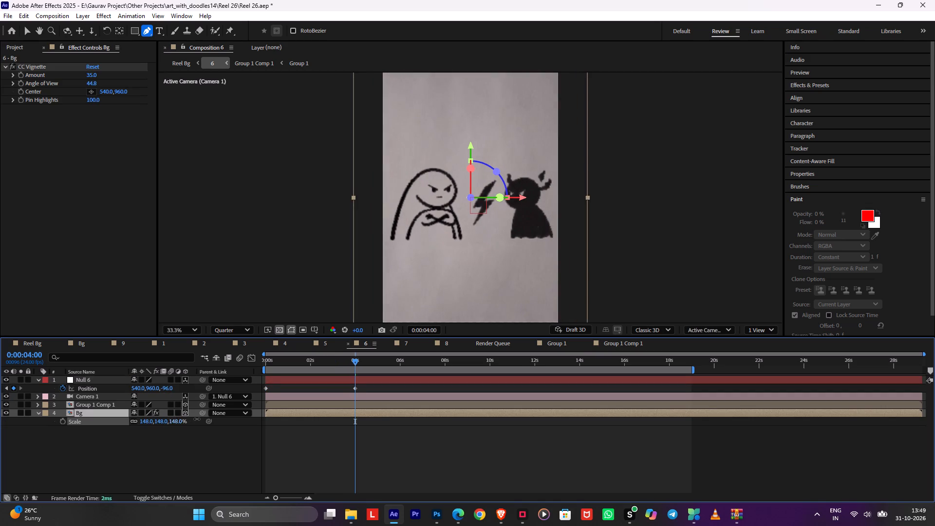
drag(197, 419, 183, 421)
click(348, 445)
key(ctrl+s)
Apply Easy Ease to Null 6's Position keyframe at 4:00.
drag(367, 388, 341, 395)
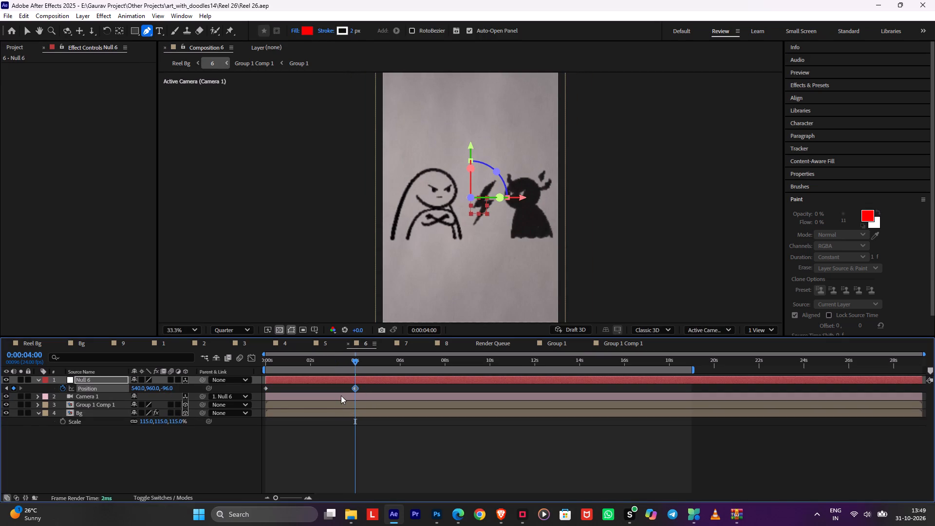
key(F9)
click(374, 445)
Return to the Reel Bg comp and play scene 6 from about 6:12 to review its camera move.
key(Tab)
click(287, 446)
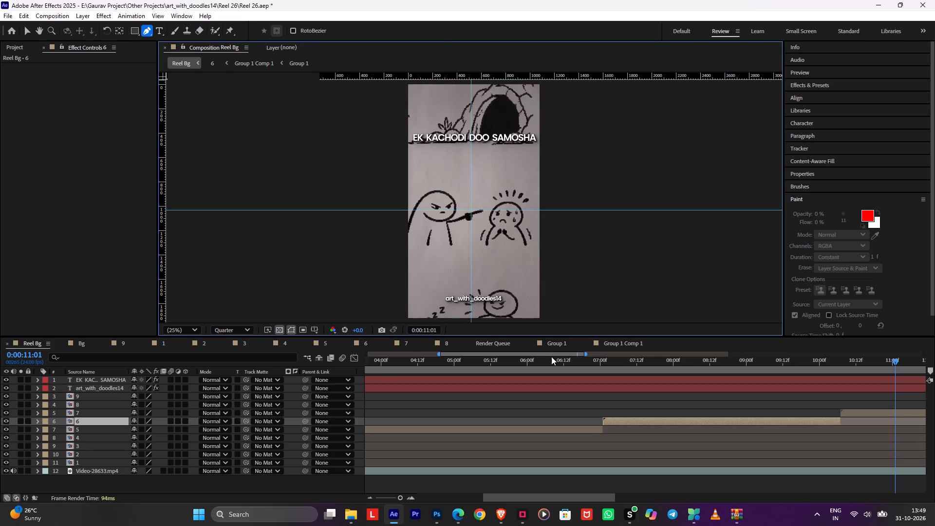
click(564, 362)
key(space)
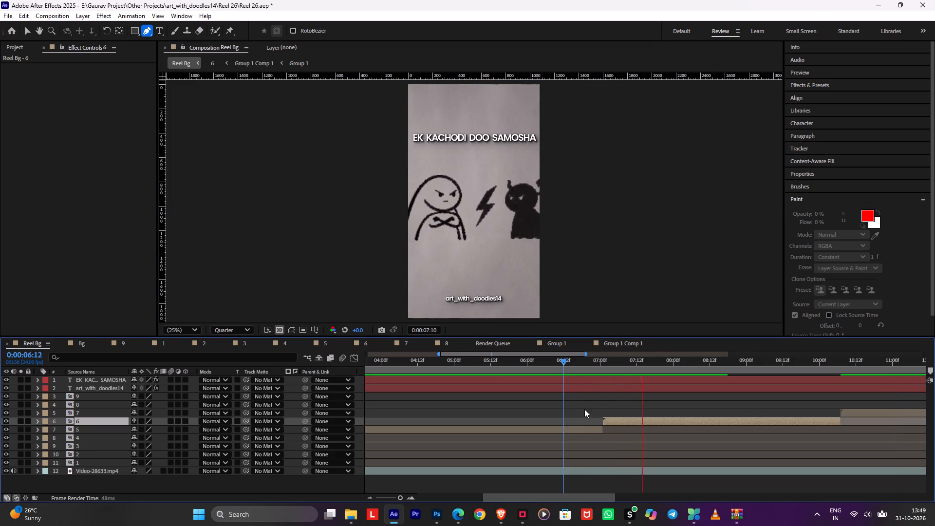
alt+scroll(709, 388, down, 1)
key(space)
key(space)
drag(718, 402, 551, 403)
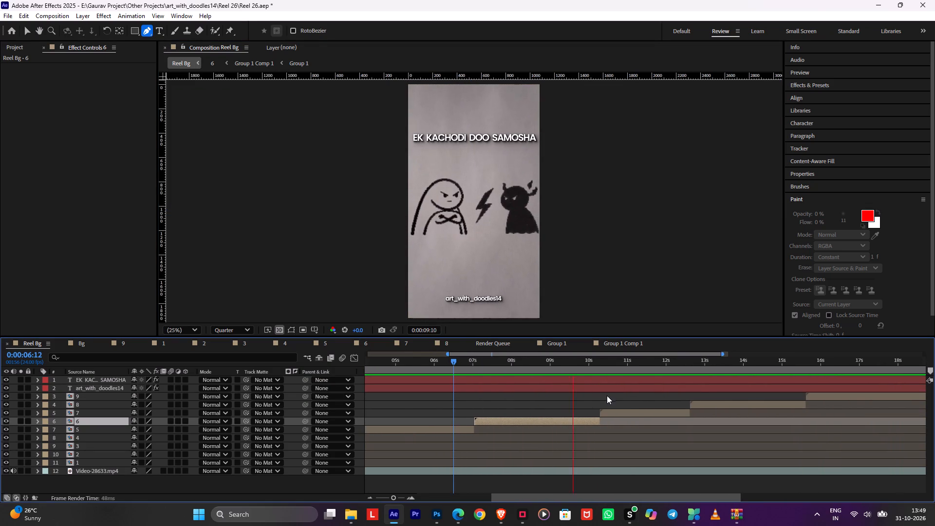
key(space)
Open comp 7 from the start of its layer and draw a closed Pen mask on Group 1 around the two middle figures.
drag(606, 355, 598, 357)
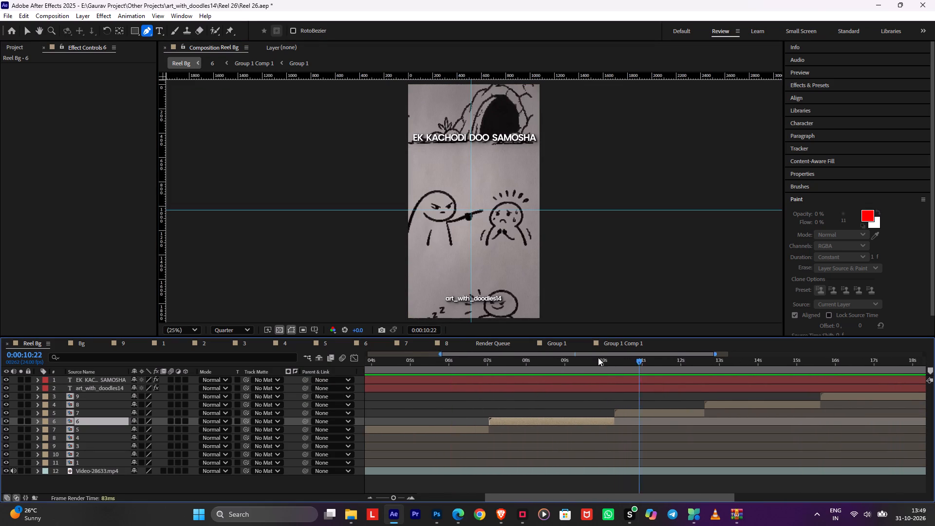
drag(598, 357, 612, 363)
click(601, 356)
shift+click(600, 361)
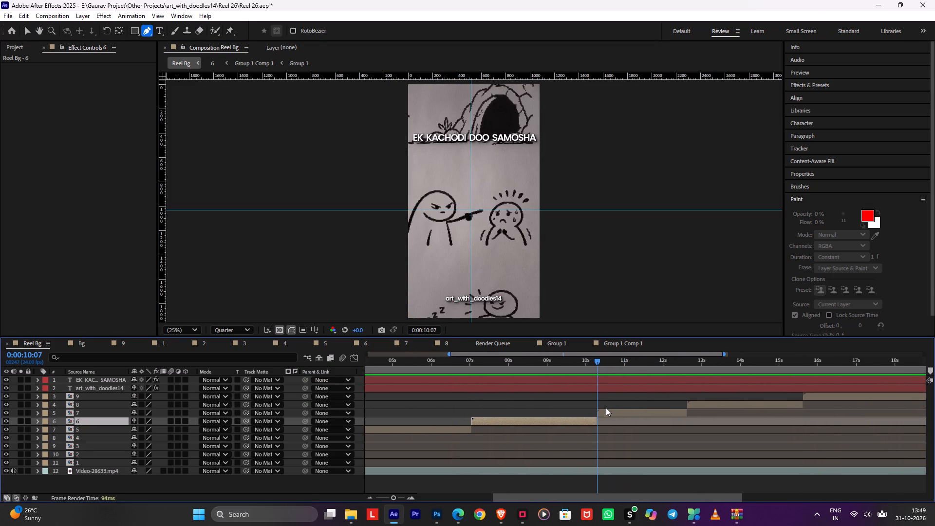
double_click(606, 412)
click(401, 384)
click(399, 377)
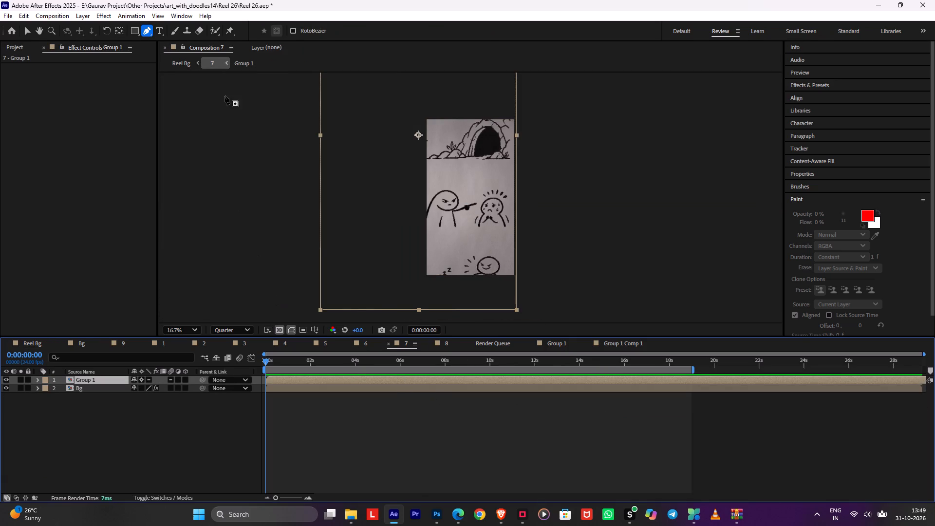
click(424, 187)
drag(443, 186, 452, 186)
drag(503, 185, 511, 186)
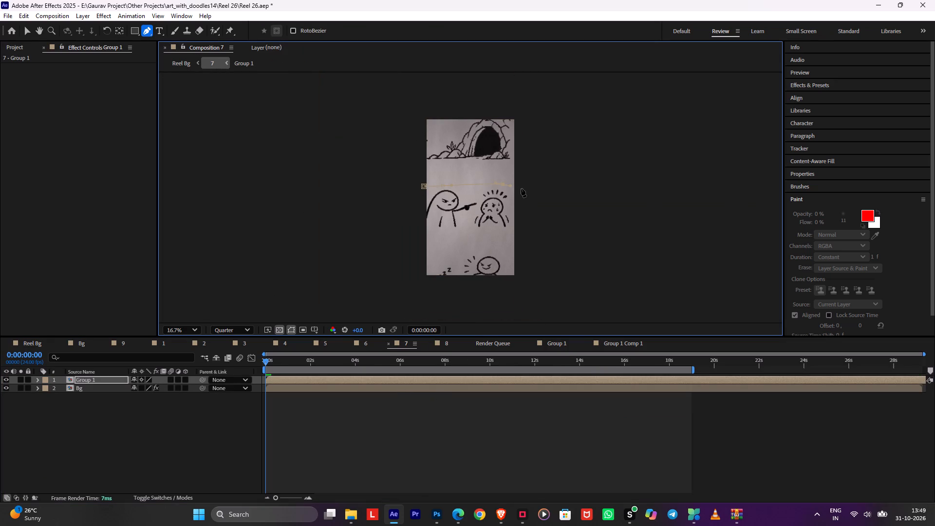
drag(519, 220, 519, 229)
drag(492, 242, 476, 244)
drag(438, 238, 430, 235)
drag(413, 222, 412, 216)
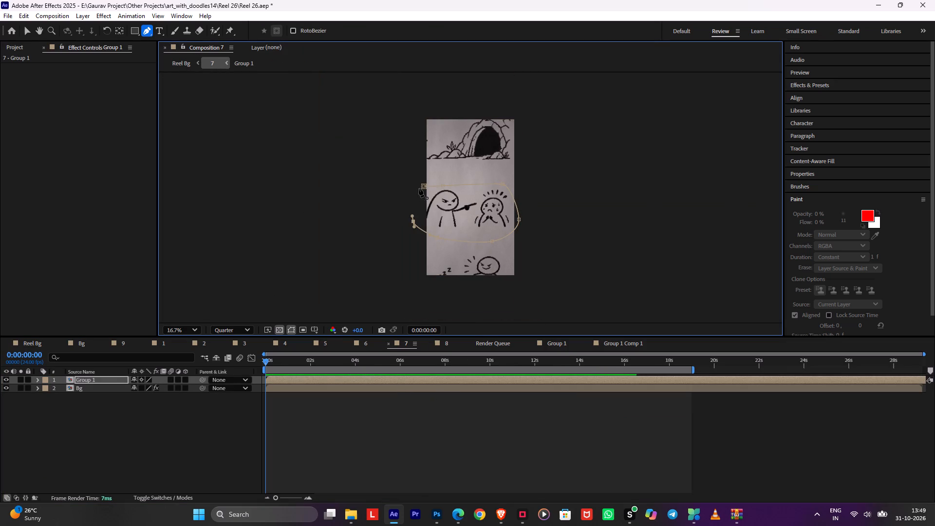
click(424, 184)
Add a null object and a camera with the default settings to comp 7.
key(ctrl+alt+shift+y)
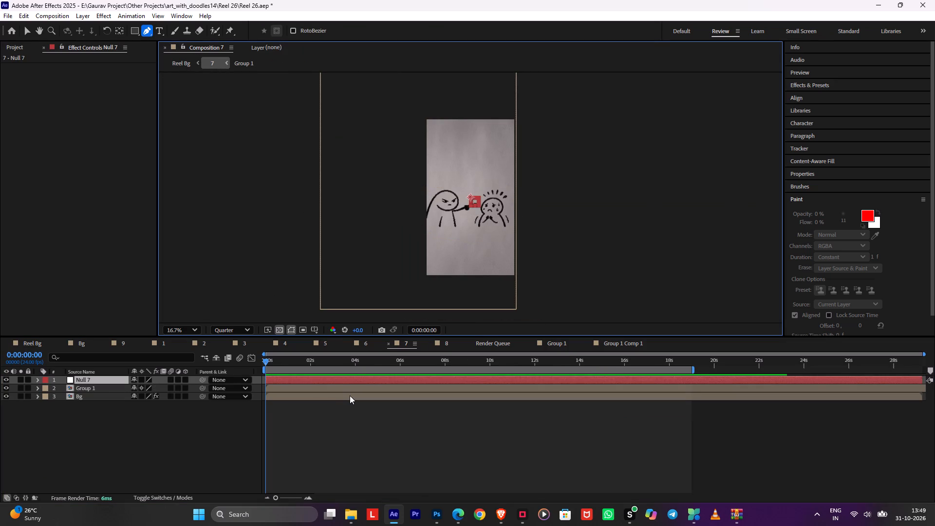
key(ctrl+alt+shift+c)
key(Return)
Centre the anchor point of comp 7's masked Group 1 layer and save the project.
click(327, 392)
click(320, 396)
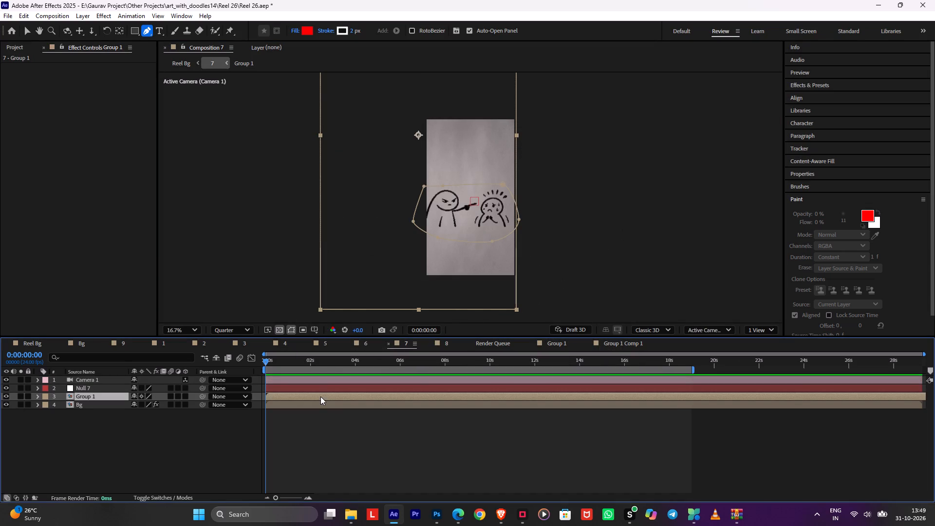
key(ctrl+alt+Home)
key(ctrl+s)
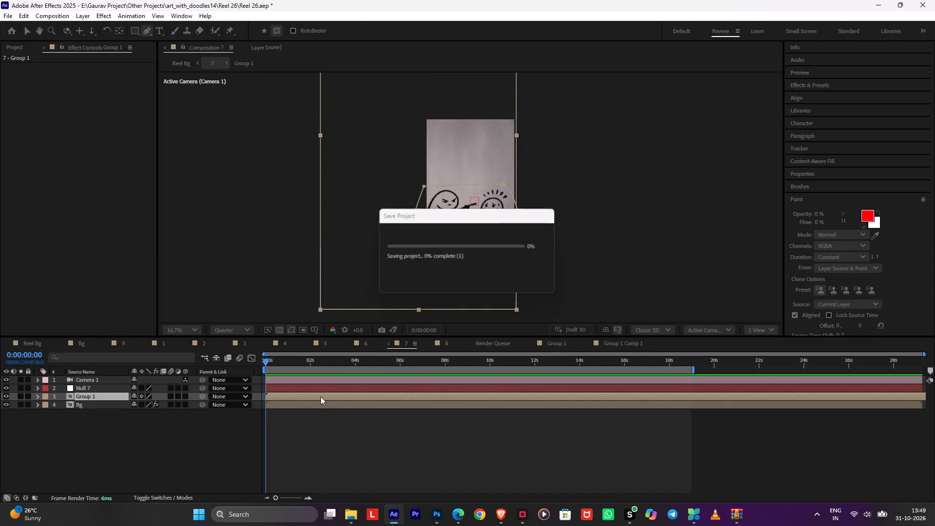
Make Null 7, Group 1 and Bg in comp 7 three-dimensional and parent Camera 1 to Null 7.
click(318, 380)
drag(106, 385, 104, 393)
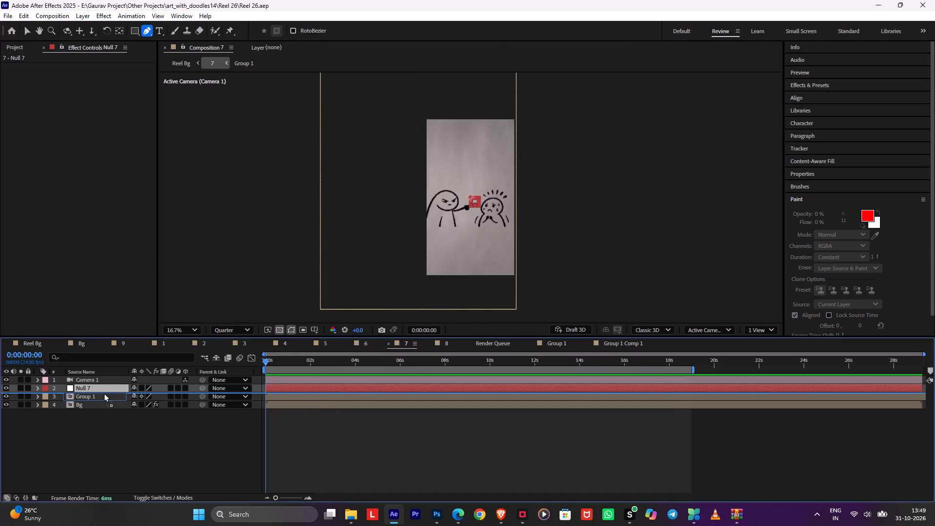
drag(104, 393, 113, 376)
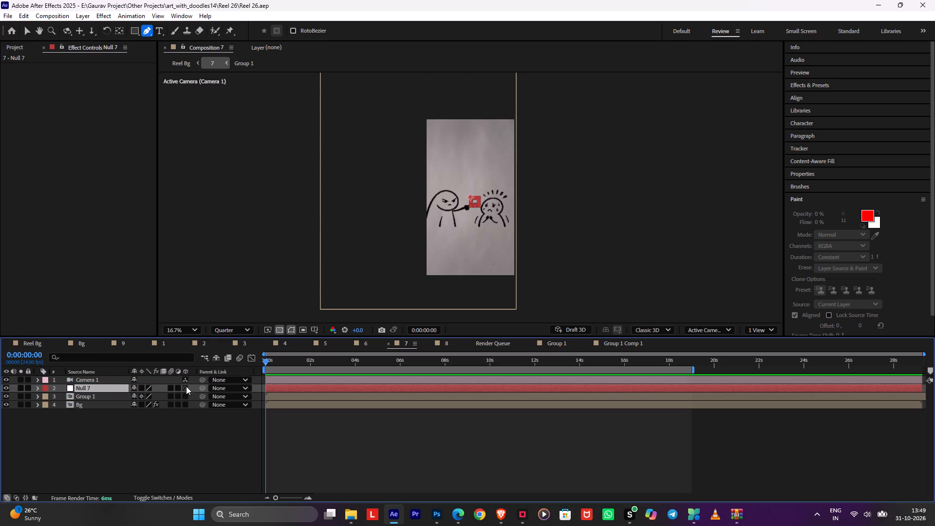
drag(185, 388, 180, 429)
drag(204, 377, 184, 384)
Try raising Null 7's Z position, undo it, and turn off Collapse Transformations on Group 1.
click(105, 390)
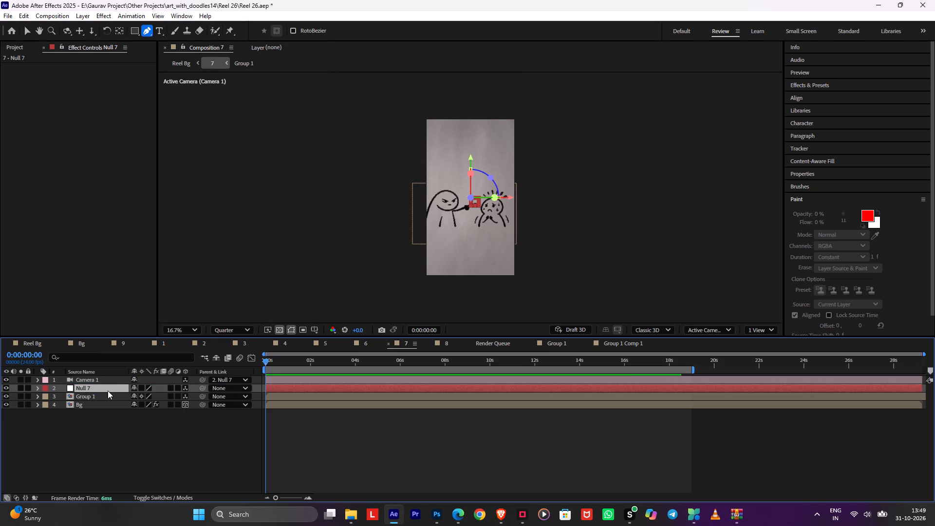
key(p)
drag(165, 395, 229, 392)
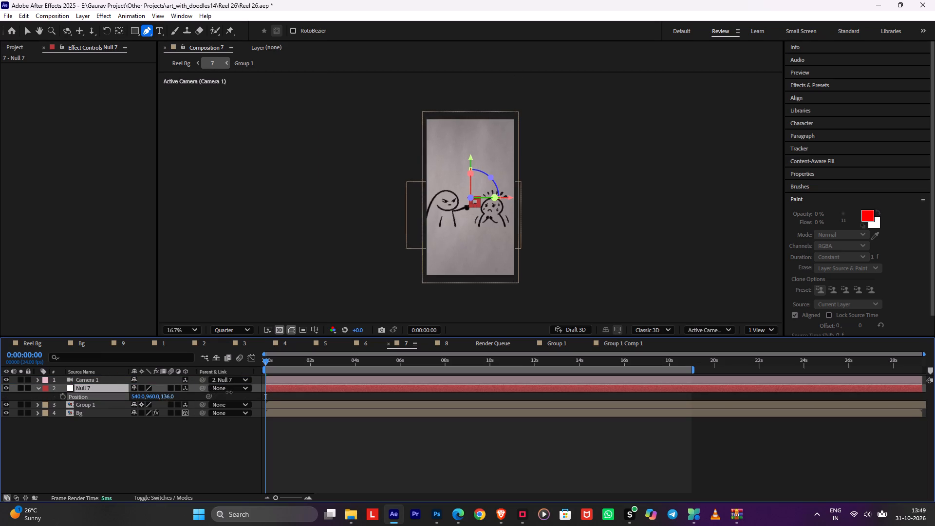
drag(229, 392, 249, 396)
key(ctrl+z)
click(140, 405)
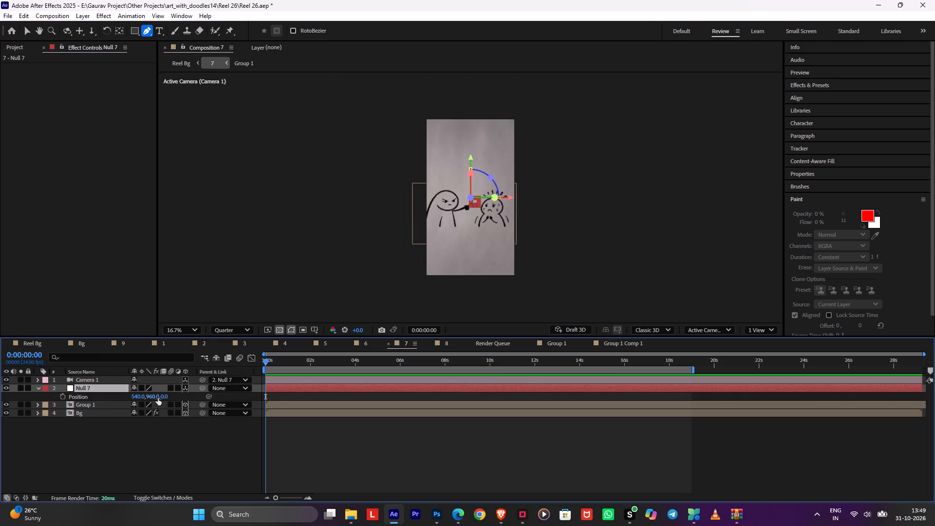
Move Null 7 above Camera 1 and keyframe its position at 474, 960, 68 at the start of comp 7.
drag(167, 398, 200, 398)
drag(96, 389, 102, 378)
click(64, 388)
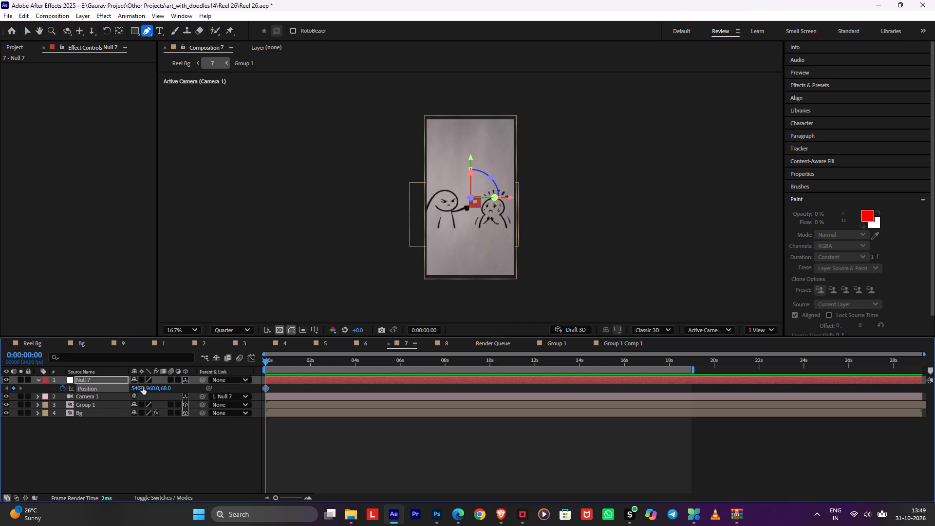
drag(139, 387, 108, 388)
Scale comp 7's Bg layer up to 125%.
click(67, 413)
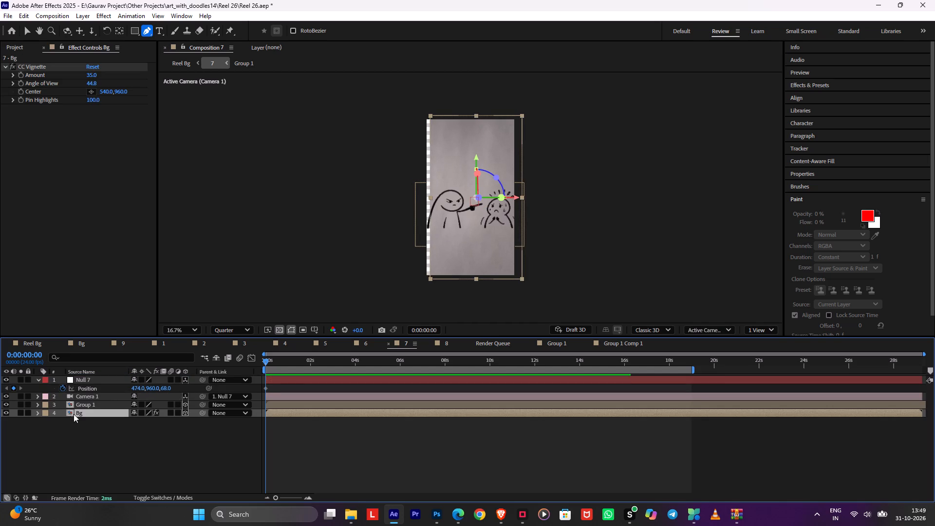
key(s)
drag(143, 423, 154, 422)
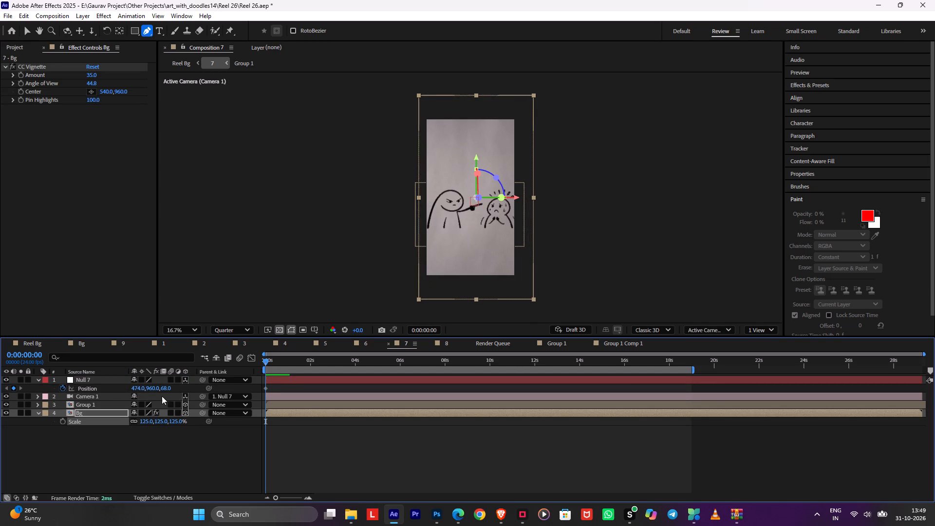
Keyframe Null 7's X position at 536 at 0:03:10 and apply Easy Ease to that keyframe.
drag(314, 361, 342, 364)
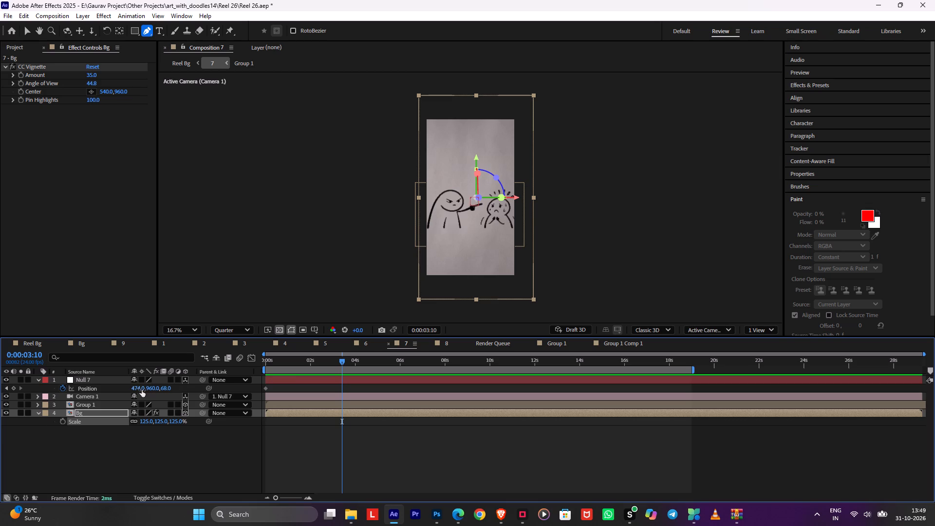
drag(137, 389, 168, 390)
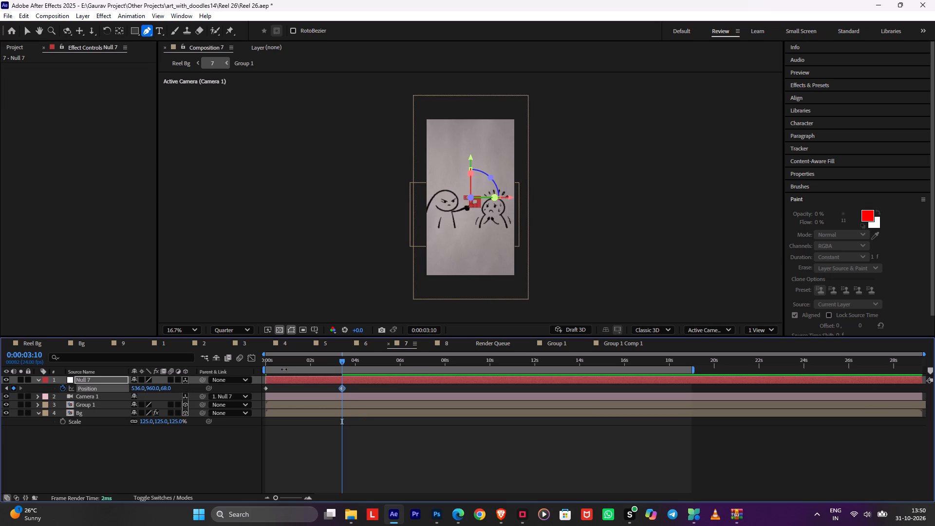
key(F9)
Return to the Reel Bg comp and play scene 7 from about 10:04 to review its camera move.
key(Tab)
click(297, 414)
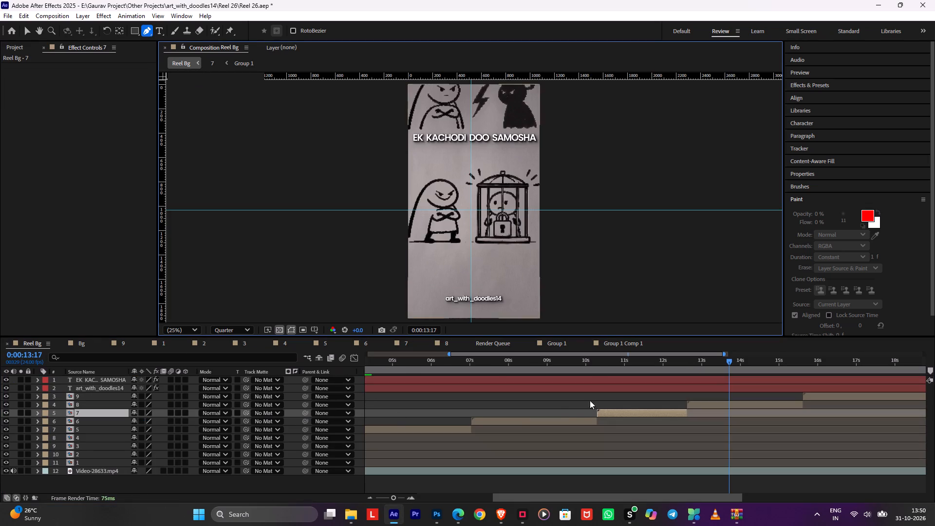
click(592, 360)
key(space)
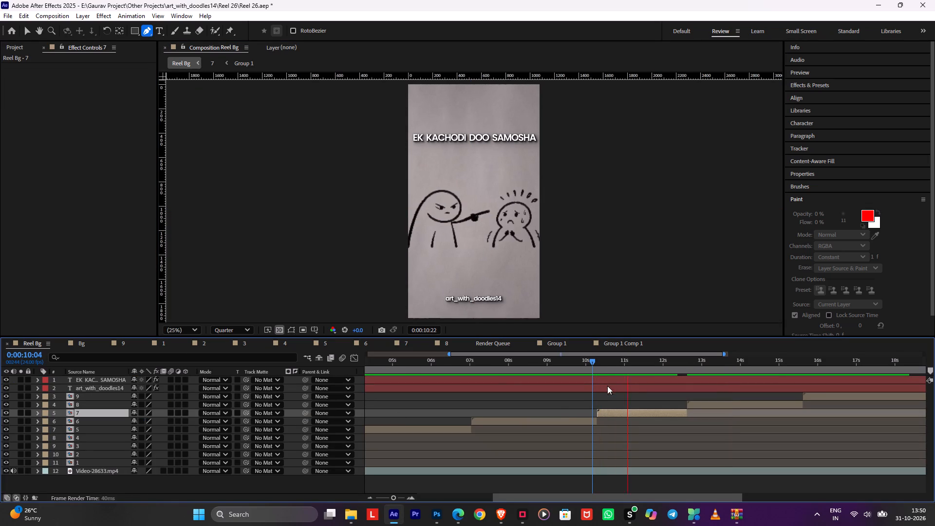
key(space)
Reopen comp 7 and change Null 7's starting position keyframe to 276, 960, 365, framing the angry figure.
click(687, 362)
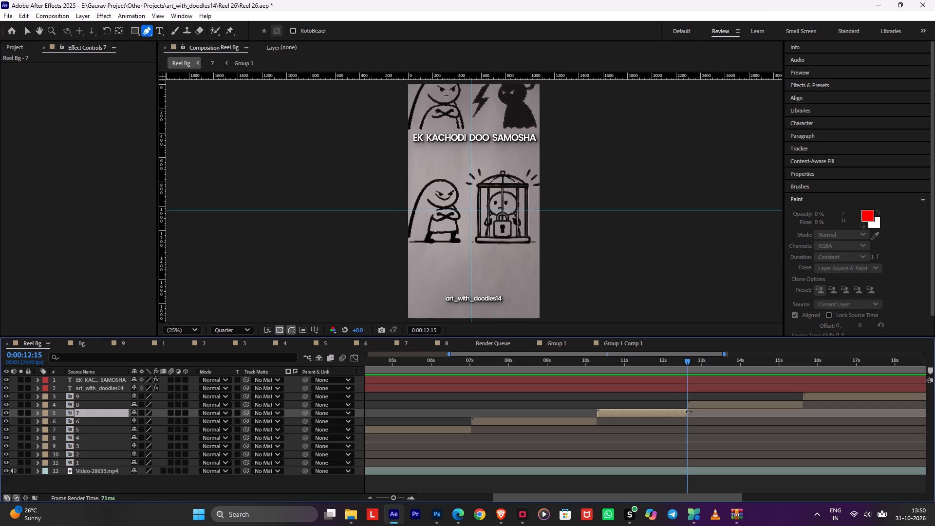
double_click(689, 411)
drag(319, 362, 169, 388)
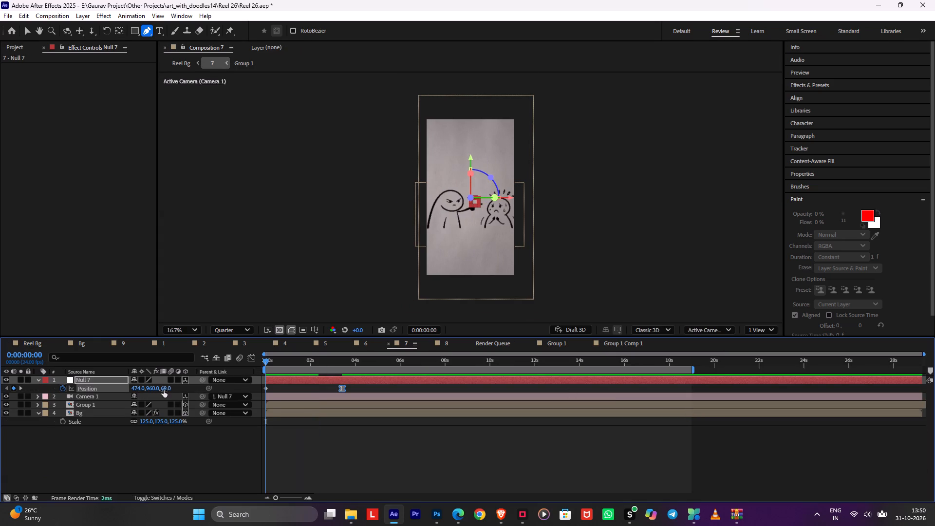
drag(162, 388, 303, 384)
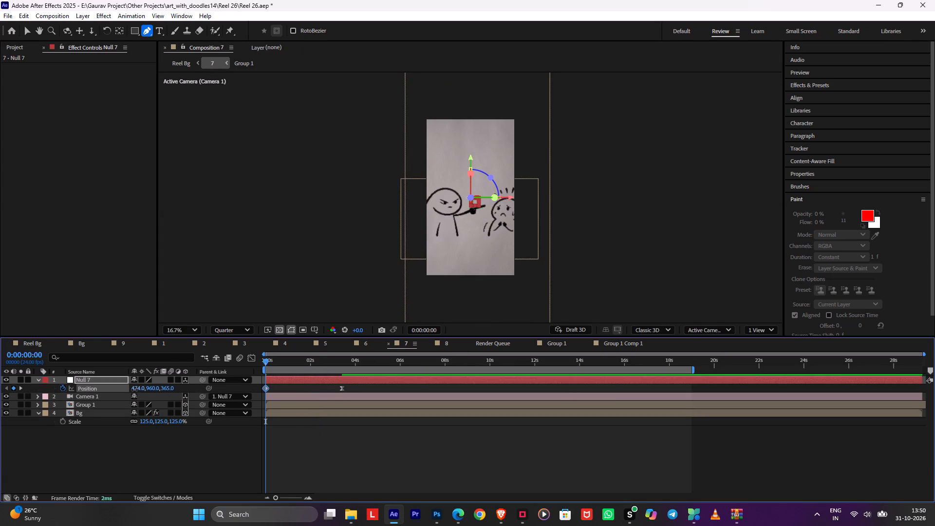
drag(134, 390, 43, 394)
Replace Null 7's second position keyframe with an Easy Ease one at 0:03:07 with X set to 720.
click(341, 389)
key(Delete)
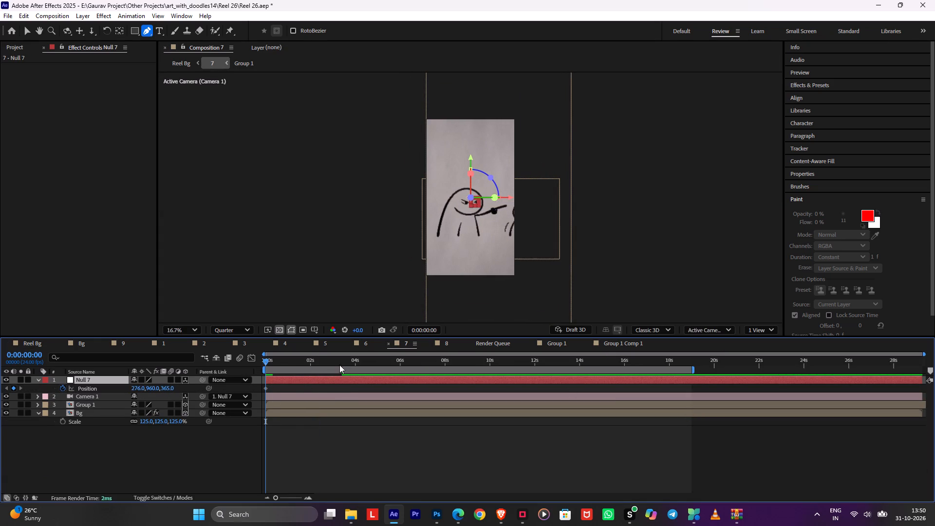
click(339, 365)
drag(131, 387, 238, 394)
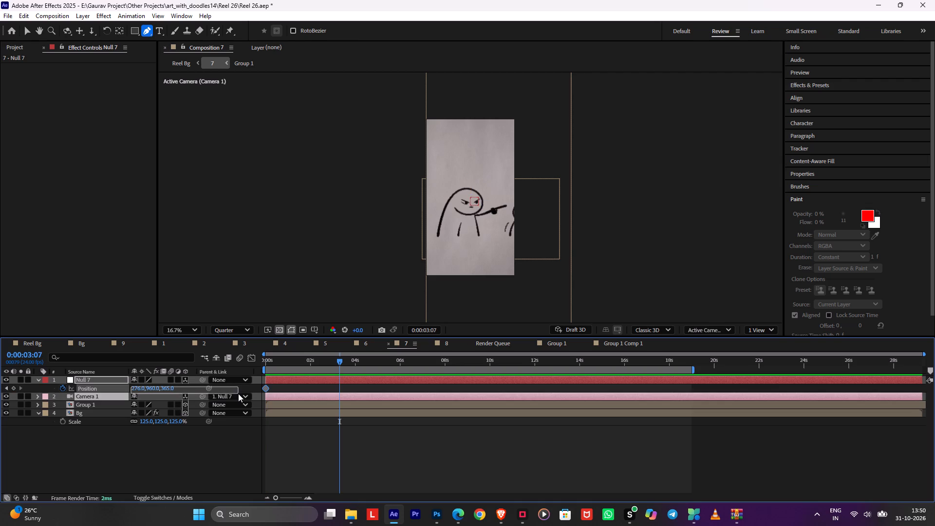
drag(238, 394, 238, 394)
click(98, 461)
drag(135, 389, 260, 391)
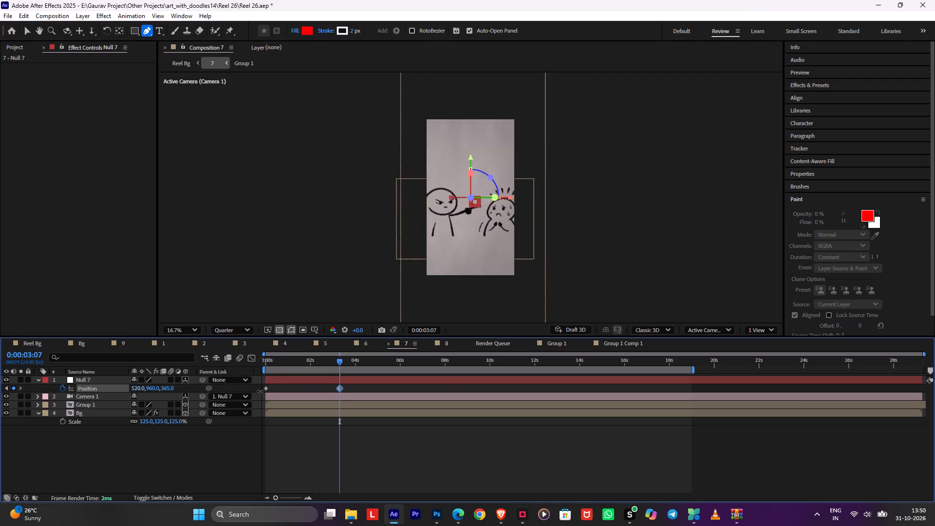
drag(260, 391, 359, 396)
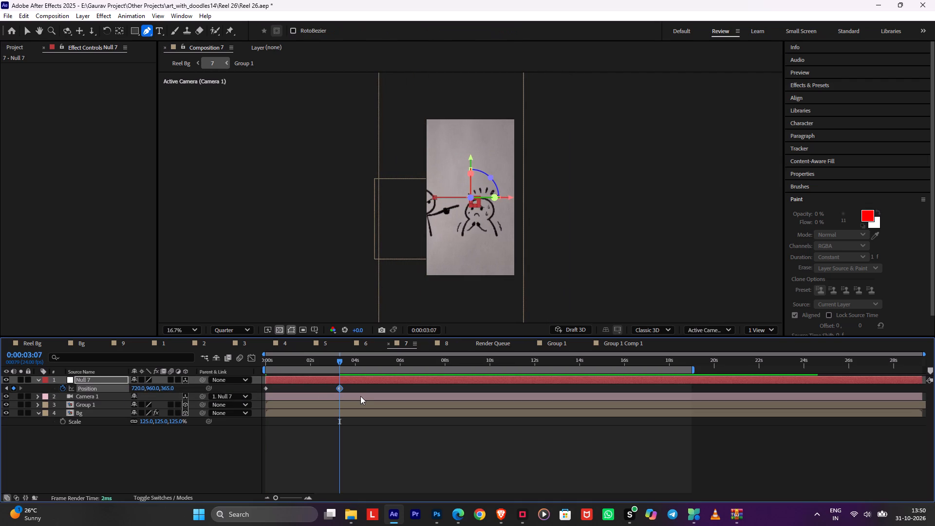
key(F9)
Return to the Reel Bg comp, play scene 7 from about 9:22 to review it, and save the project.
key(Tab)
click(287, 410)
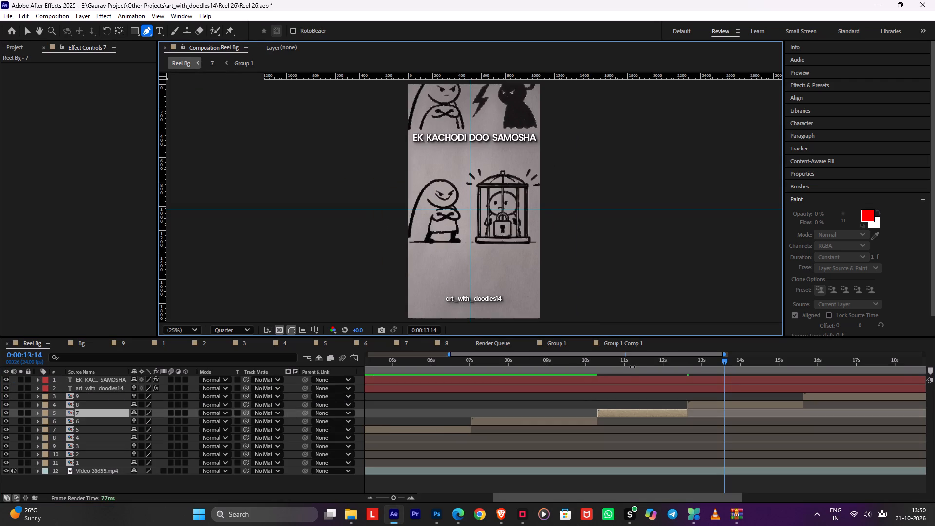
drag(631, 361, 582, 377)
key(space)
key(ctrl+s)
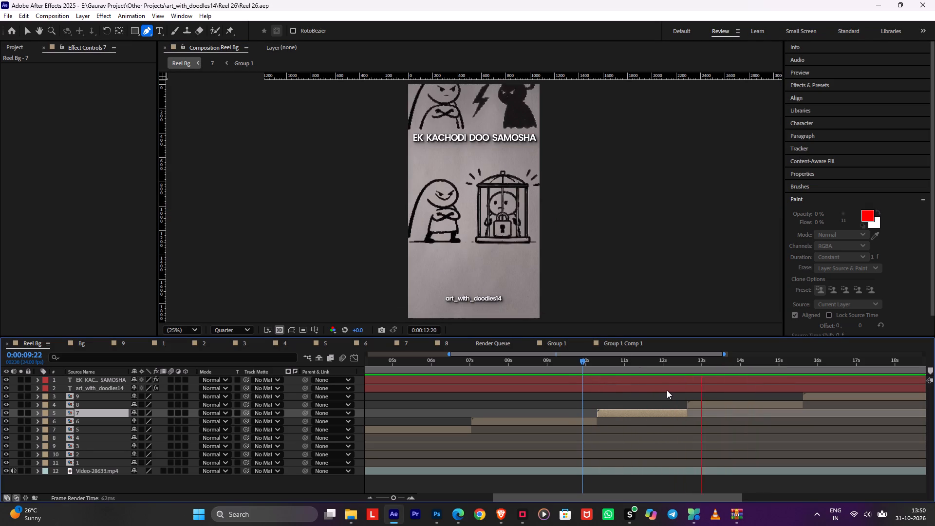
key(space)
Open comp 8 at the start of its layer and draw a closed Pen mask on Group 1 around the lower figure and the caged figure.
click(688, 360)
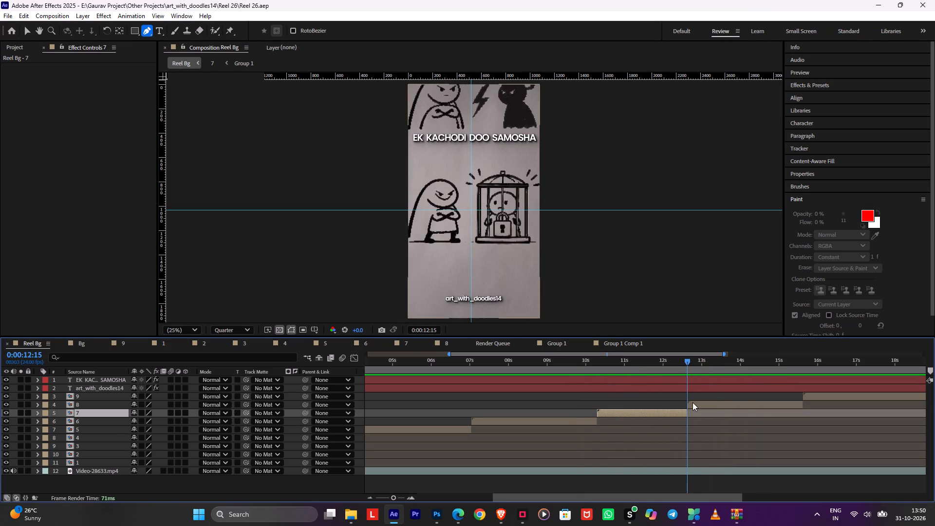
double_click(692, 402)
click(309, 378)
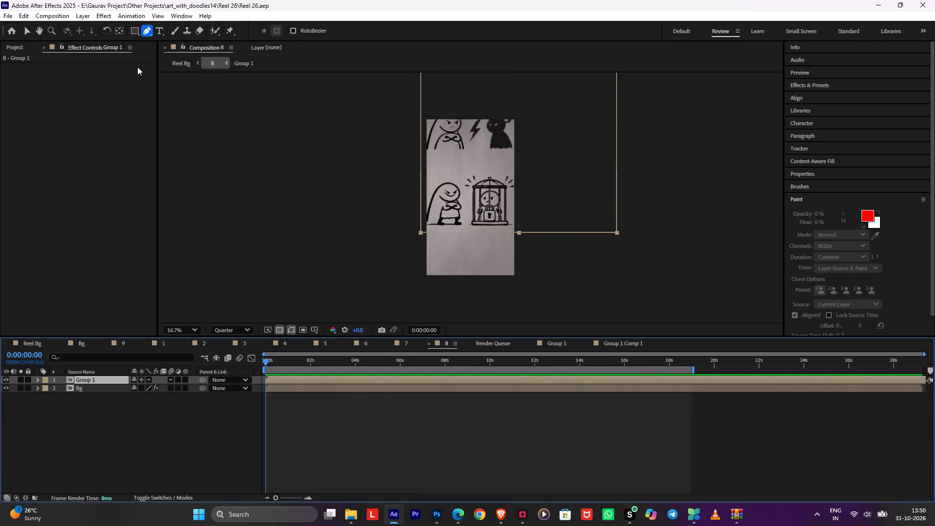
click(432, 171)
click(504, 170)
drag(520, 171, 523, 173)
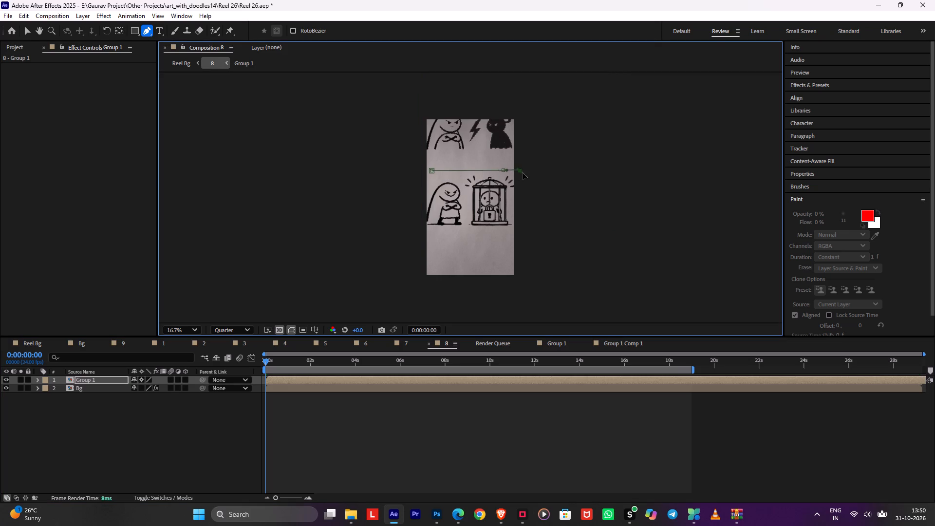
drag(523, 173, 524, 176)
drag(525, 227, 525, 236)
drag(491, 248, 474, 246)
drag(432, 235, 410, 233)
click(401, 228)
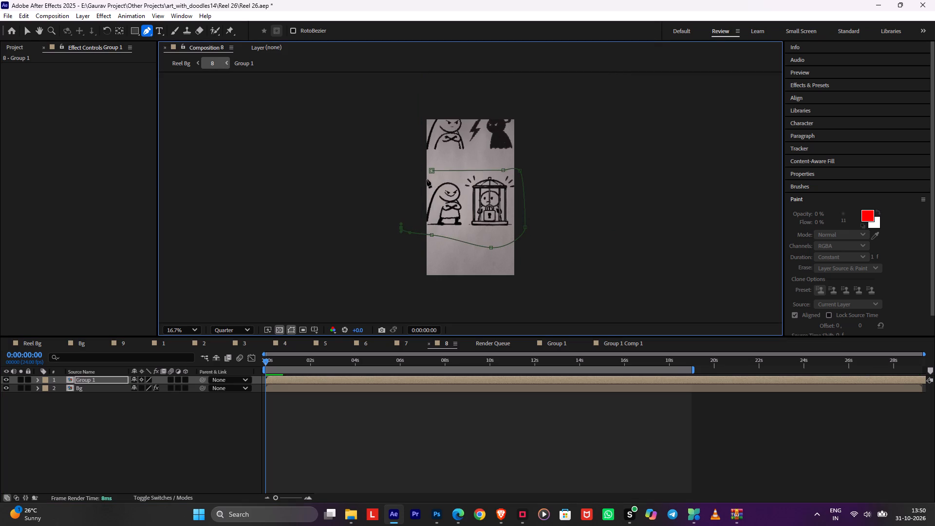
click(430, 172)
click(316, 406)
Centre the anchor point of comp 8's masked Group 1 layer and add a null object and a camera with the default settings.
click(302, 378)
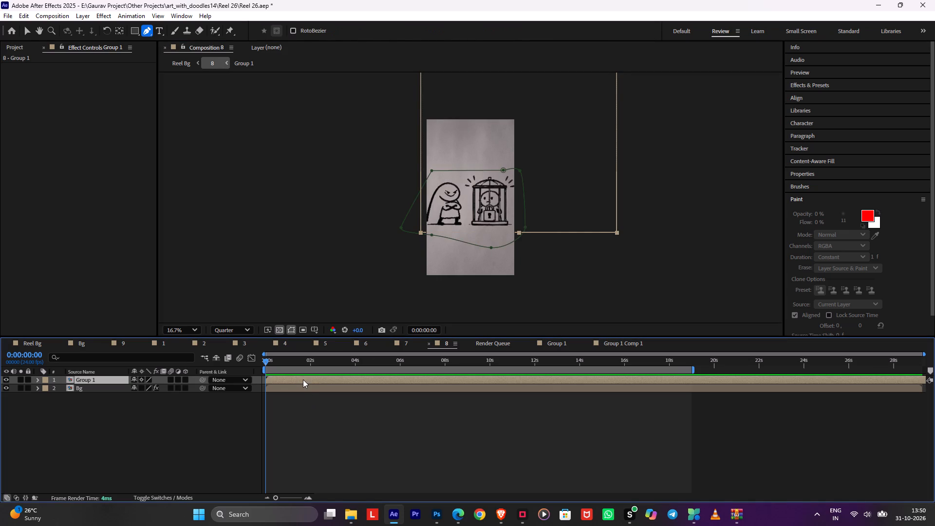
key(ctrl+alt+Home)
key(ctrl+alt+shift+y)
key(ctrl+alt+shift+c)
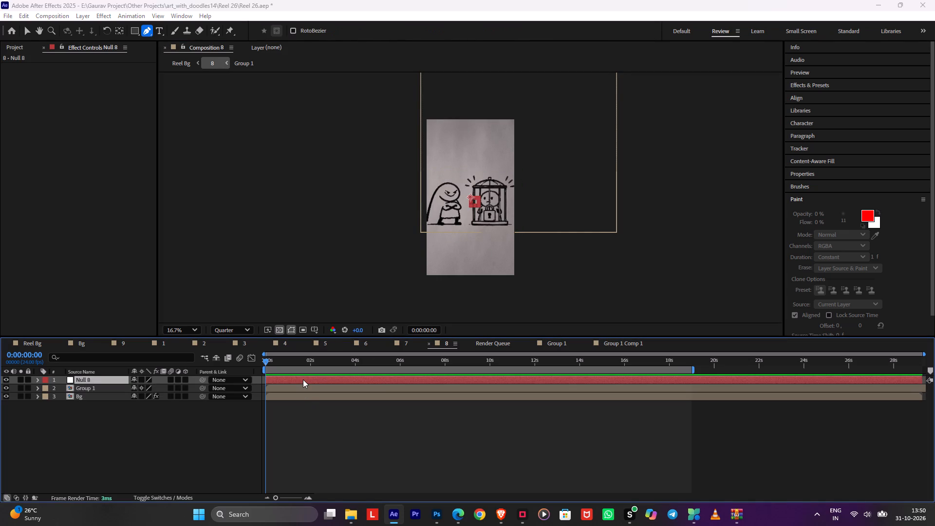
key(Return)
Place Null 8 above Camera 1, make the layers 3D, turn off Group 1's Collapse Transformations, and parent the camera to the null.
drag(95, 381, 95, 390)
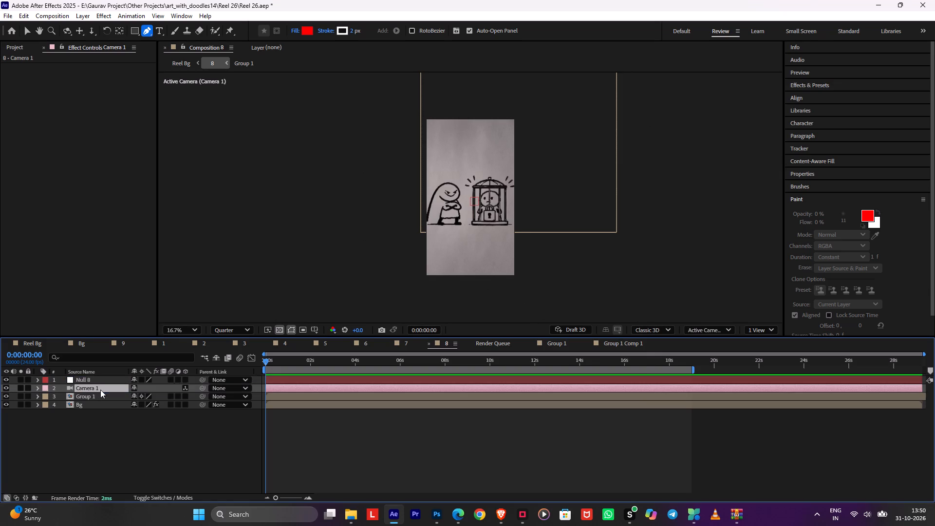
drag(187, 382, 187, 427)
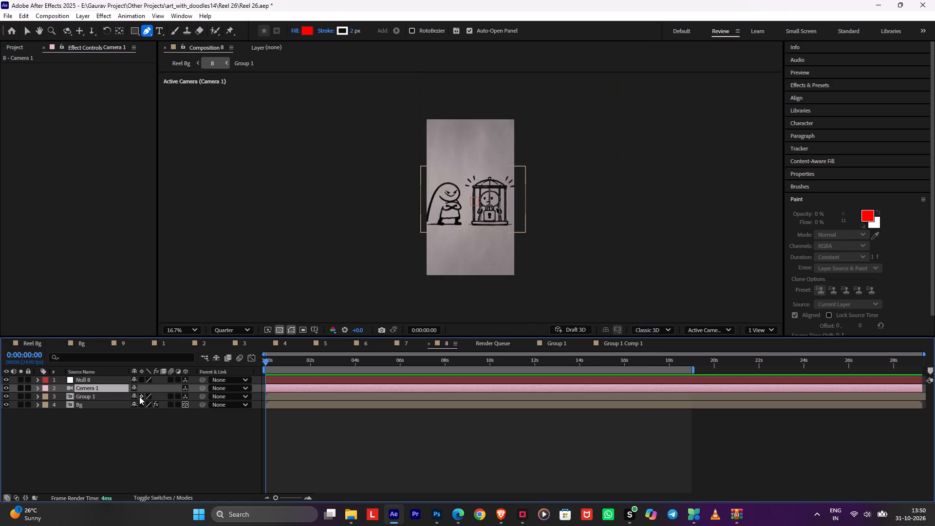
click(140, 395)
drag(204, 388, 193, 380)
Keyframe Null 8's position at the start of comp 8 with Z set to 234.
click(284, 381)
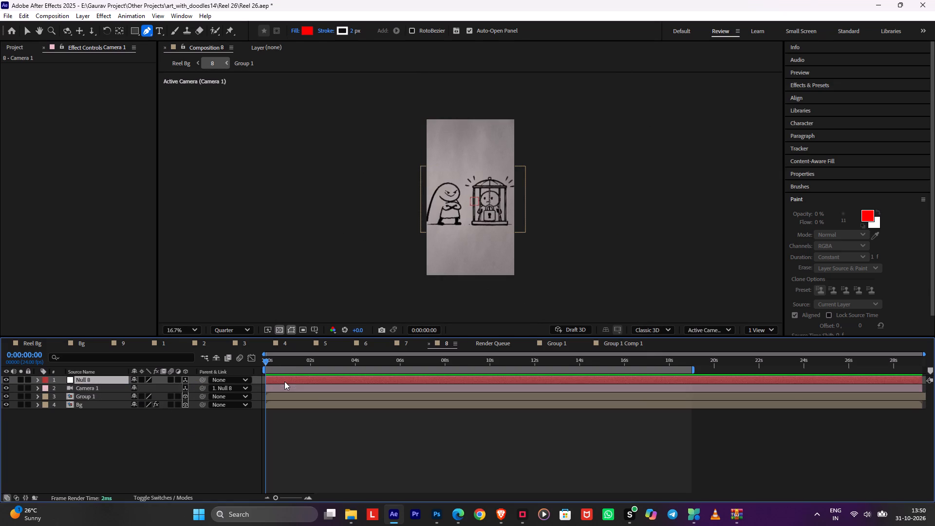
key(p)
click(60, 390)
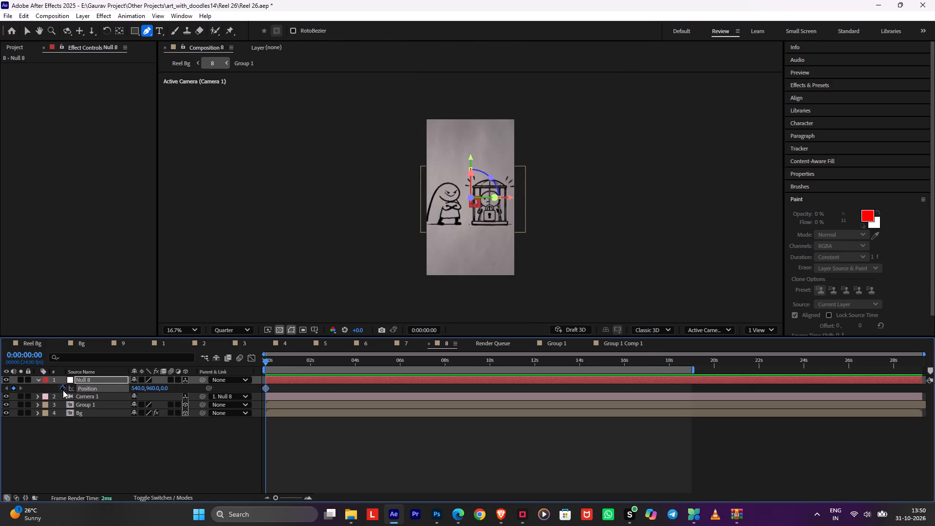
drag(163, 389, 269, 388)
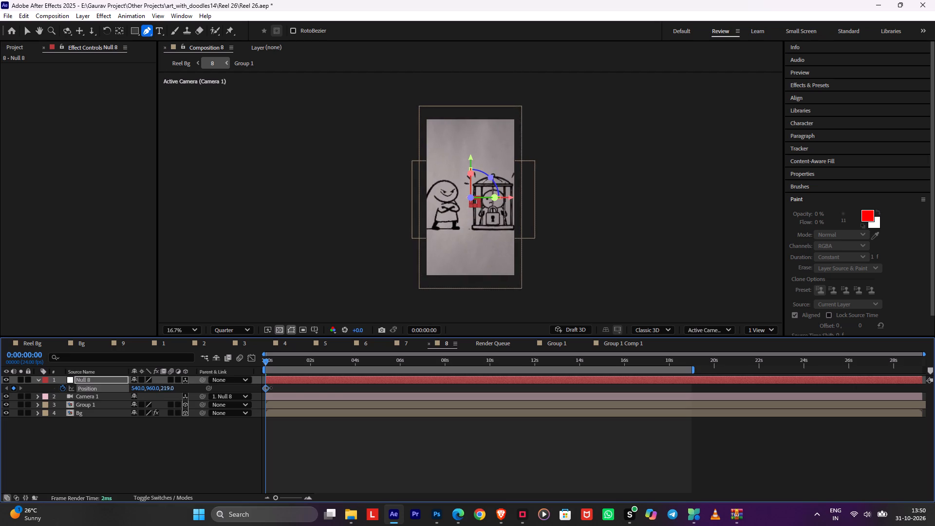
drag(269, 388, 277, 388)
Keyframe Null 8's Z position at -47 at 0:02:09 so the camera pulls back.
drag(305, 361, 329, 361)
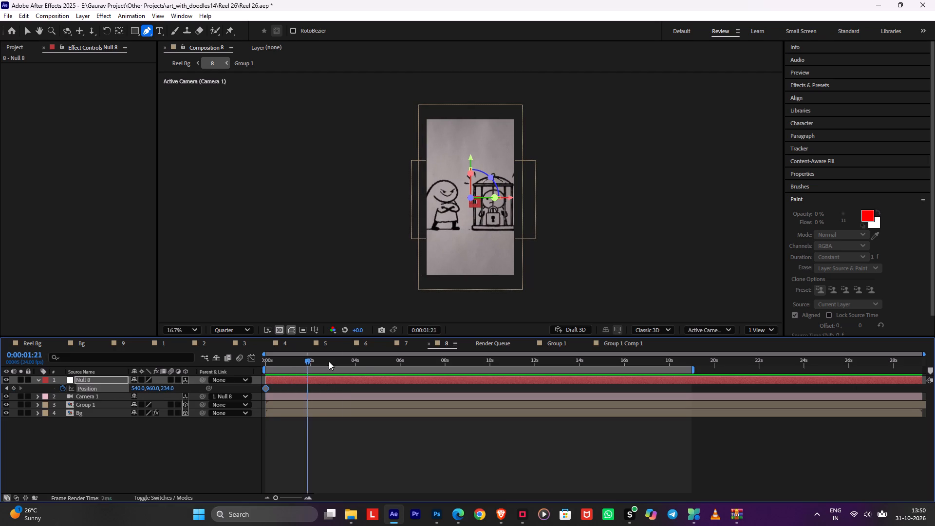
drag(329, 361, 319, 376)
drag(166, 387, 56, 405)
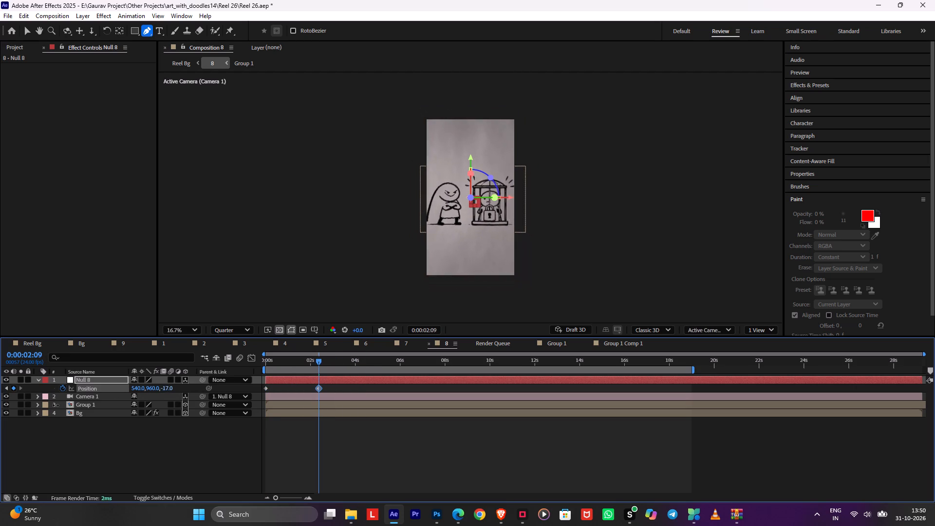
drag(56, 405, 49, 407)
Scale comp 8's Bg layer up to 129% so it covers the frame around the camera view.
click(80, 411)
key(s)
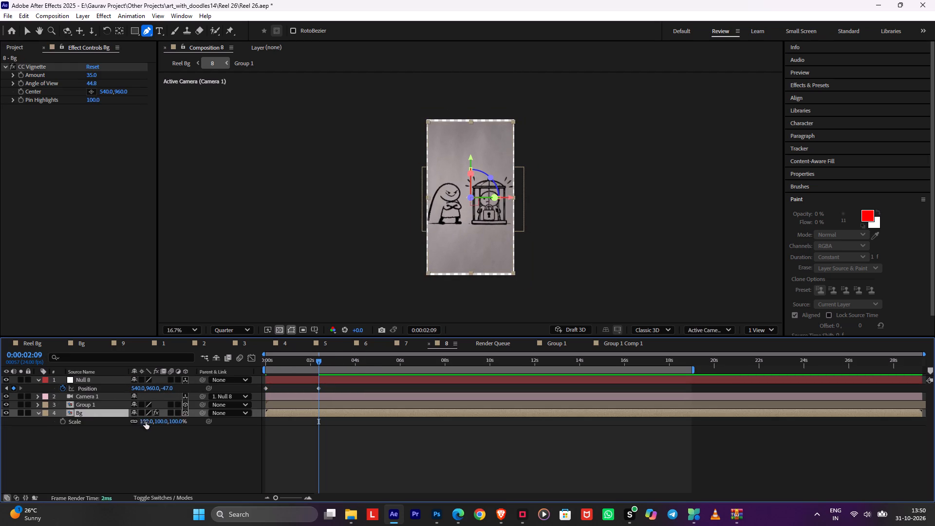
drag(146, 422, 161, 423)
Apply Easy Ease to Null 8's end position keyframe and return to the Reel Bg composition.
drag(340, 388, 304, 389)
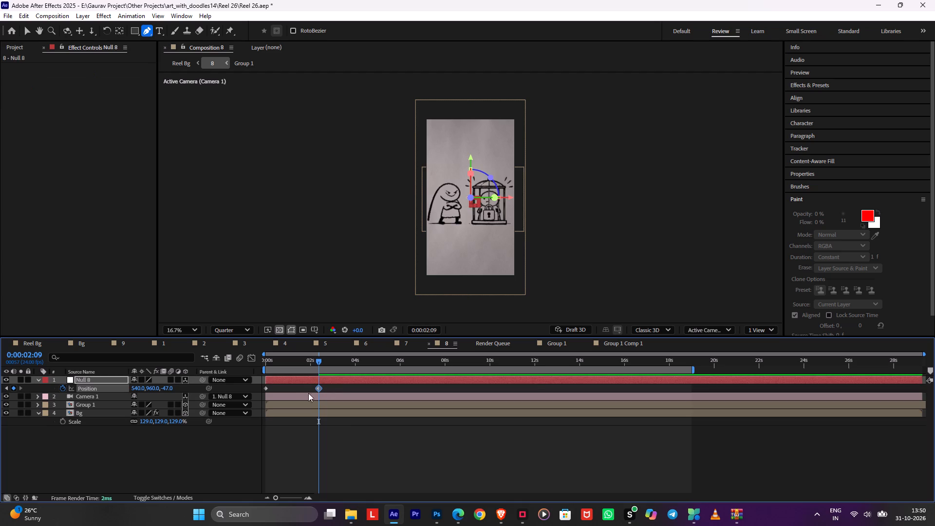
key(F9)
click(349, 431)
key(Tab)
click(284, 430)
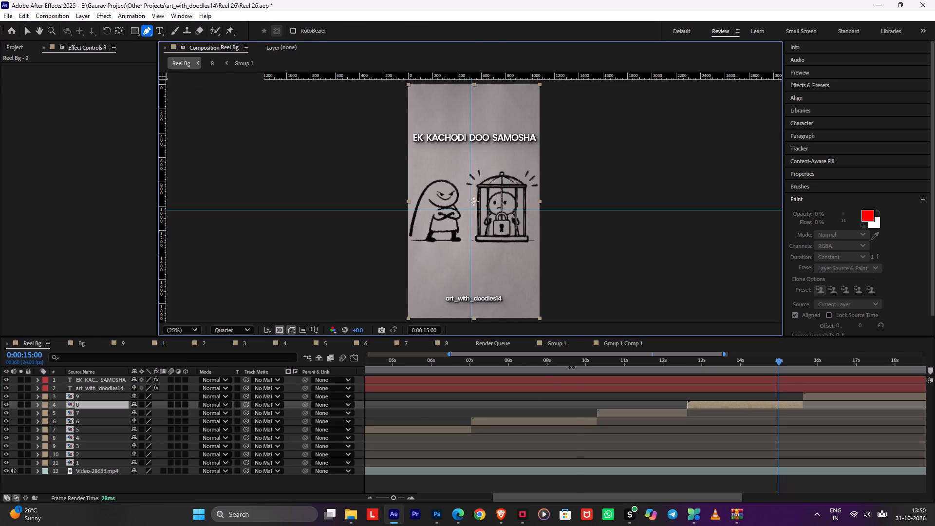
Play the Reel Bg composition from 0:00:09:18 through scene 8 to check its camera move, and save the project.
click(575, 358)
key(space)
key(ctrl+s)
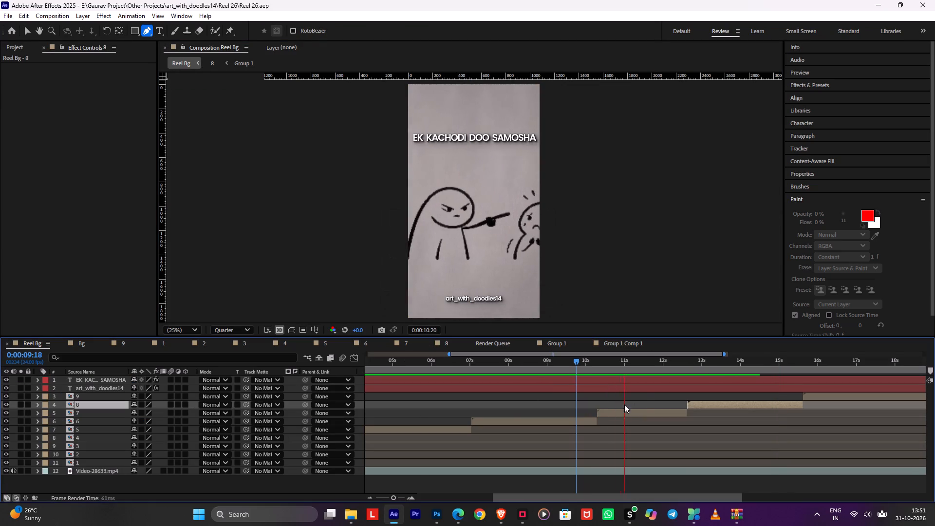
key(space)
key(space)
key(space)
key(space)
key(space)
key(space)
key(space)
key(space)
key(space)
drag(645, 399, 489, 412)
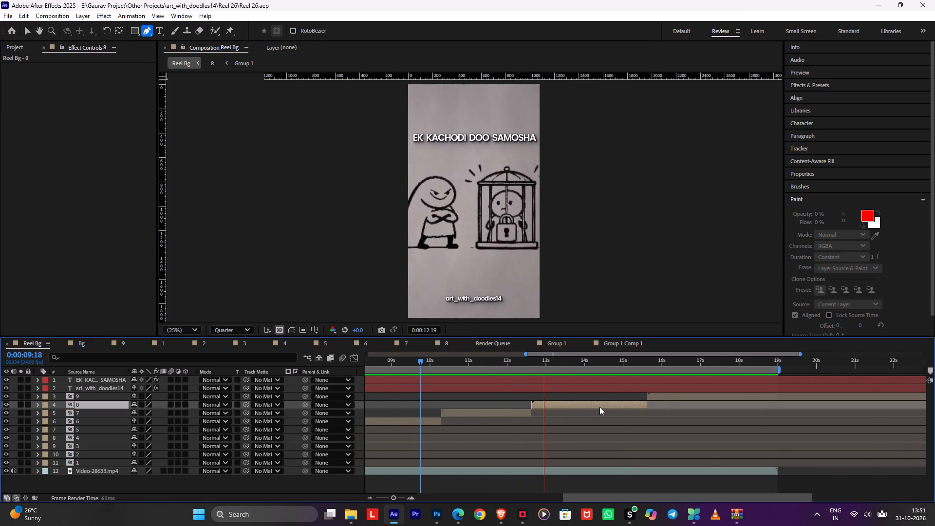
key(space)
key(space)
key(space)
key(space)
key(space)
key(space)
key(space)
key(space)
key(space)
drag(596, 408, 515, 410)
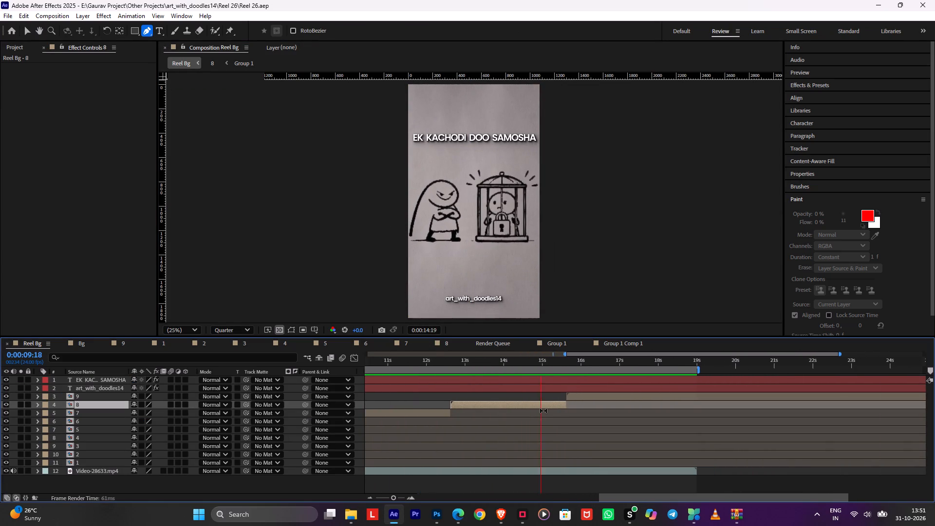
key(space)
In comp 8, move Null 8's end position keyframe to just past 4 seconds and lower its Z value there.
double_click(573, 404)
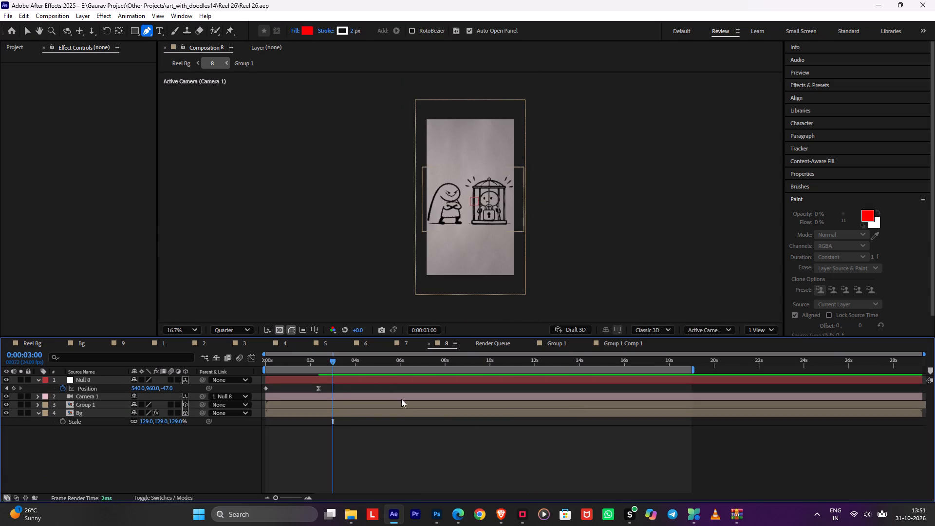
drag(319, 391, 361, 394)
drag(353, 362, 357, 365)
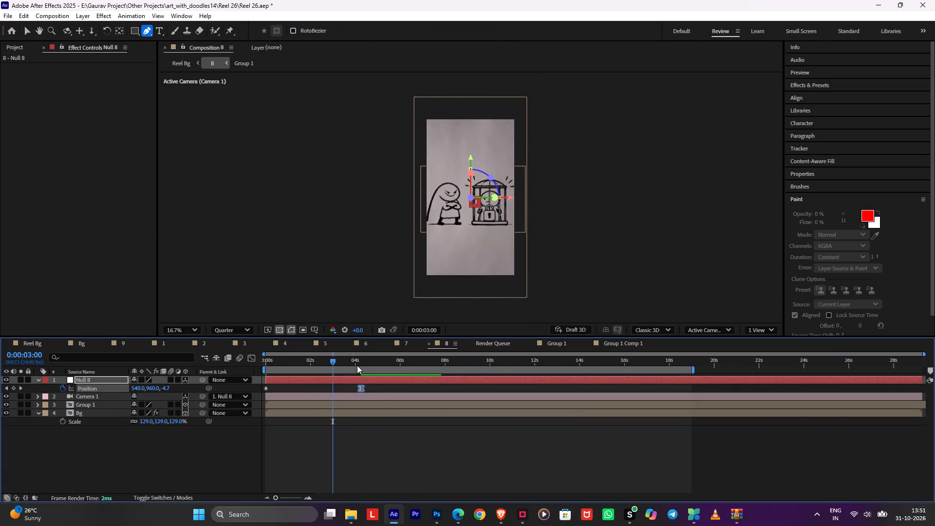
drag(357, 365, 363, 367)
drag(168, 387, 114, 399)
Raise Null 8's Z position at the start of comp 8, then return to Reel Bg and save the project.
drag(273, 360, 186, 377)
drag(168, 387, 181, 391)
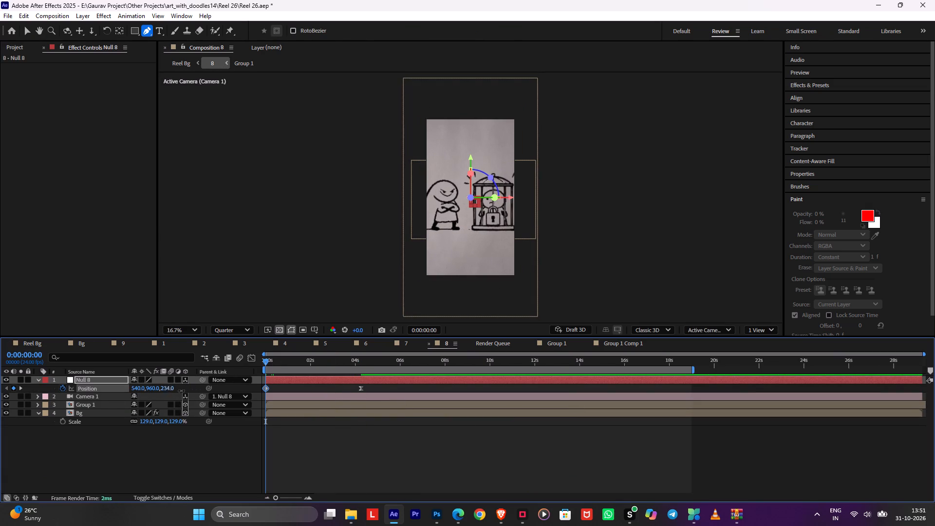
drag(181, 391, 219, 390)
key(Tab)
click(142, 391)
key(ctrl+s)
Play Reel Bg from 0:00:12:15 into scene 9 to examine scene 8's adjusted camera move.
key(space)
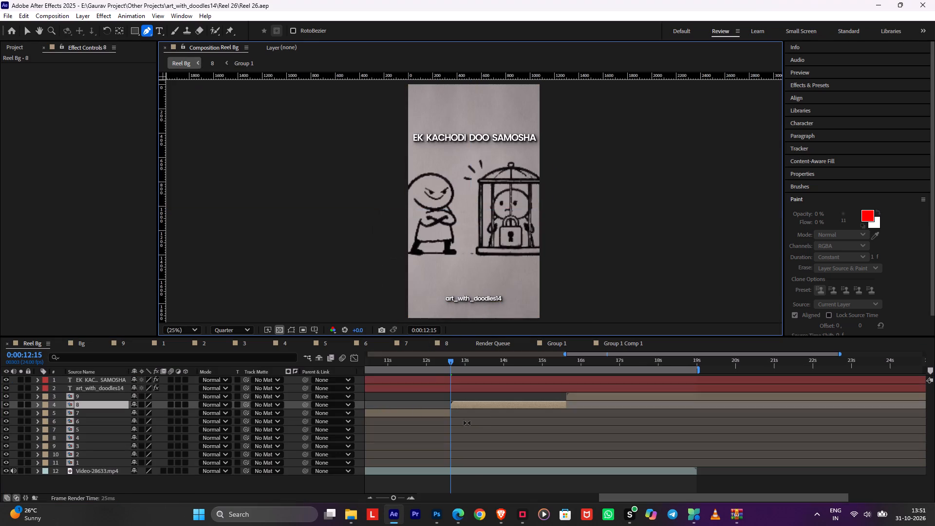
key(space)
key(space)
key(space)
key(space)
key(space)
key(space)
key(space)
key(space)
key(space)
key(space)
key(space)
key(space)
key(space)
drag(536, 420, 407, 421)
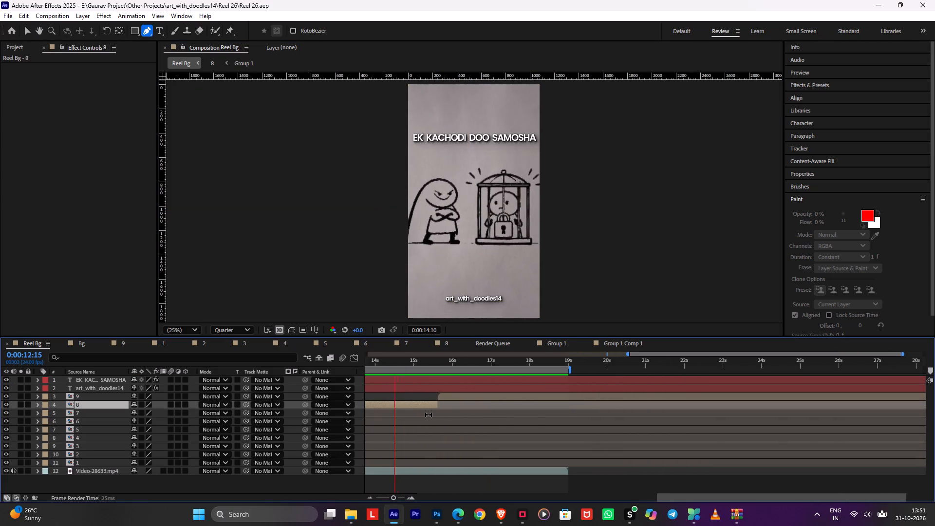
key(space)
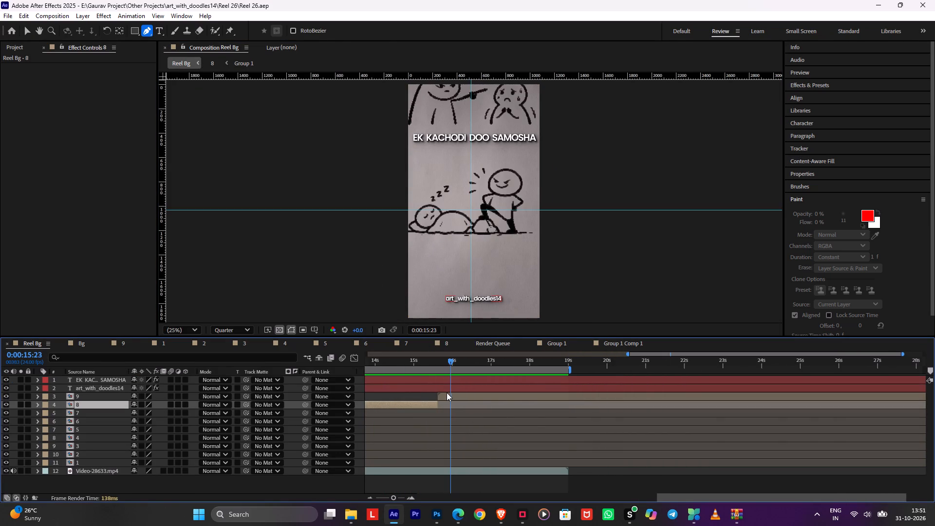
In comp 9, draw a closed curved mask on Group 1 around the sleeping figure and the grinning figure standing on the rock.
double_click(442, 394)
drag(340, 362, 236, 371)
click(298, 384)
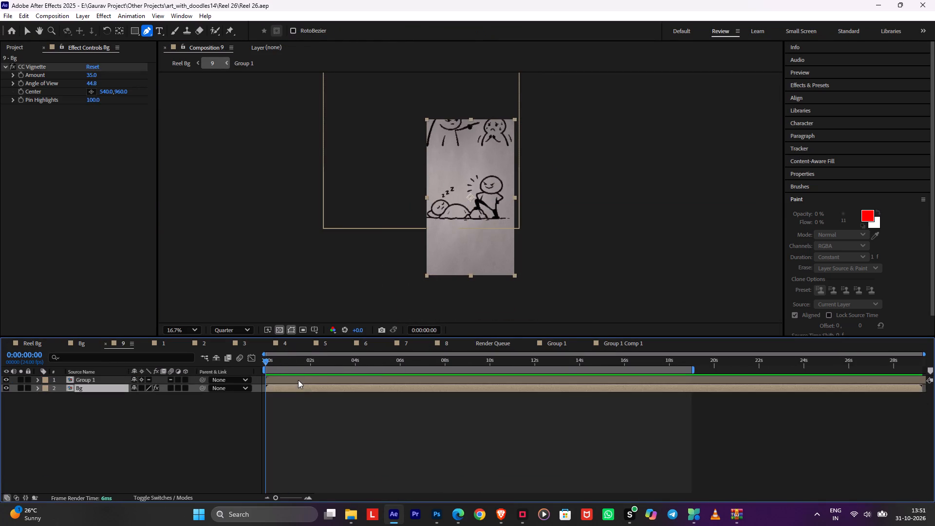
click(298, 379)
scroll(523, 188, up, 1)
click(538, 132)
drag(489, 132, 477, 137)
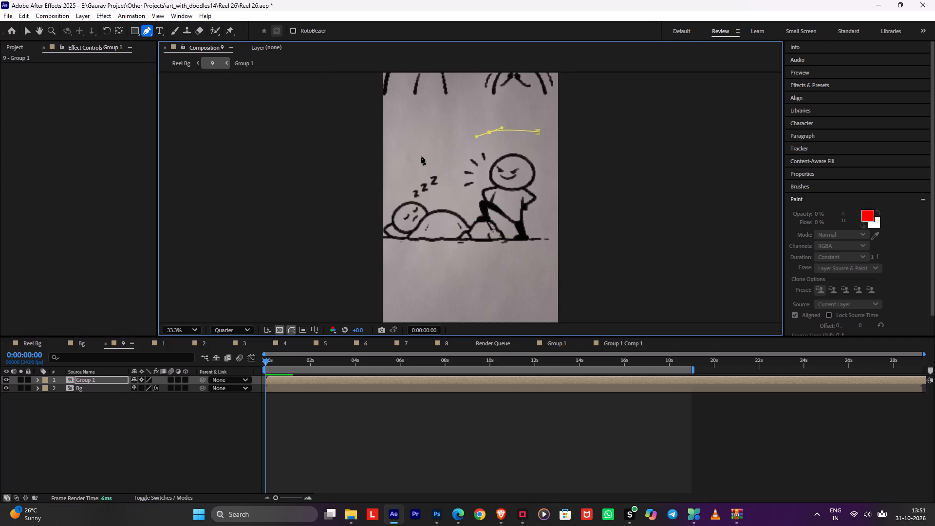
drag(420, 157, 411, 166)
drag(383, 190, 378, 205)
drag(367, 249, 375, 273)
drag(443, 275, 473, 273)
click(542, 267)
drag(551, 259, 552, 252)
drag(552, 219, 552, 215)
click(552, 187)
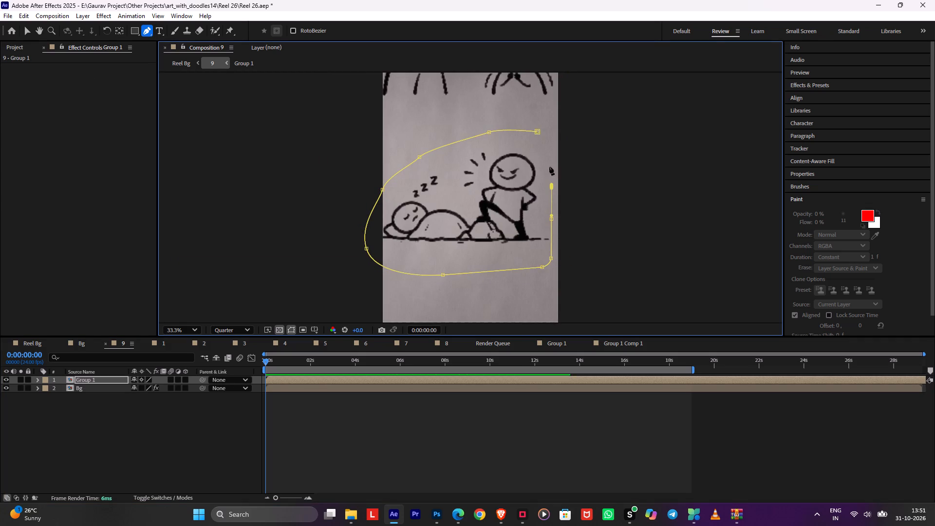
click(538, 134)
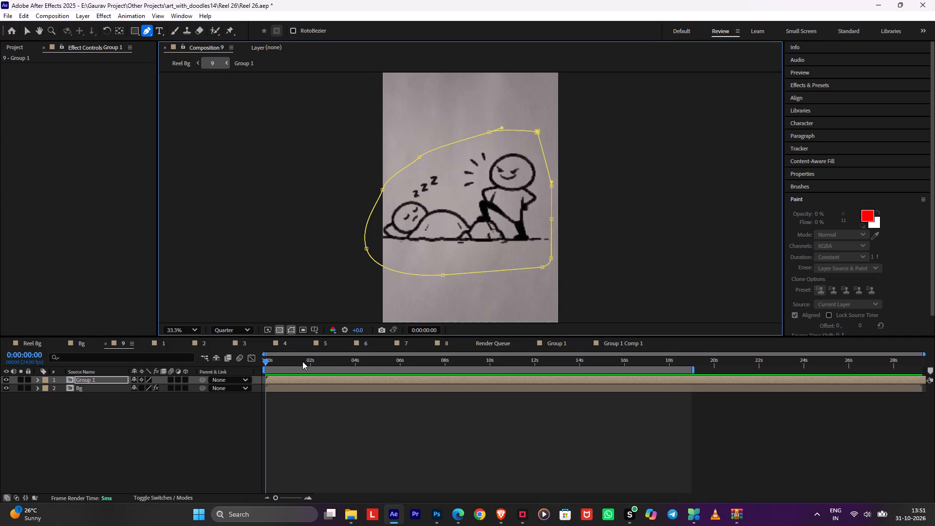
Centre the anchor point of comp 9's masked Group 1 and add a camera with the default settings and a null object.
key(ctrl+alt+Home)
key(p)
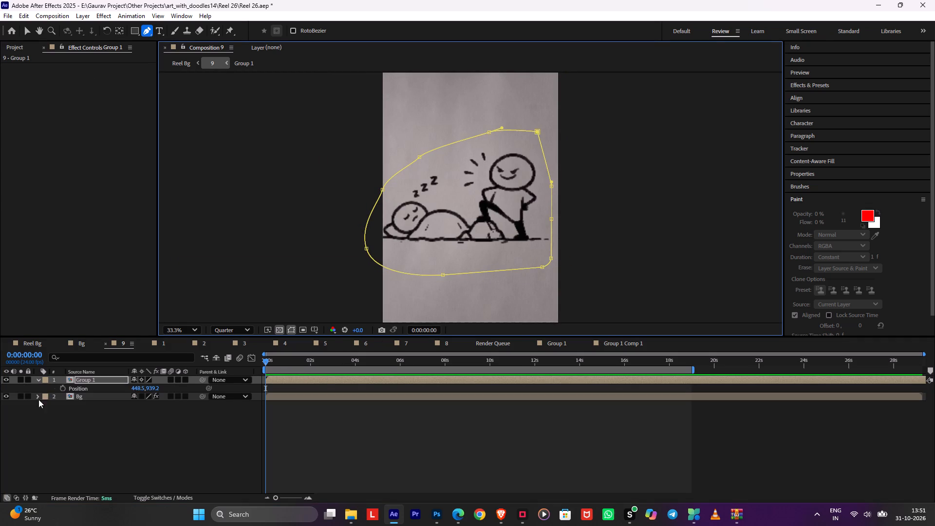
click(63, 386)
click(63, 388)
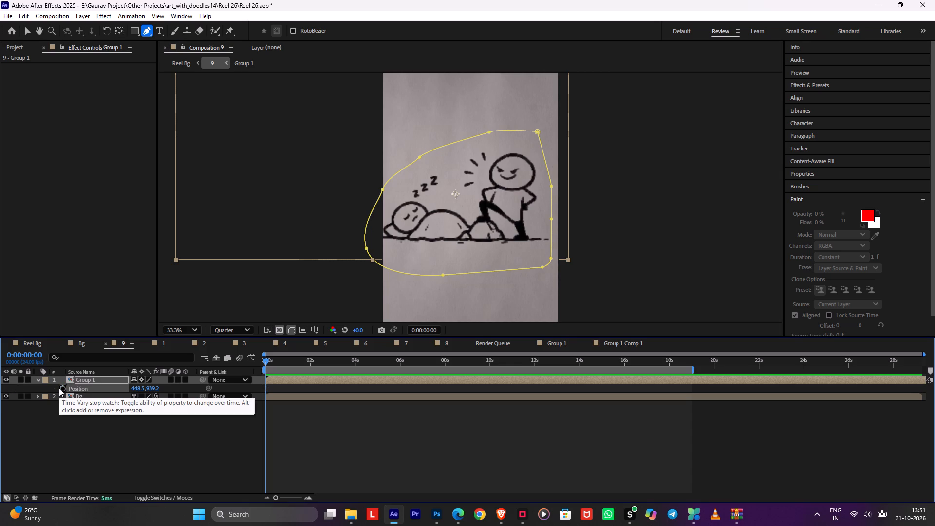
key(ctrl+alt+shift+c)
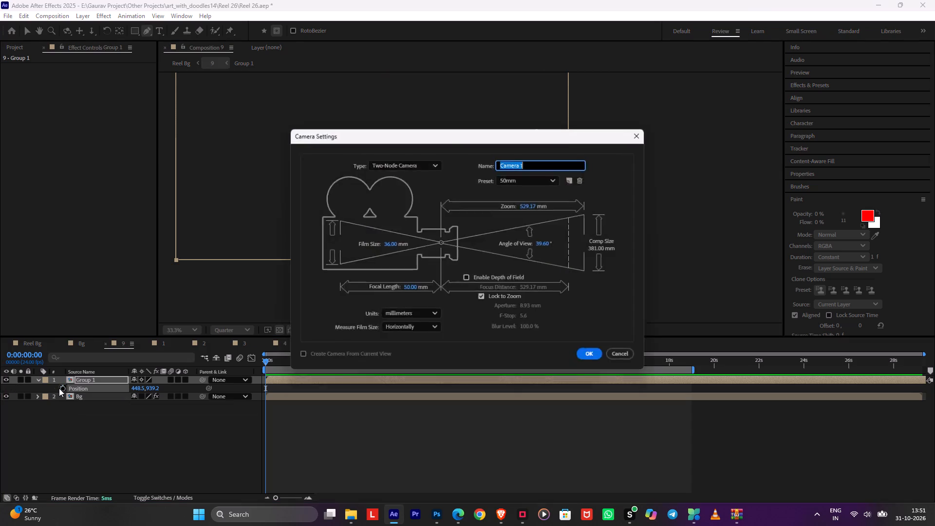
key(Return)
key(ctrl+alt+shift+y)
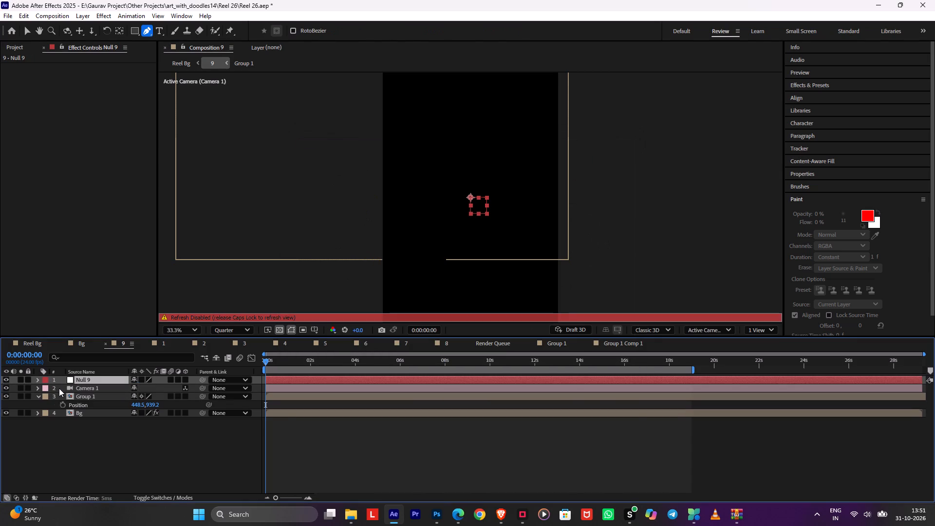
Parent Camera 1 to Null 9, make comp 9's layers 3D, and turn off Group 1's Collapse Transformations.
drag(199, 389, 185, 377)
drag(185, 382, 182, 452)
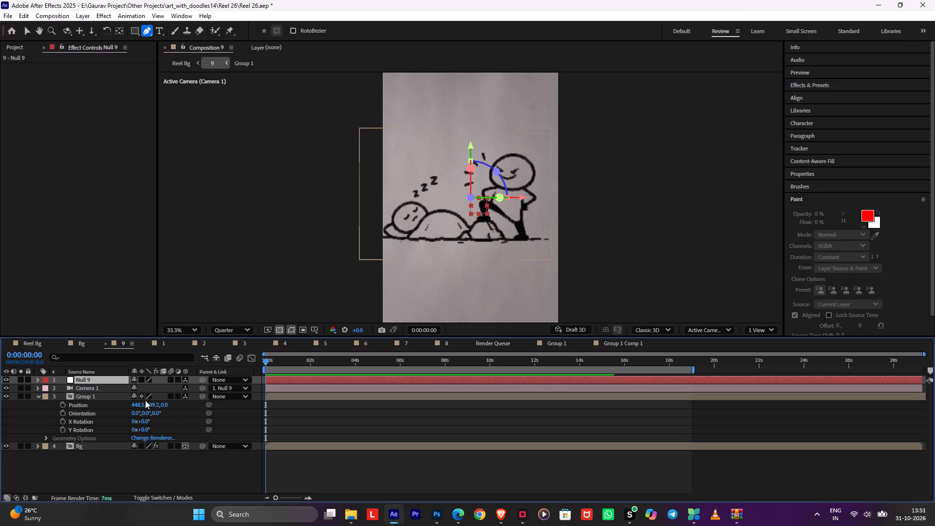
click(141, 397)
Keyframe Null 9's position at the start of comp 9 at 693, 960, 699, framing the standing figure.
click(321, 413)
key(p)
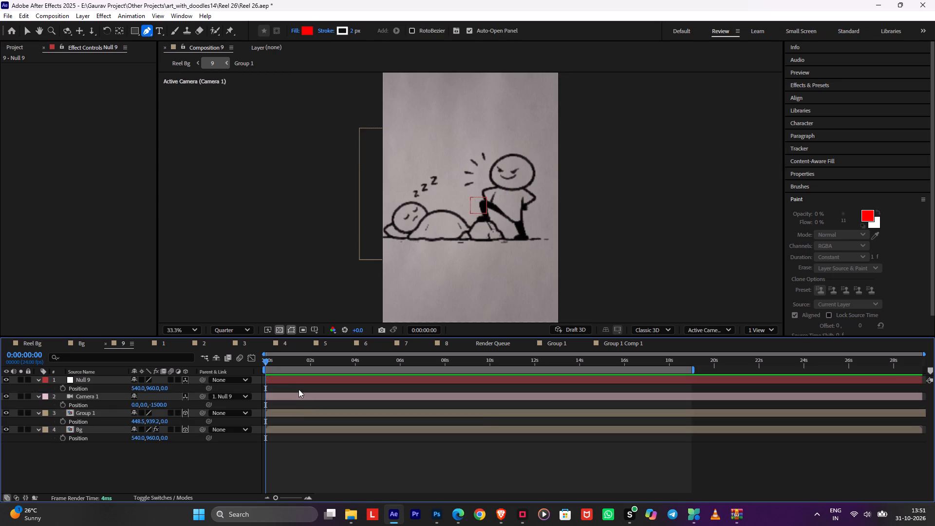
key(p)
click(293, 378)
key(p)
key(p)
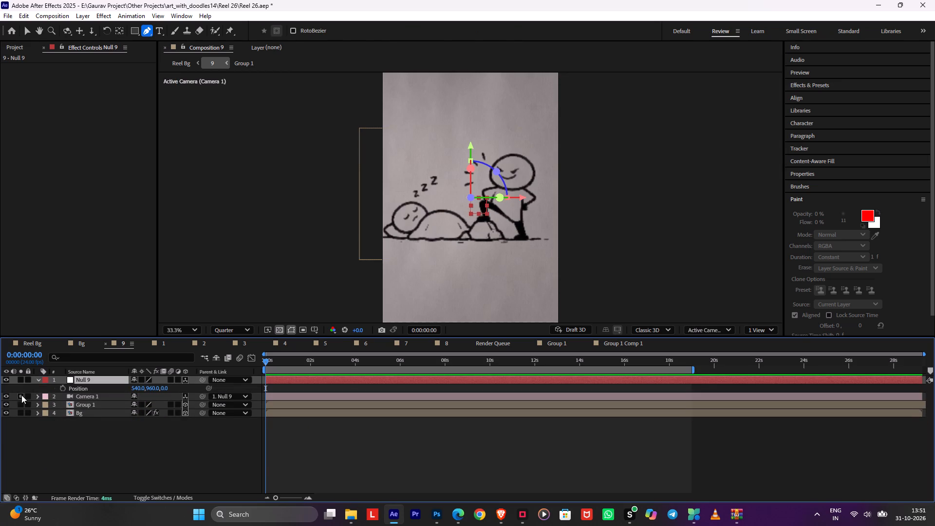
click(59, 390)
drag(164, 390, 344, 383)
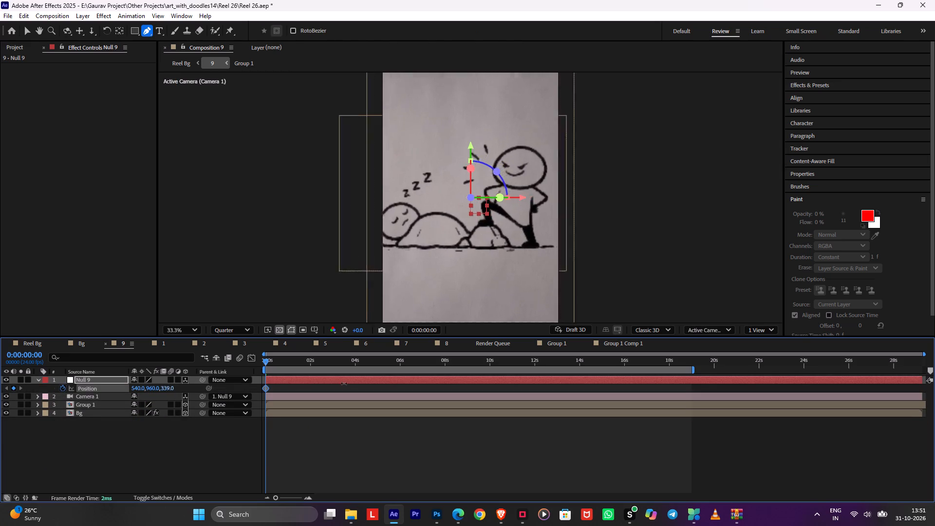
drag(344, 383, 496, 381)
drag(136, 387, 228, 391)
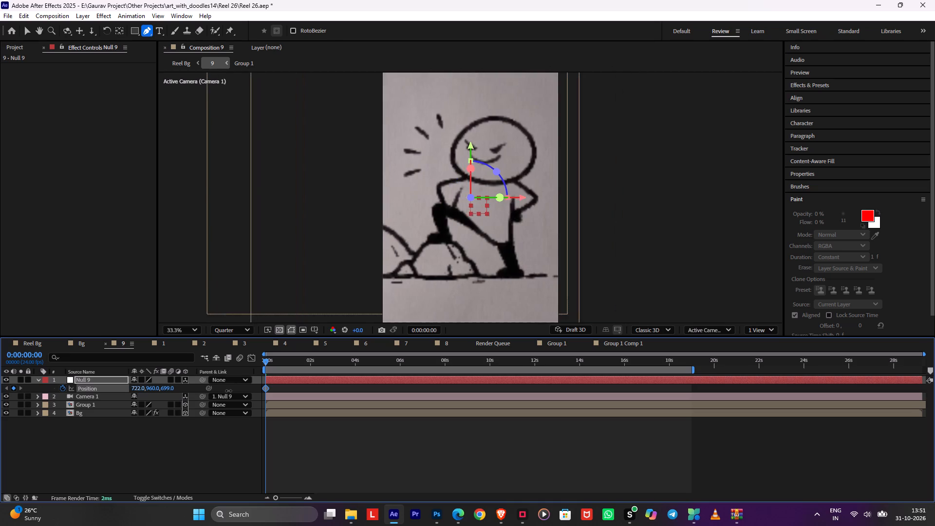
drag(228, 391, 217, 393)
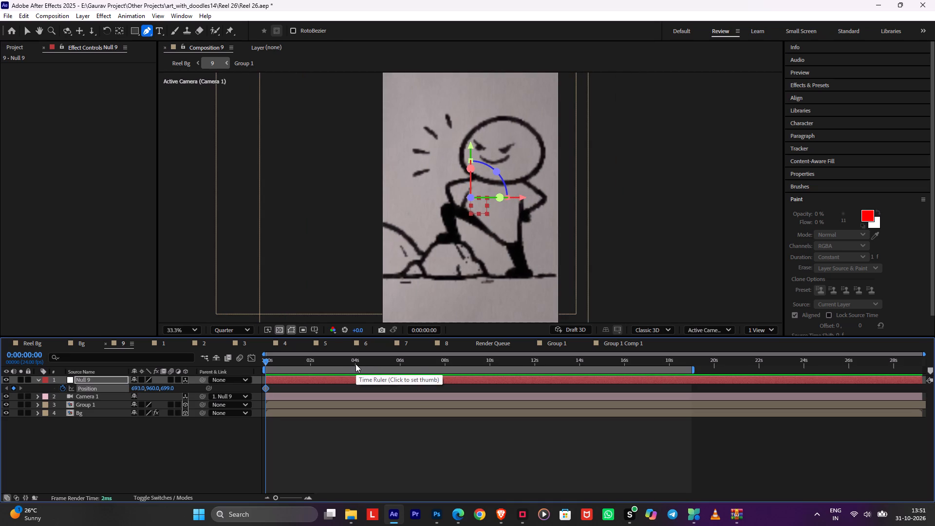
Keyframe Null 9's position at 0:00:04:00 at 350, 1033, 699, framing the sleeping figure, with Easy Ease applied.
click(355, 364)
drag(134, 390, 116, 390)
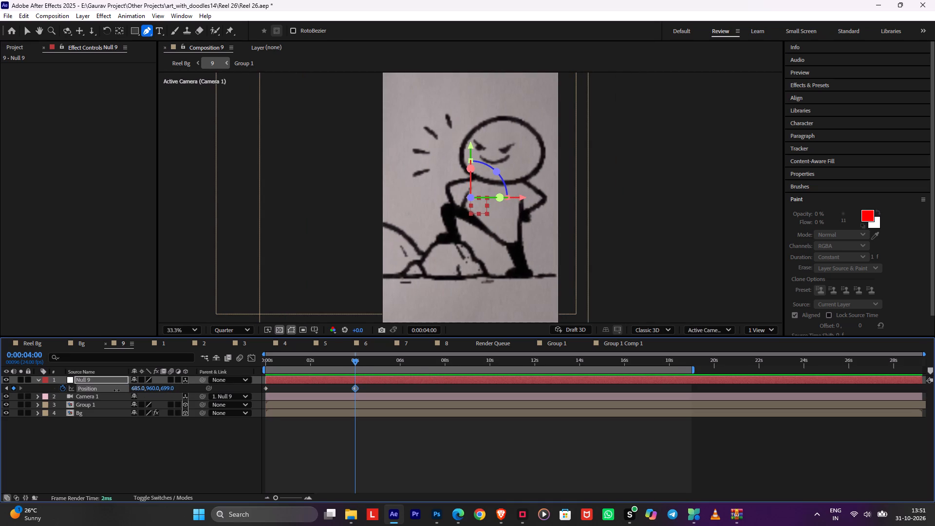
drag(116, 390, 0, 394)
drag(137, 387, 115, 389)
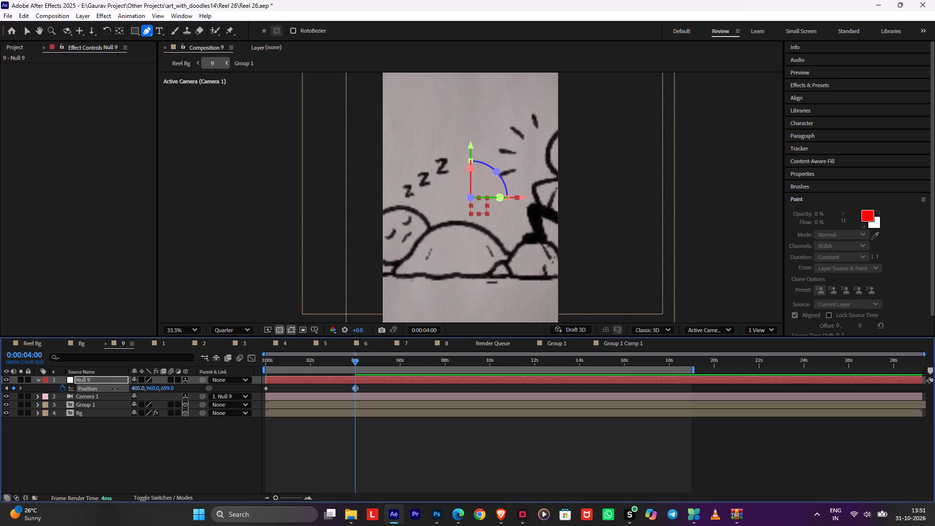
drag(115, 389, 110, 389)
drag(152, 386, 191, 382)
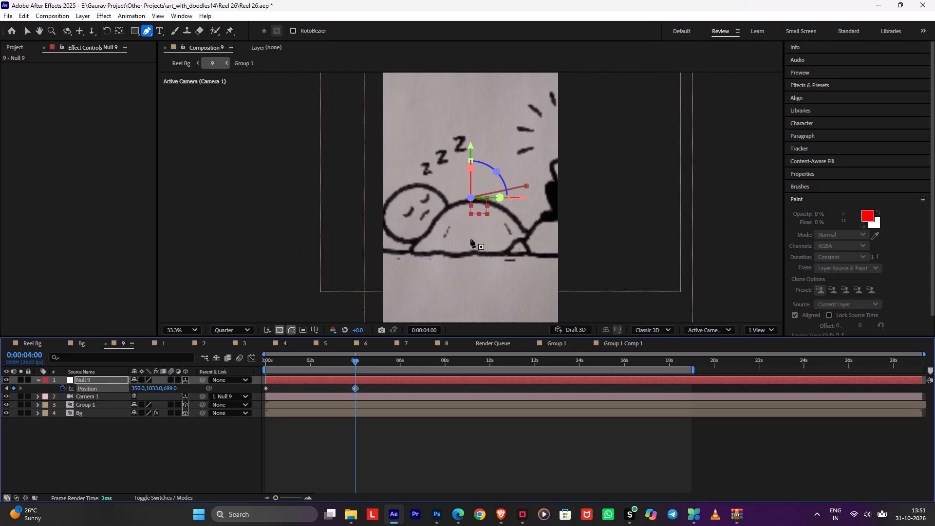
scroll(471, 237, down, 1)
key(F9)
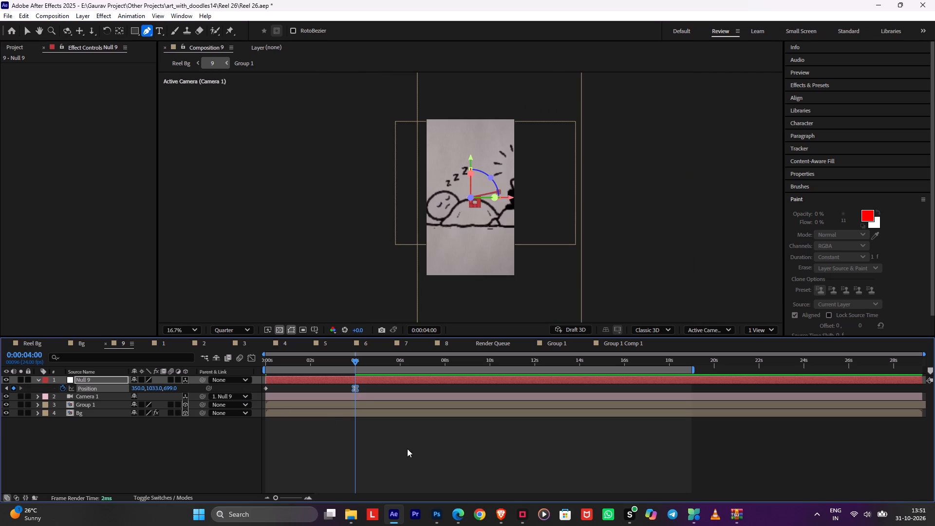
Return to the Reel Bg composition, preview scene 9 from 0:00:15:15, save the project and switch to the Selection tool.
drag(346, 362, 120, 386)
key(Tab)
click(68, 381)
key(space)
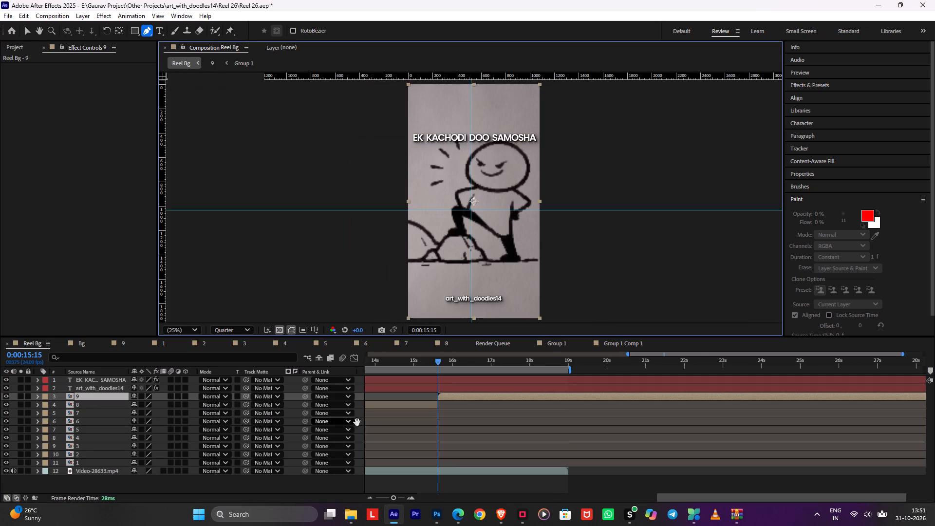
key(ctrl+s)
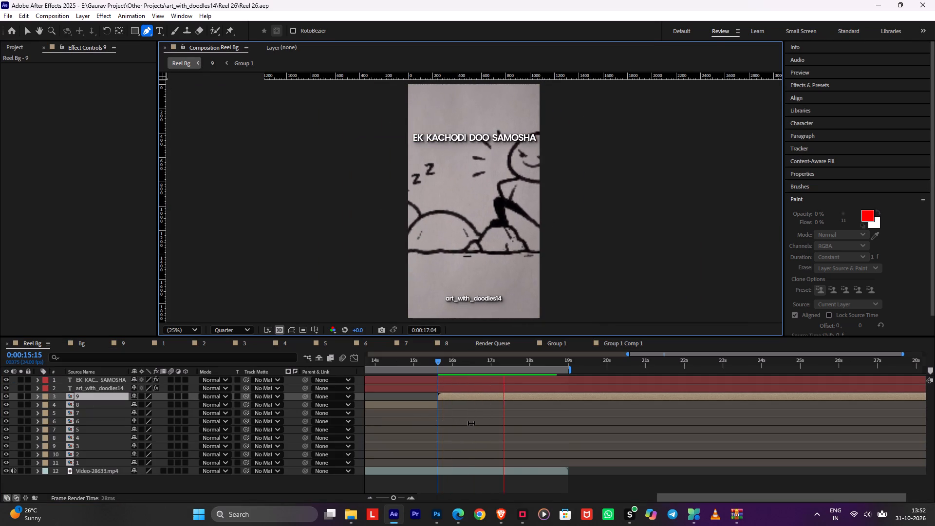
key(v)
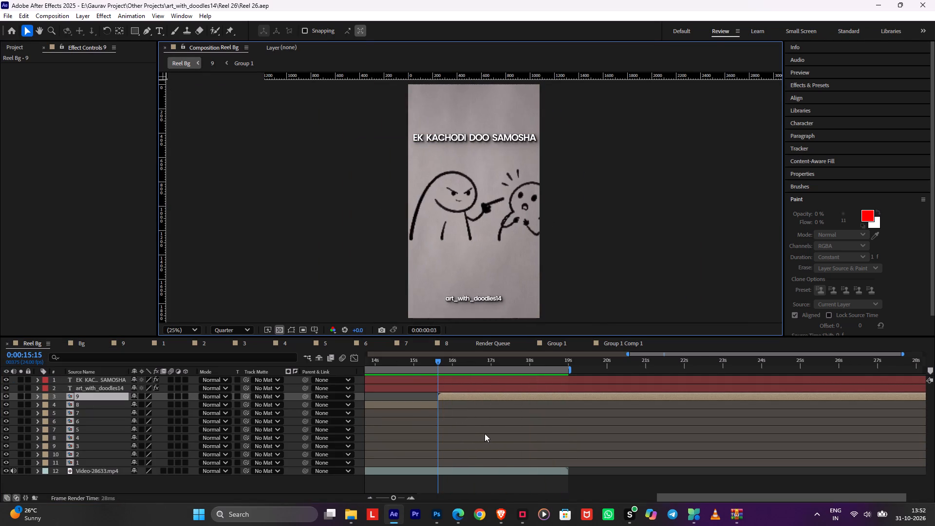
Play through the Reel Bg composition from its start to examine the motion and timing of all nine doodle scenes.
alt+scroll(485, 433, down, 1)
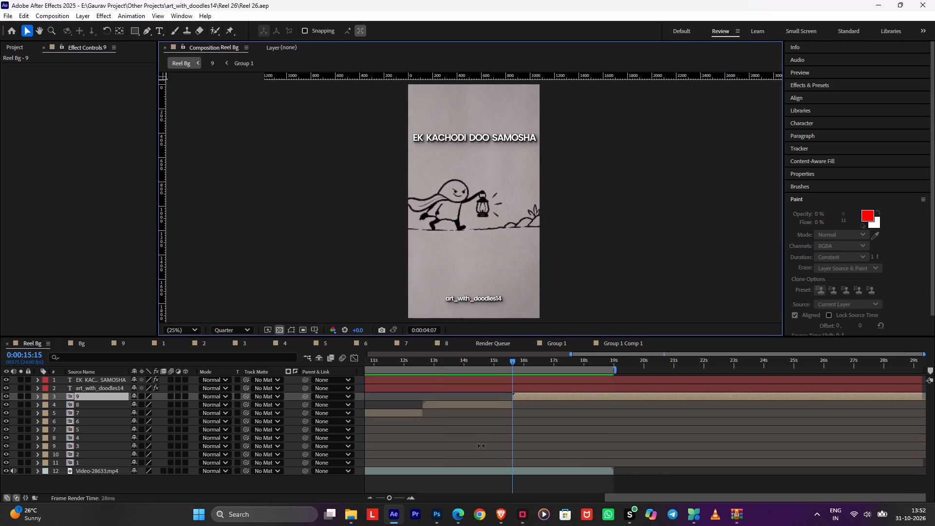
key(space)
key(space)
key(space)
key(space)
key(space)
key(space)
key(space)
key(space)
key(space)
key(space)
key(space)
key(space)
key(space)
key(space)
key(space)
key(space)
key(space)
key(space)
key(space)
key(space)
drag(448, 441, 684, 457)
drag(467, 437, 634, 442)
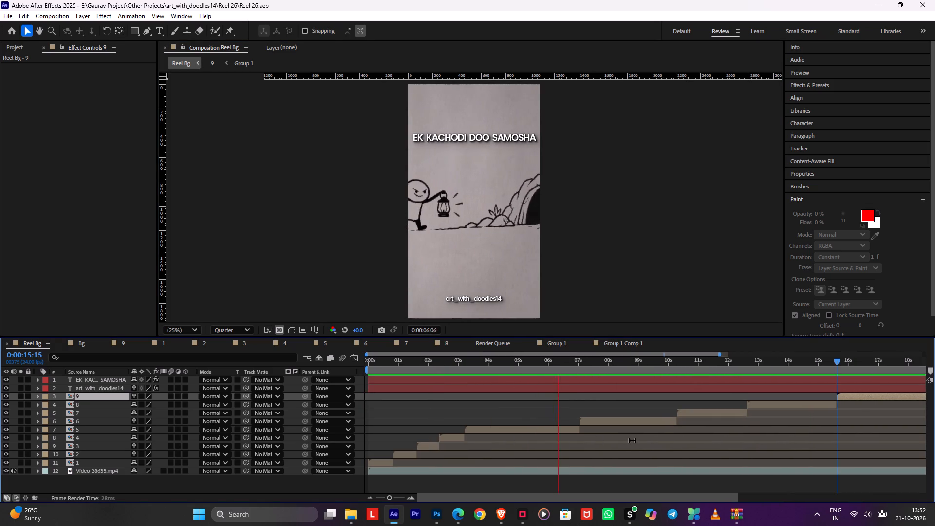
key(ctrl+s)
alt+scroll(632, 440, down, 1)
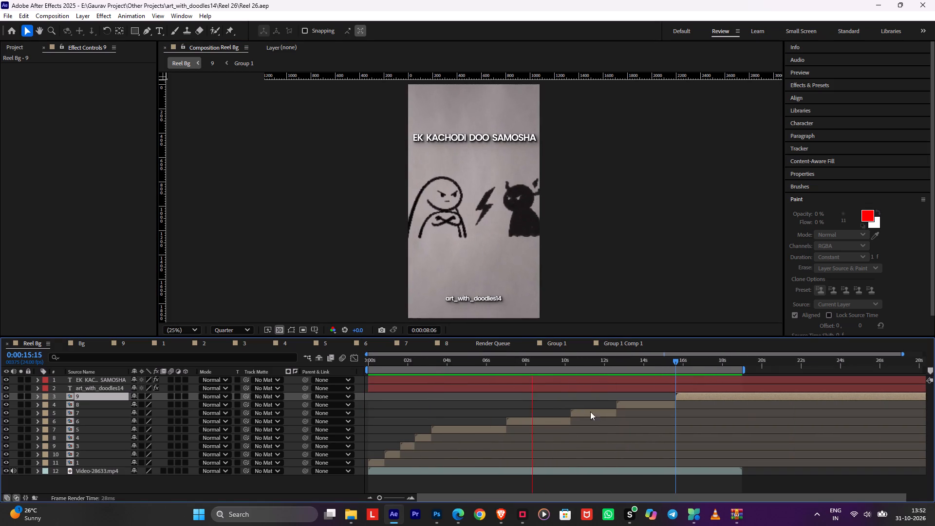
click(567, 395)
alt+scroll(560, 407, down, 1)
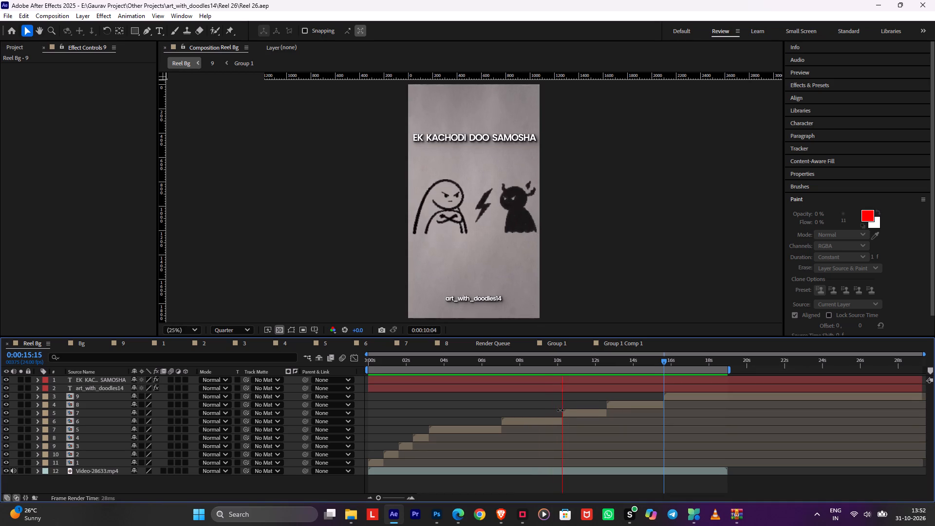
key(space)
key(space)
key(space)
key(space)
key(space)
key(space)
key(space)
drag(558, 412, 487, 412)
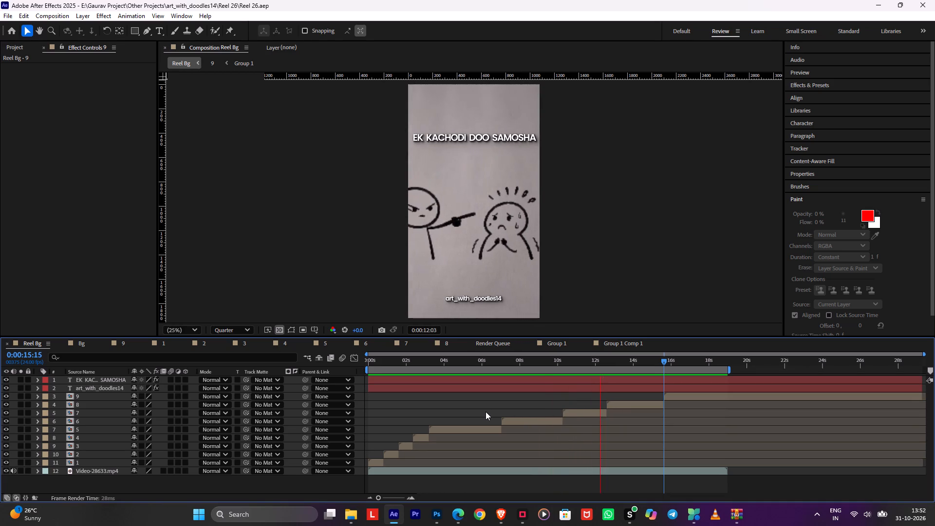
alt+scroll(513, 406, down, 1)
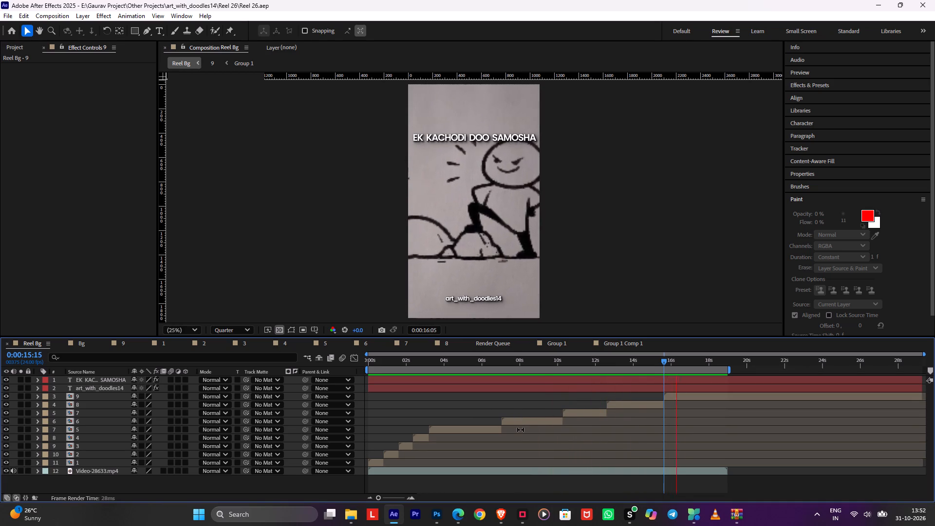
alt+scroll(524, 430, down, 1)
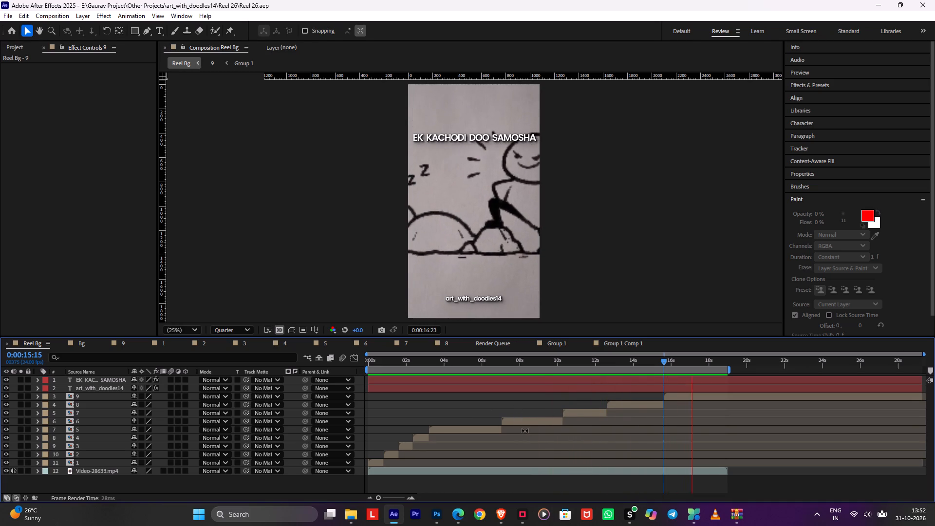